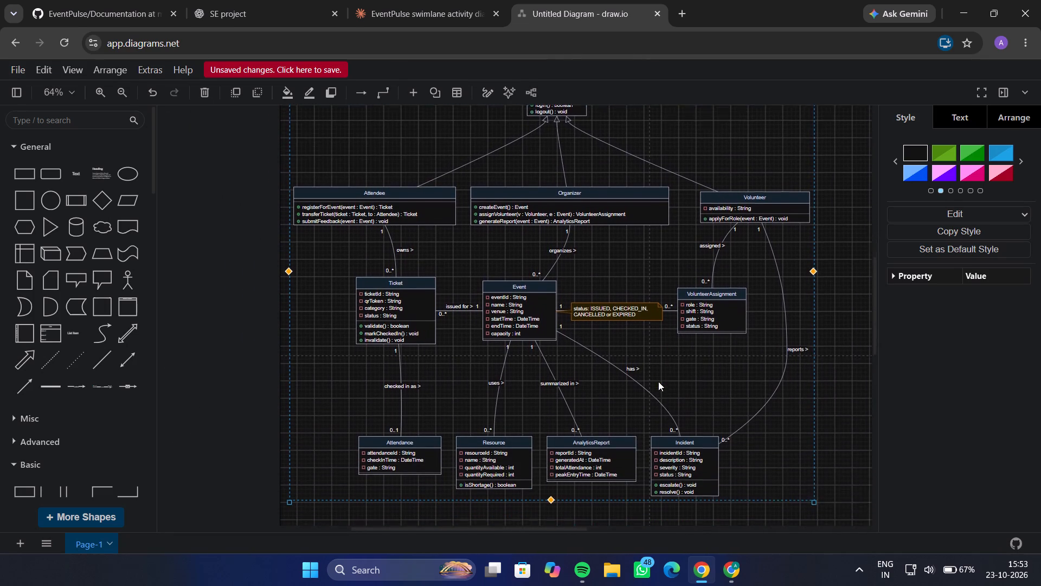
{"action": "scroll", "coordinate": [658, 381], "scroll_direction": "right", "scroll_amount": 1}
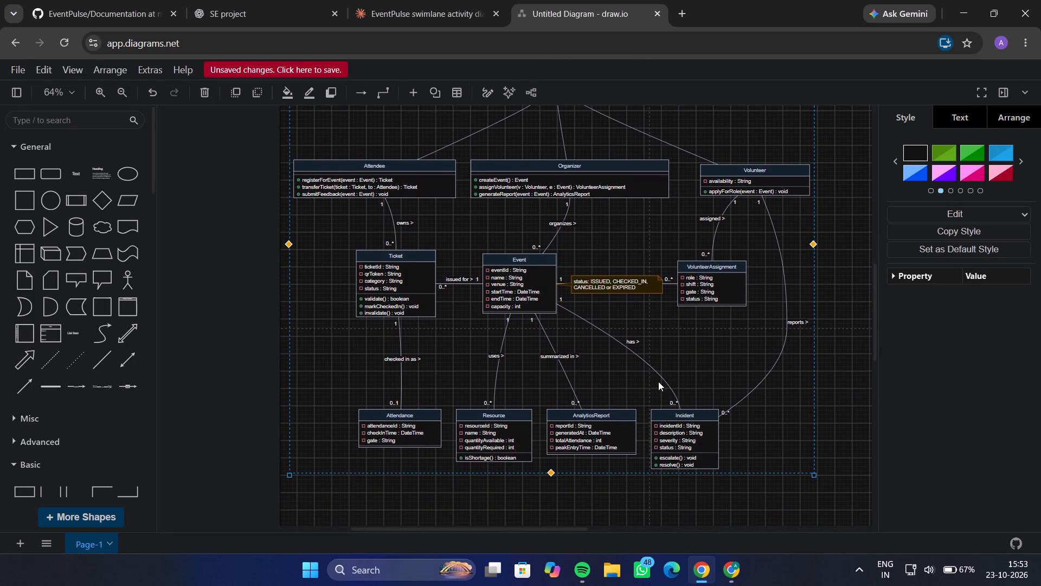
{"action": "scroll", "coordinate": [658, 381], "scroll_direction": "right", "scroll_amount": 1}
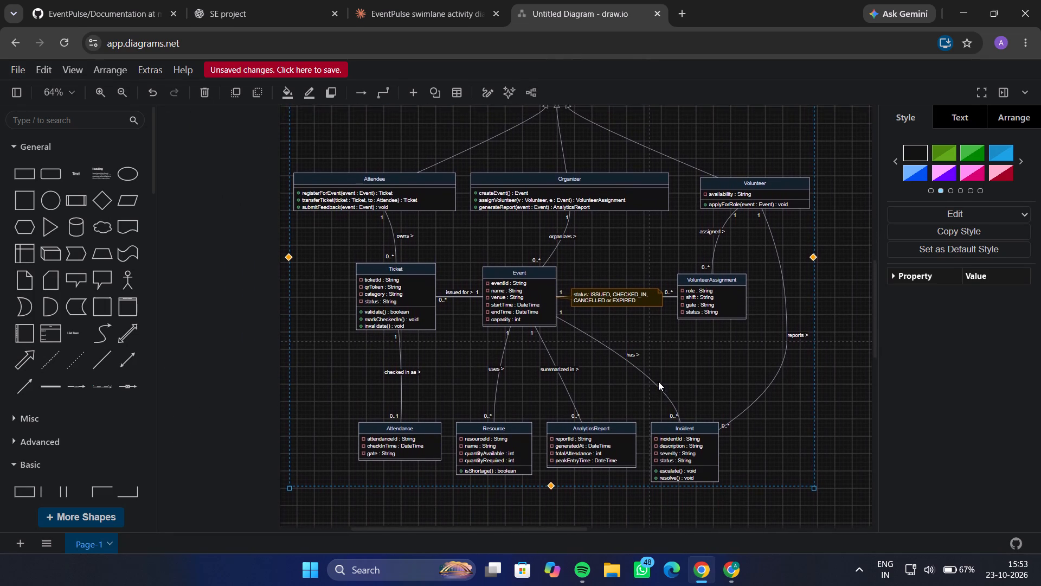
{"action": "scroll", "coordinate": [658, 381], "scroll_direction": "right", "scroll_amount": 1}
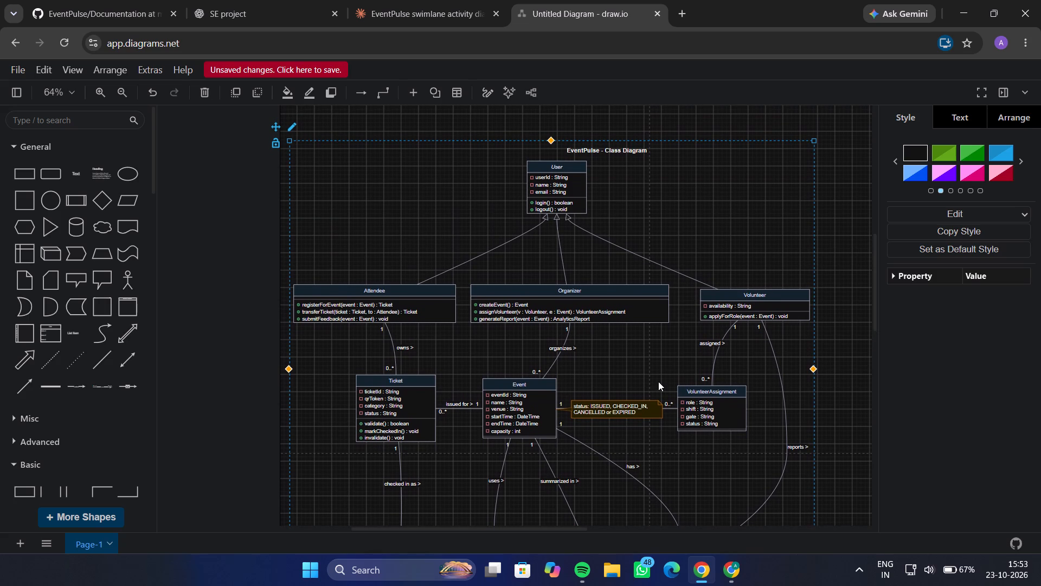
{"action": "scroll", "coordinate": [658, 381], "scroll_direction": "right", "scroll_amount": 1}
{"action": "scroll", "coordinate": [658, 381], "scroll_direction": "up", "scroll_amount": 2}
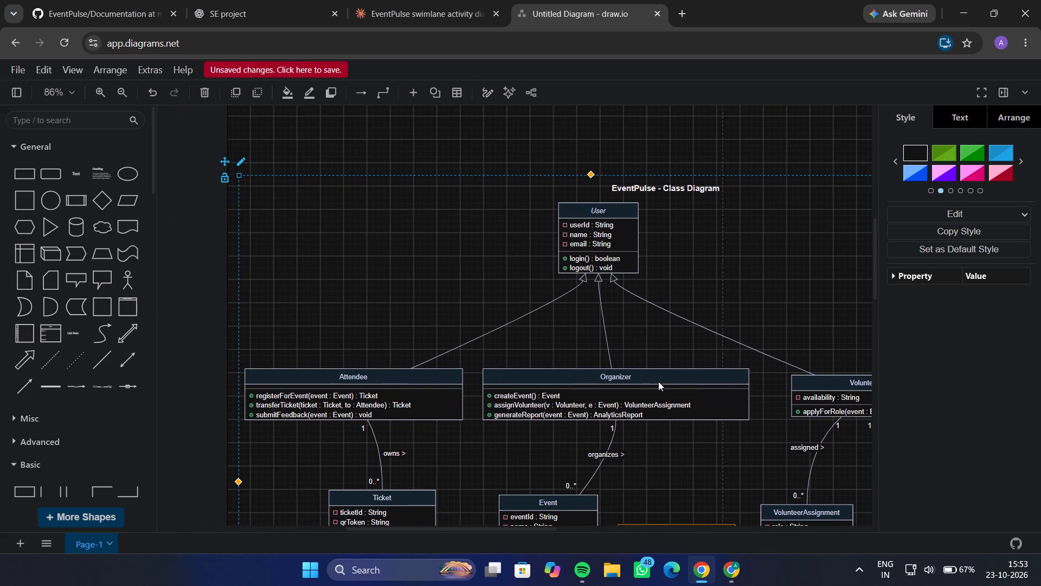
{"action": "left_click_drag", "start_coordinate": [602, 235], "coordinate": [581, 232]}
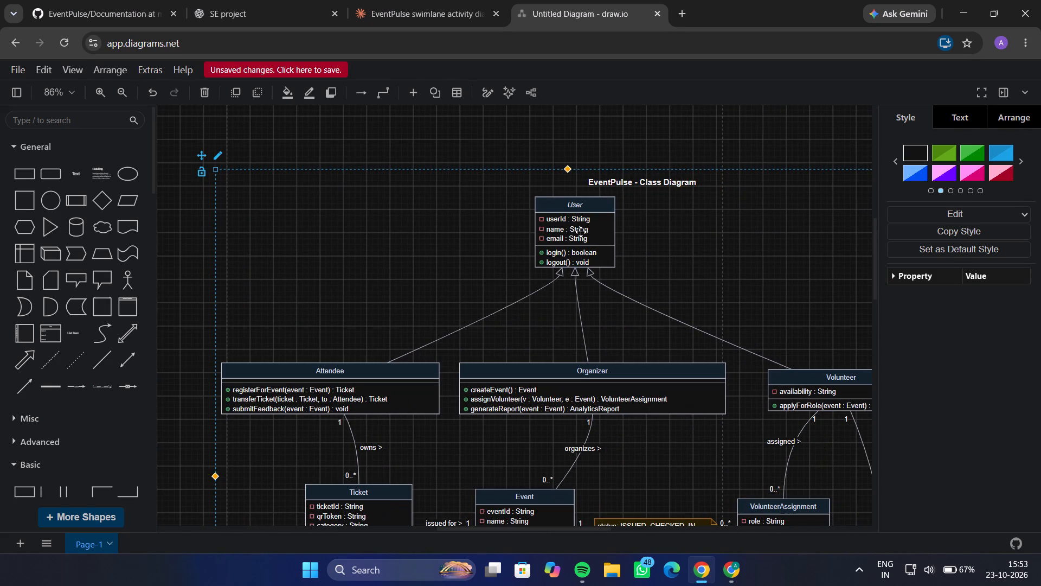
{"action": "left_click", "coordinate": [475, 226]}
{"action": "left_click", "coordinate": [584, 198]}
{"action": "left_click", "coordinate": [727, 258]}
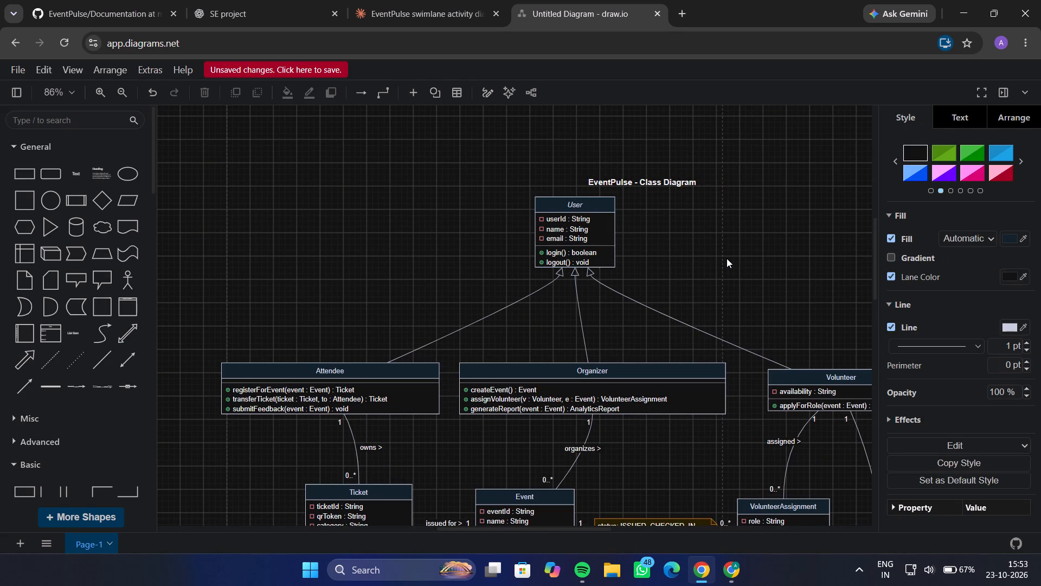
Review the inserted EventPulse class diagram from the User hierarchy down to the Attendance, Resource, AnalyticsReport and Incident classes, including relationships and multiplicities.
{"action": "scroll", "coordinate": [727, 258], "scroll_direction": "down", "scroll_amount": 3}
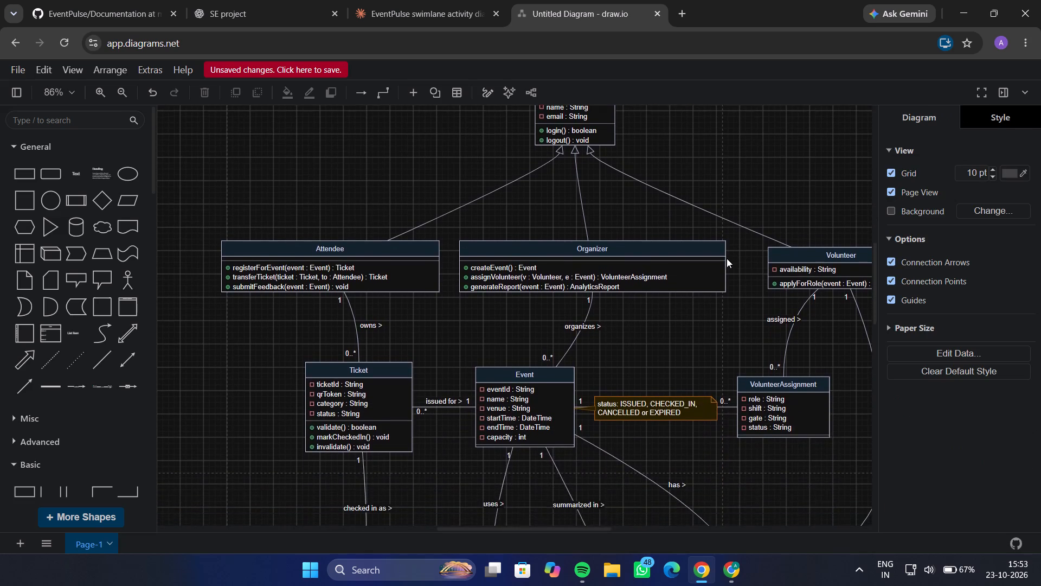
{"action": "scroll", "coordinate": [727, 258], "scroll_direction": "left", "scroll_amount": 1}
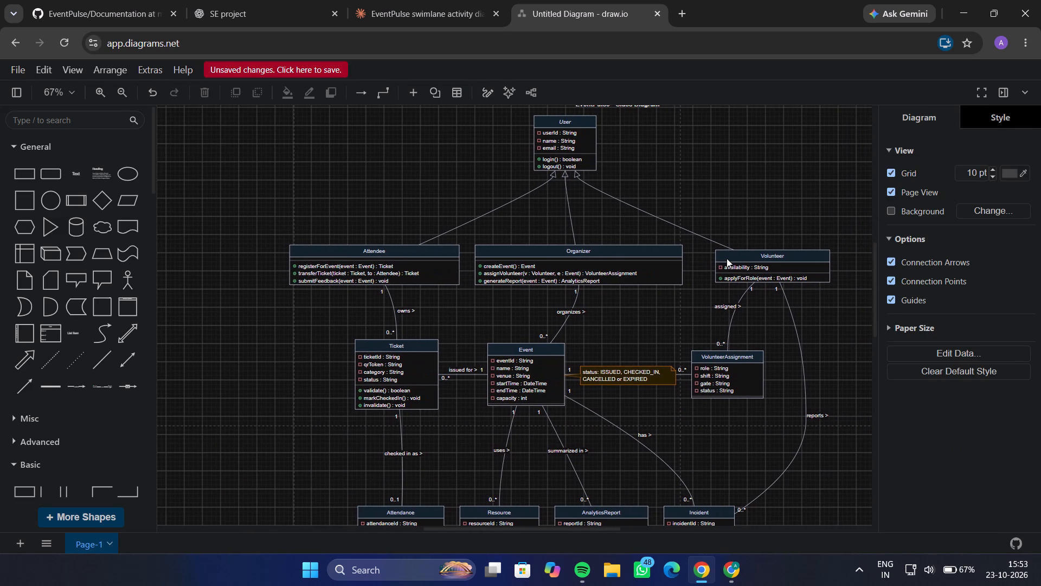
{"action": "scroll", "coordinate": [727, 258], "scroll_direction": "left", "scroll_amount": 1}
{"action": "scroll", "coordinate": [727, 258], "scroll_direction": "down", "scroll_amount": 1}
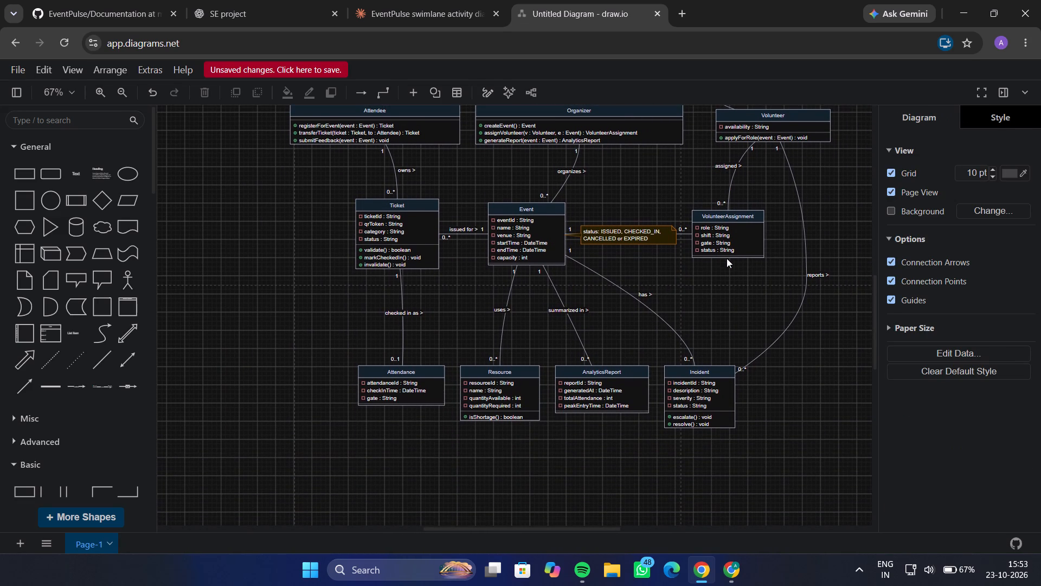
{"action": "scroll", "coordinate": [727, 258], "scroll_direction": "down", "scroll_amount": 2}
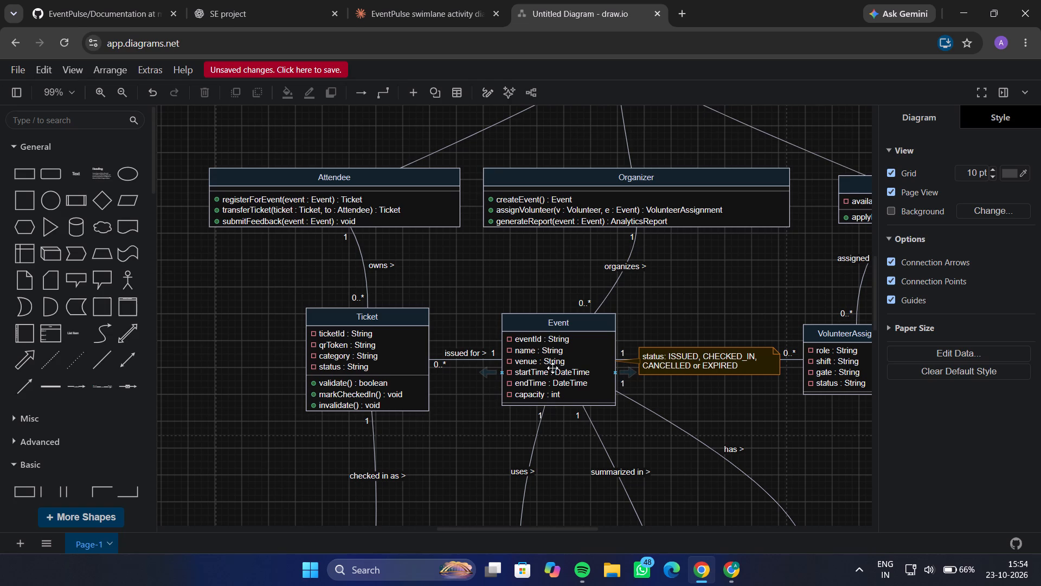
{"action": "left_click", "coordinate": [562, 394]}
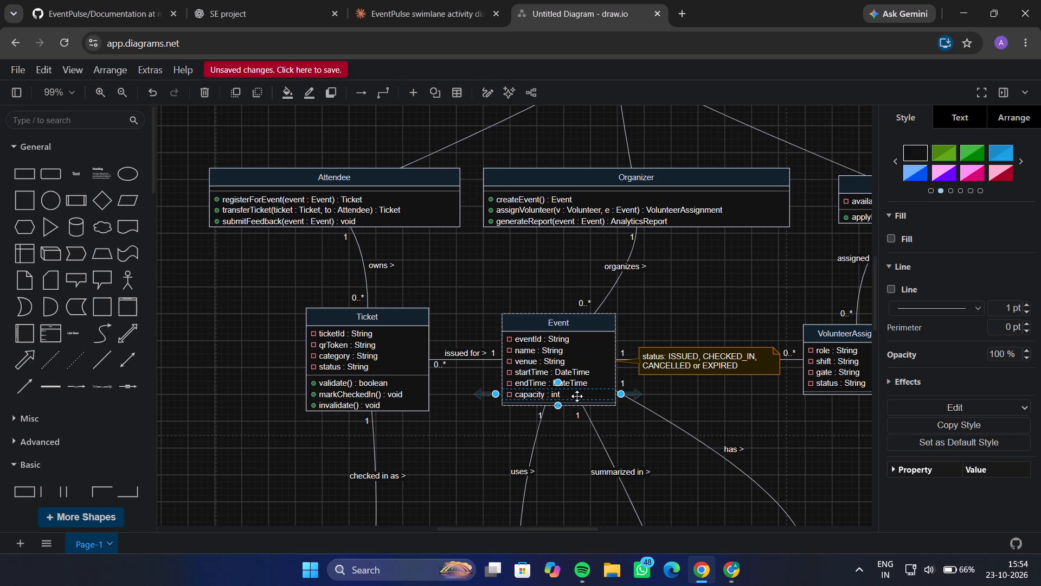
{"action": "scroll", "coordinate": [571, 357], "scroll_direction": "down", "scroll_amount": 1}
{"action": "left_click", "coordinate": [723, 380]}
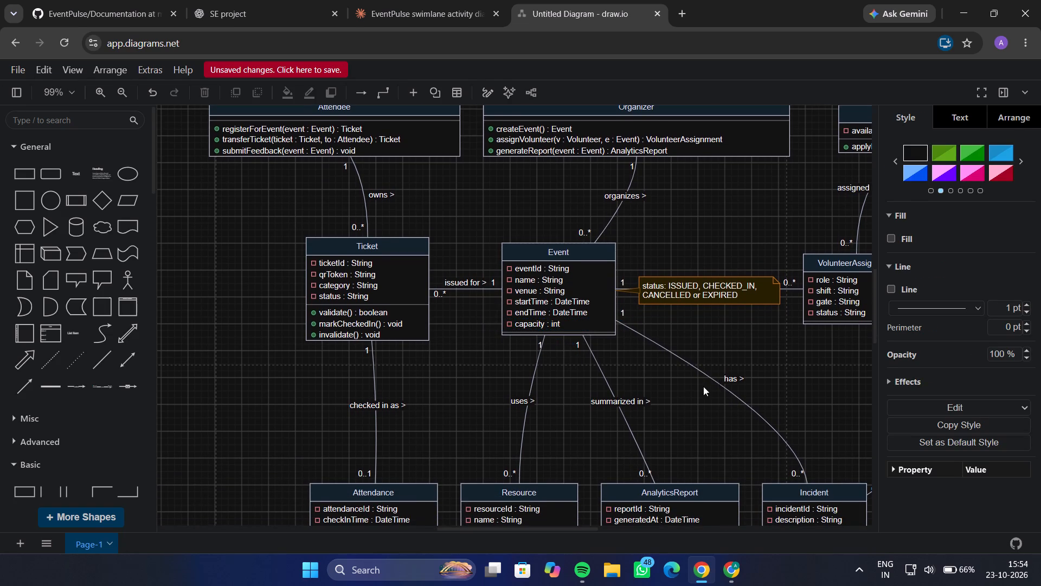
{"action": "scroll", "coordinate": [656, 405], "scroll_direction": "up", "scroll_amount": 1}
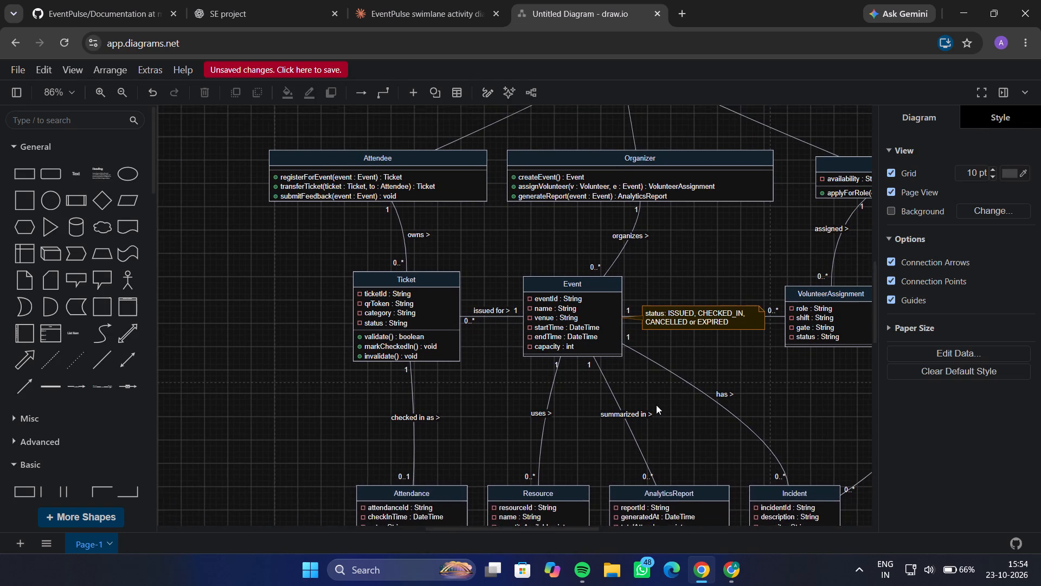
{"action": "scroll", "coordinate": [656, 405], "scroll_direction": "up", "scroll_amount": 4}
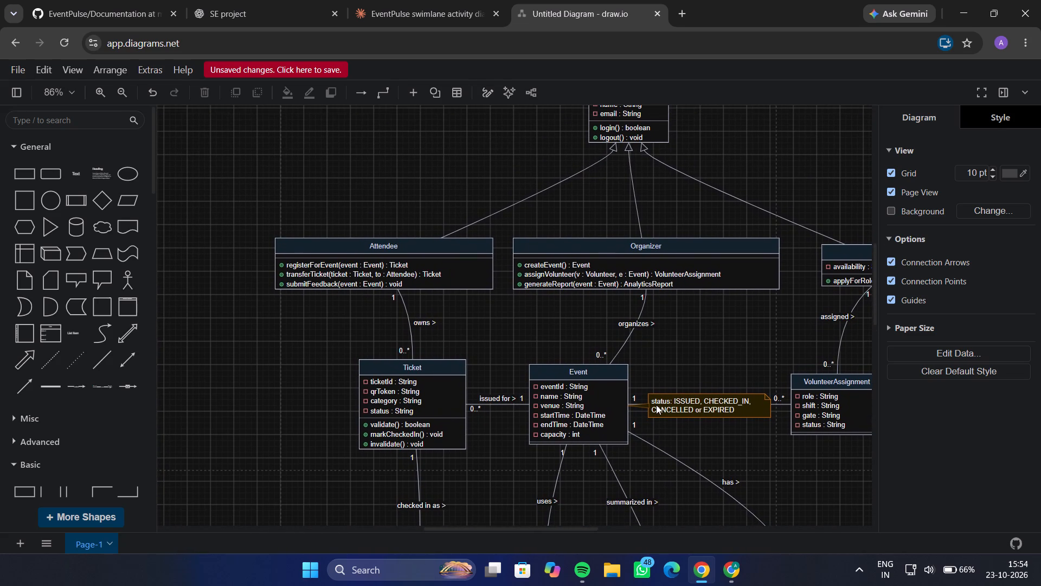
{"action": "scroll", "coordinate": [656, 405], "scroll_direction": "up", "scroll_amount": 1}
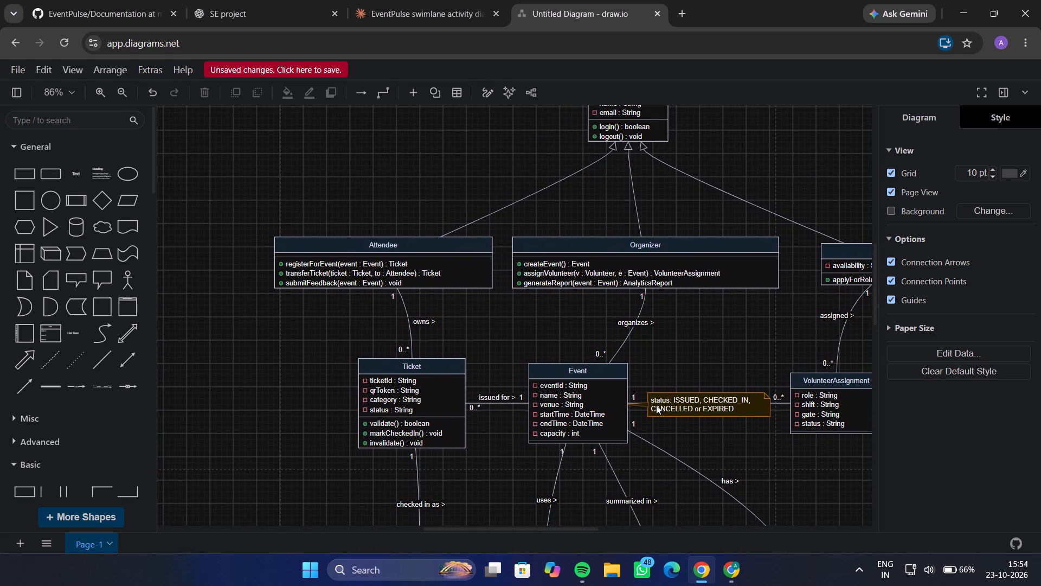
{"action": "scroll", "coordinate": [656, 405], "scroll_direction": "up", "scroll_amount": 1}
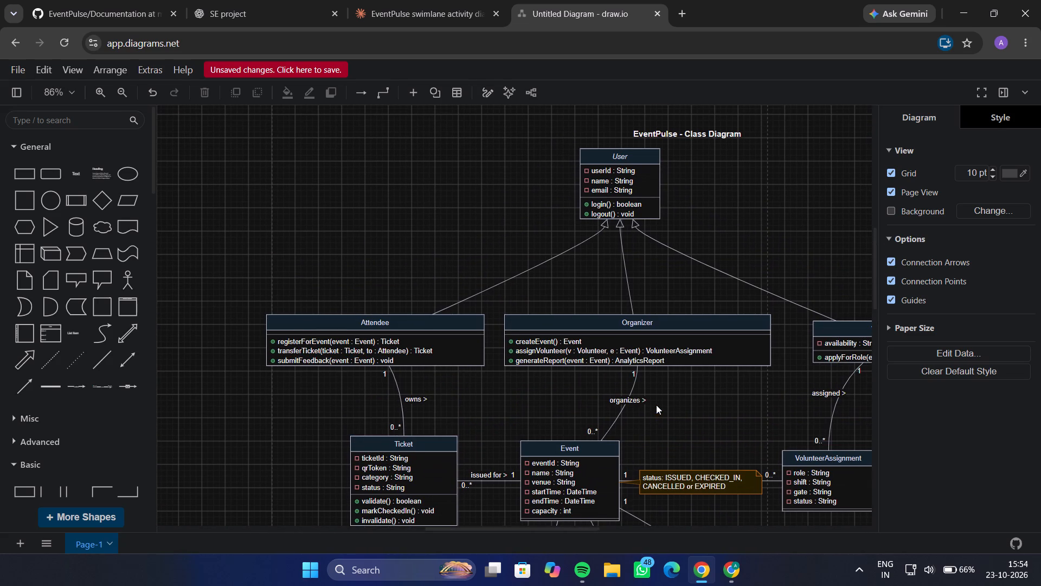
{"action": "scroll", "coordinate": [656, 405], "scroll_direction": "left", "scroll_amount": 1}
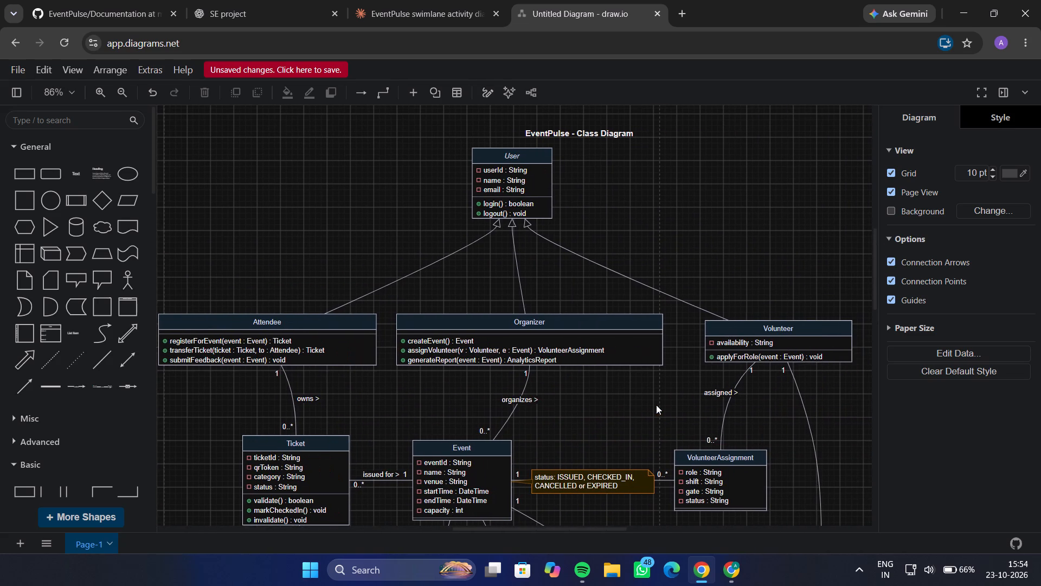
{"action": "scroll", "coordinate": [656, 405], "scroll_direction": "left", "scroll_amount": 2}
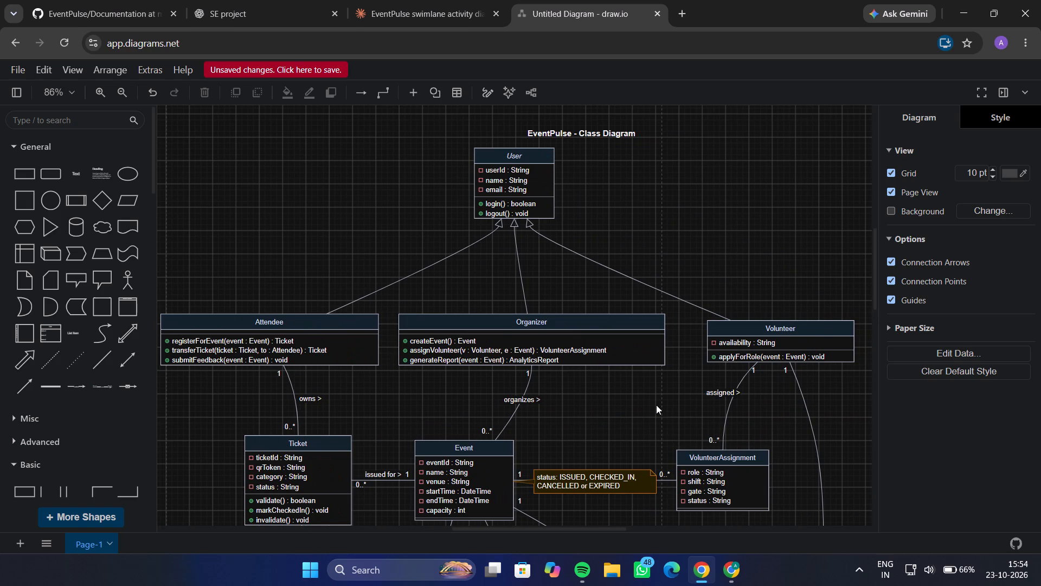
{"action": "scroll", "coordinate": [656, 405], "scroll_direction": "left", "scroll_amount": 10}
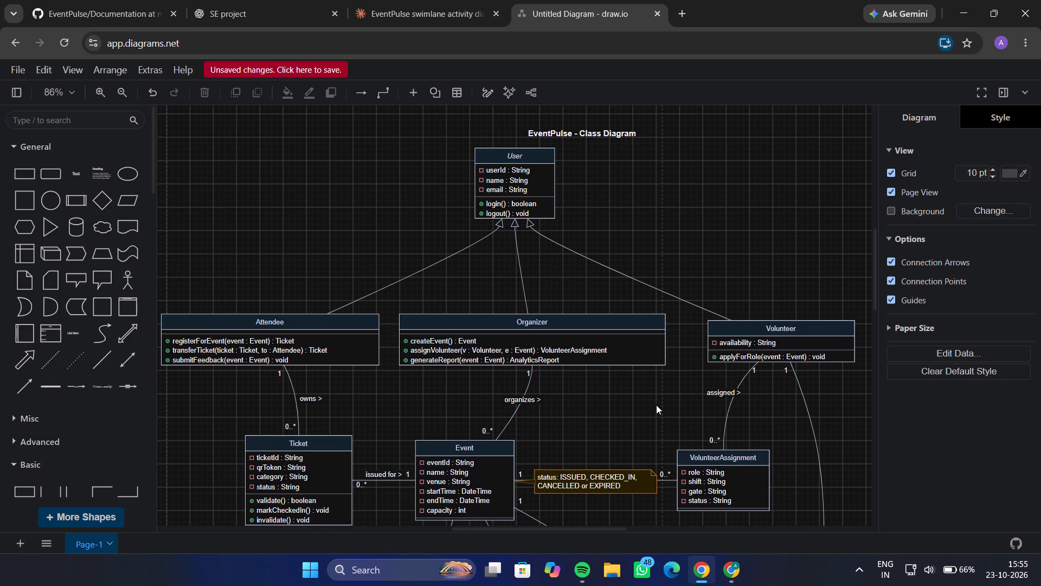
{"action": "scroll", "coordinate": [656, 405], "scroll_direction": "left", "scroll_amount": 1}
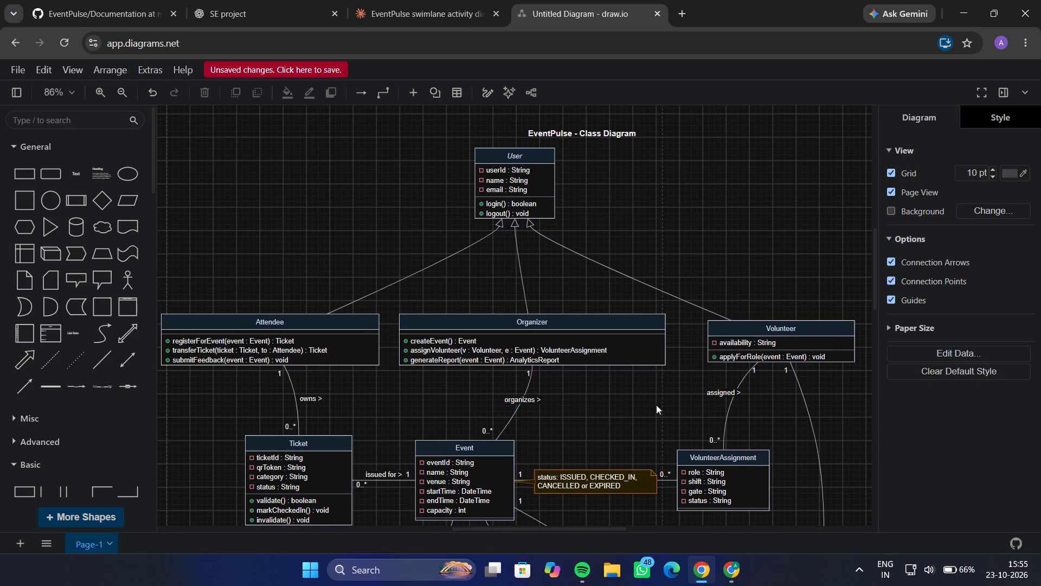
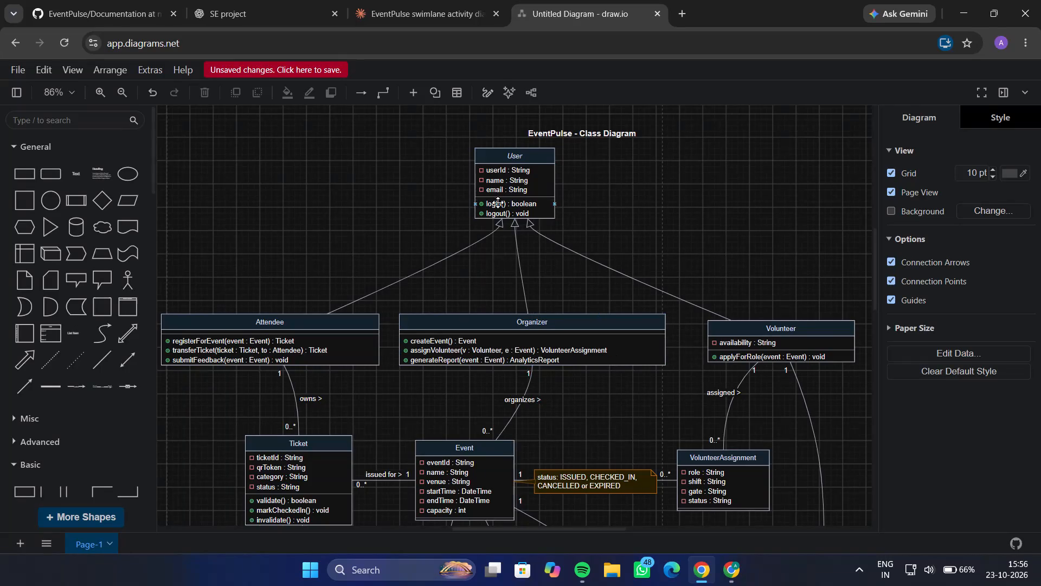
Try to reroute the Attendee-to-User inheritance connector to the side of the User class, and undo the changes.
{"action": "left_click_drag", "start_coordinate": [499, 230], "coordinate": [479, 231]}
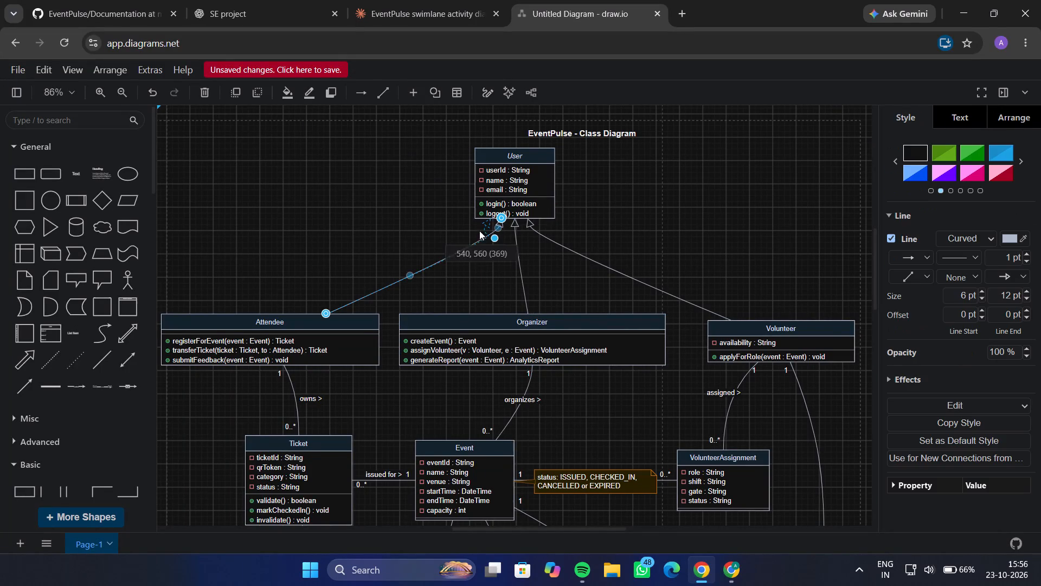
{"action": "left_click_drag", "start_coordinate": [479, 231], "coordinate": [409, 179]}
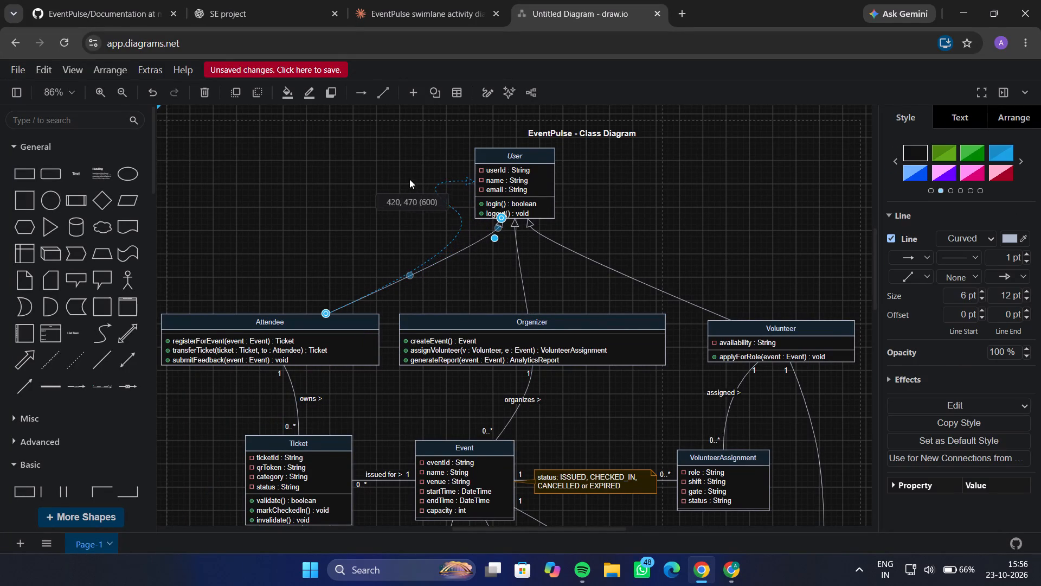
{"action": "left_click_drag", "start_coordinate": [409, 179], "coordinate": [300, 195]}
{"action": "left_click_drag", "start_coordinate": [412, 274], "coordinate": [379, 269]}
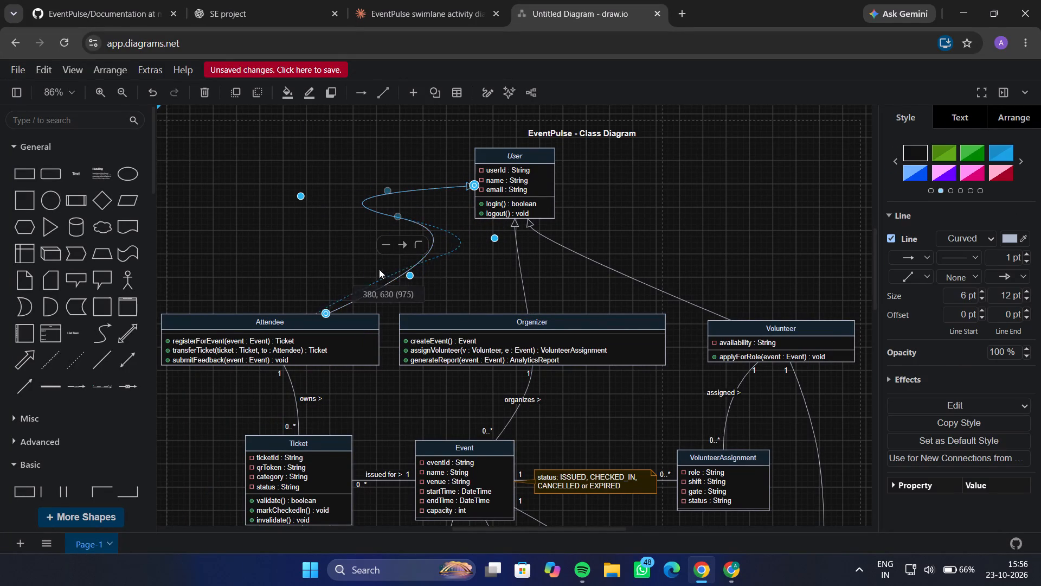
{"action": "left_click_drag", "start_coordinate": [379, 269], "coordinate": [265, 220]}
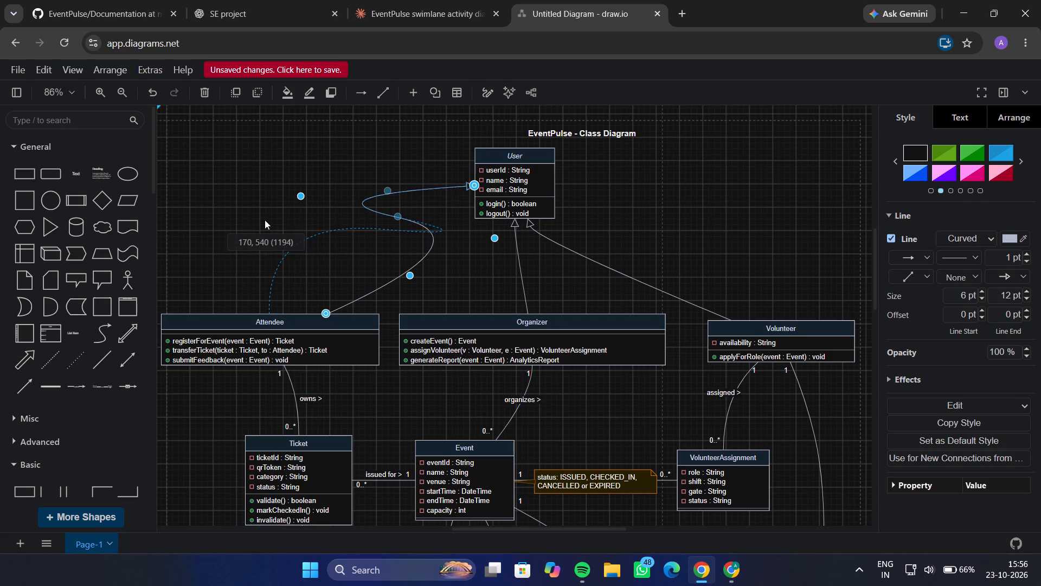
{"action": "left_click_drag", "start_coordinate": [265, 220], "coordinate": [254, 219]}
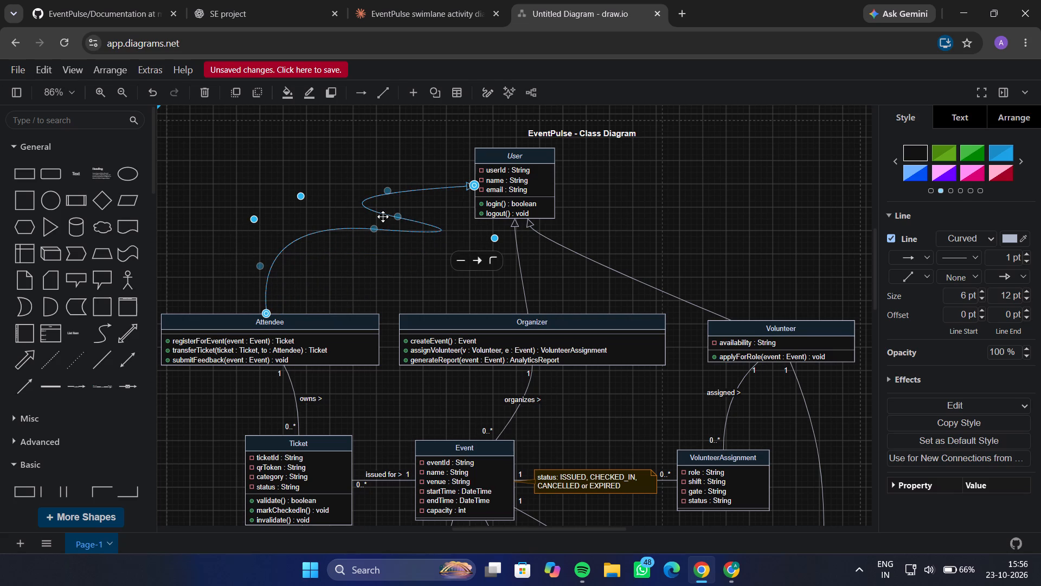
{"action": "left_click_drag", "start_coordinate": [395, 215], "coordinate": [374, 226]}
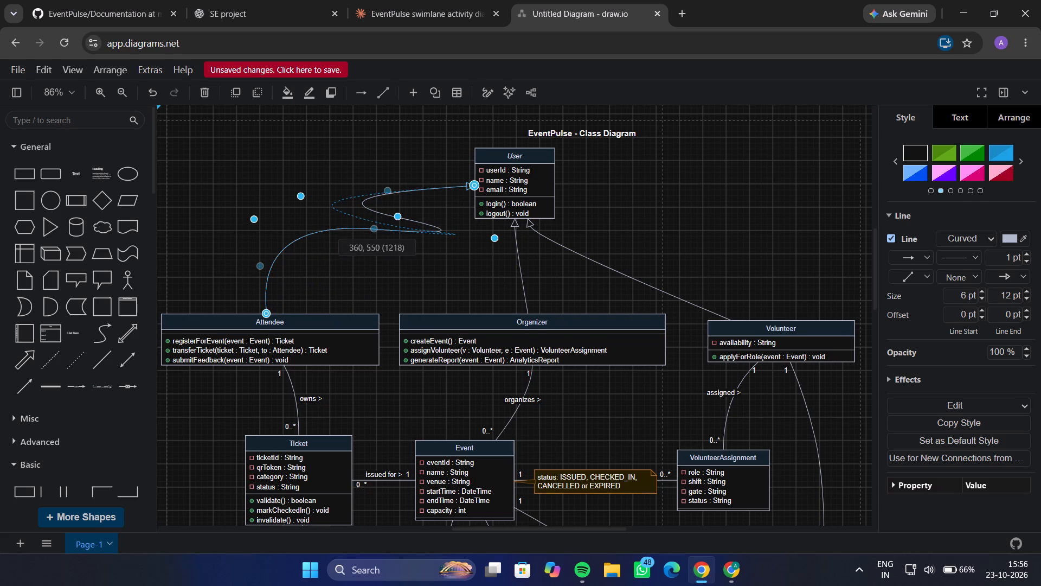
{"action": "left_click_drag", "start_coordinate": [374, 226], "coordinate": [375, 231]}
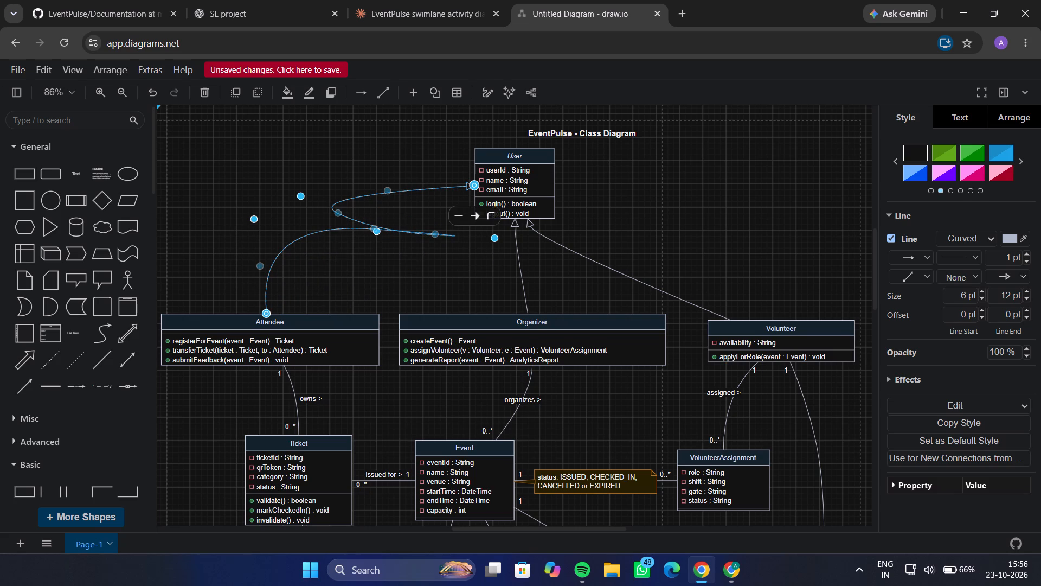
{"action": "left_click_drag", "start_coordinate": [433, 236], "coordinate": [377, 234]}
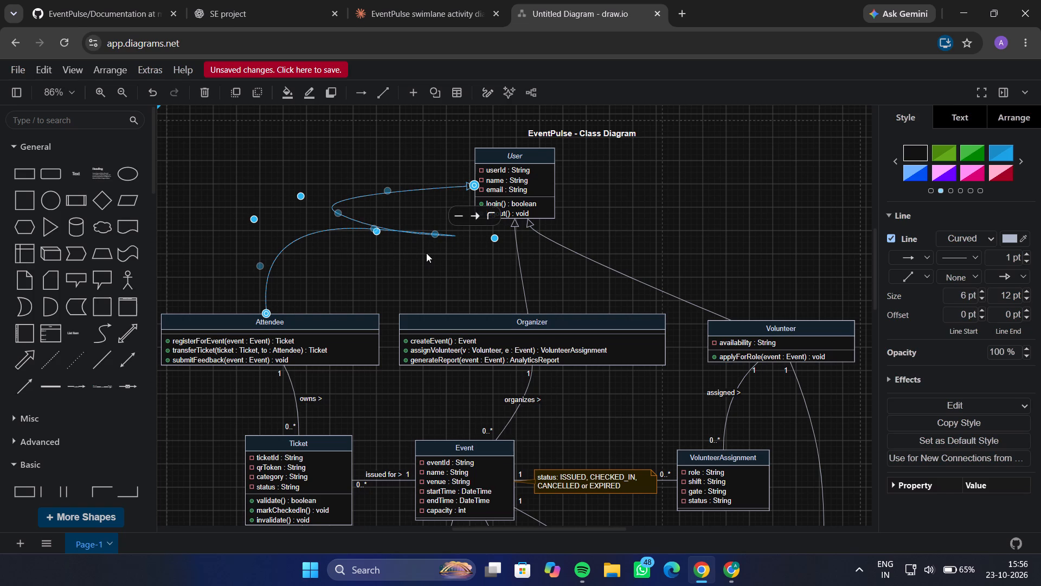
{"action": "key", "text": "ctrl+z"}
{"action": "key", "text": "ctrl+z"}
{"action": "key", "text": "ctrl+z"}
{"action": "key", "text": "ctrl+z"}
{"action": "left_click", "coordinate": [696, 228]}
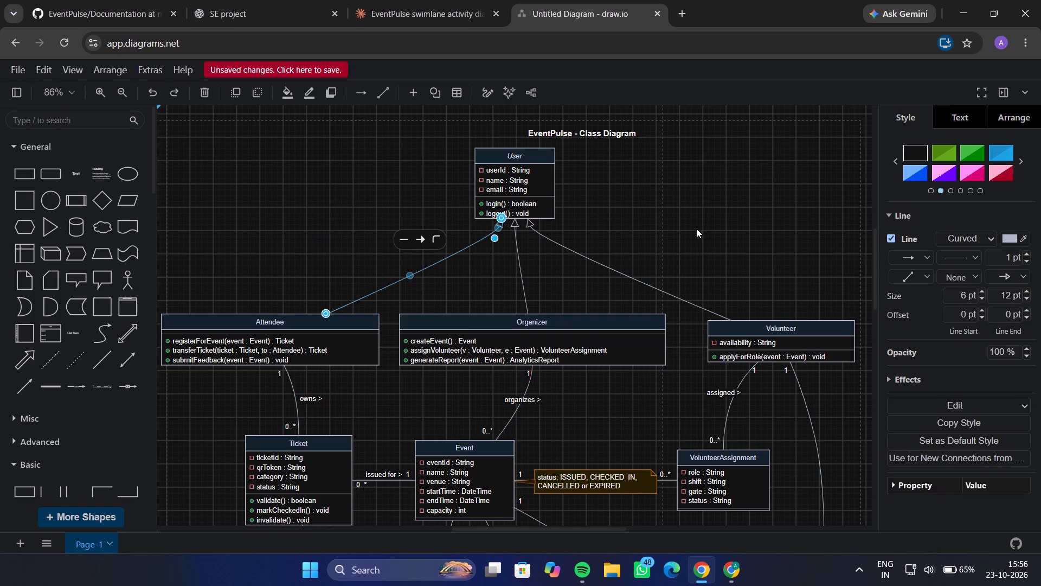
Move the "has >" label onto the line between Event and Incident, and leave nothing selected.
{"action": "scroll", "coordinate": [648, 305], "scroll_direction": "down", "scroll_amount": 3}
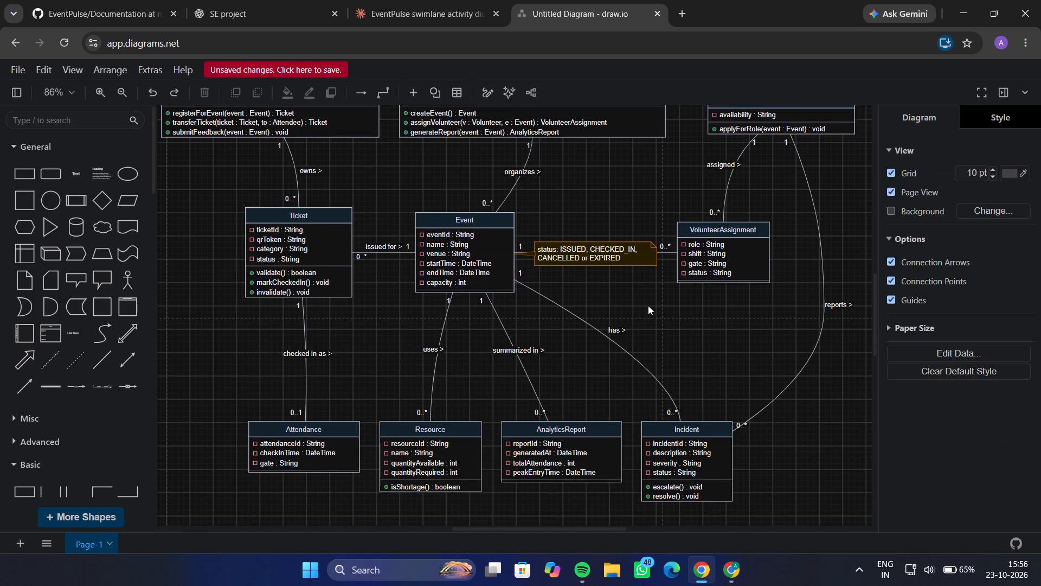
{"action": "left_click", "coordinate": [648, 305]}
{"action": "scroll", "coordinate": [648, 305], "scroll_direction": "up", "scroll_amount": 1}
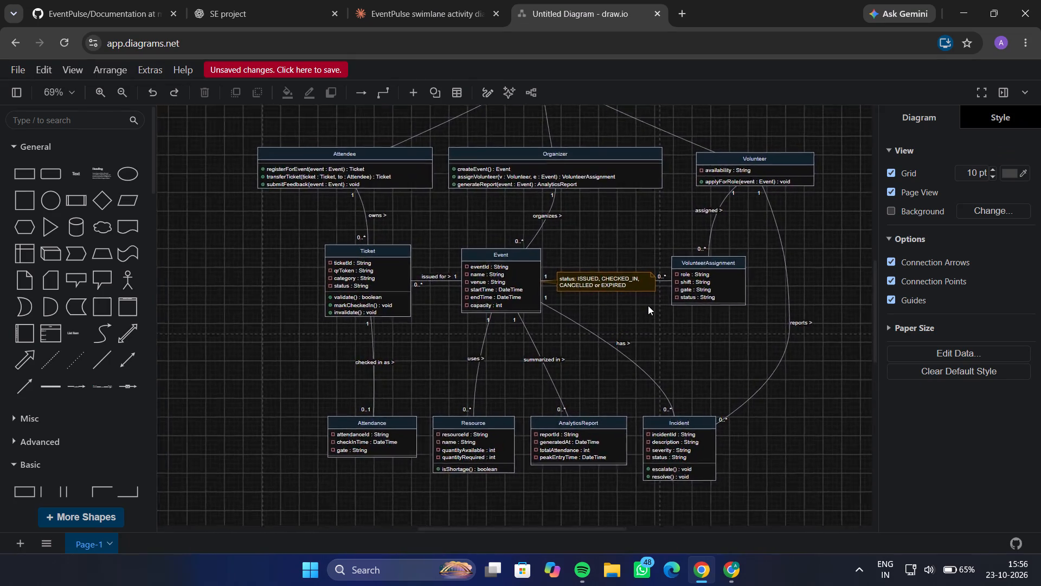
{"action": "left_click", "coordinate": [608, 356]}
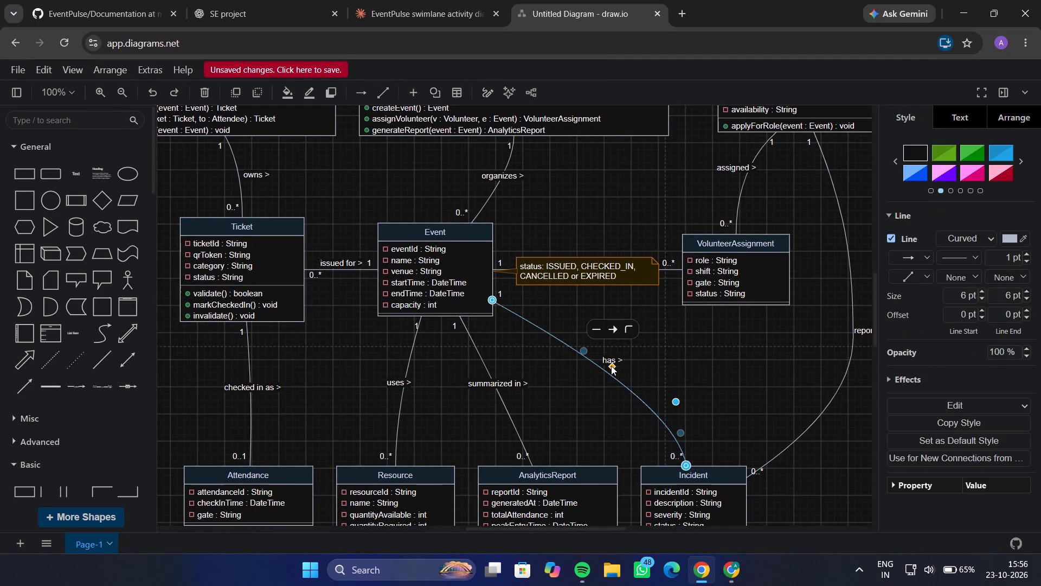
{"action": "left_click_drag", "start_coordinate": [611, 364], "coordinate": [605, 371]}
{"action": "left_click", "coordinate": [606, 421]}
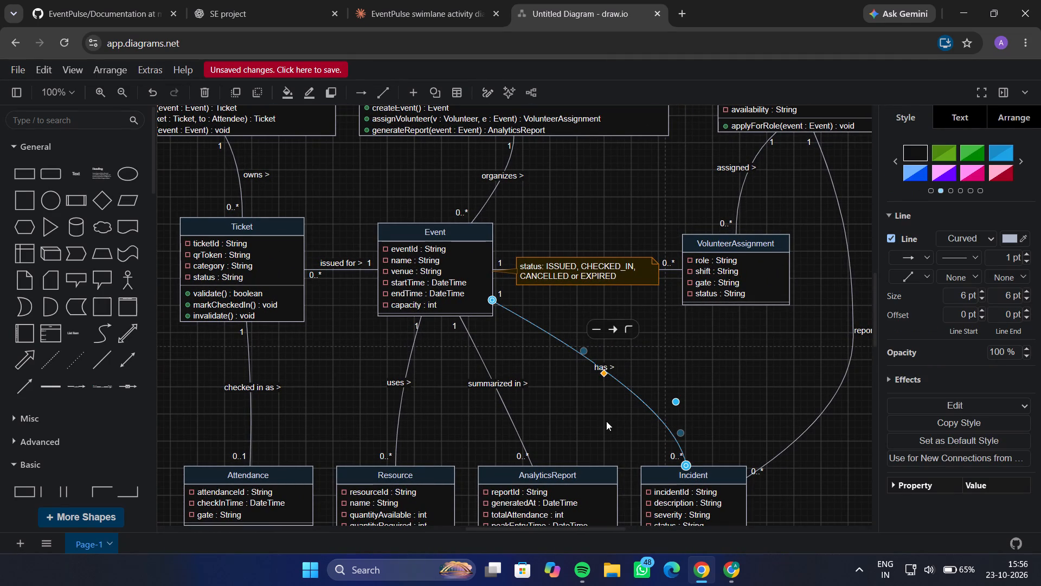
Move the "reports >" label onto the line between Volunteer and Incident, and deselect the connector.
{"action": "scroll", "coordinate": [644, 383], "scroll_direction": "left", "scroll_amount": 2}
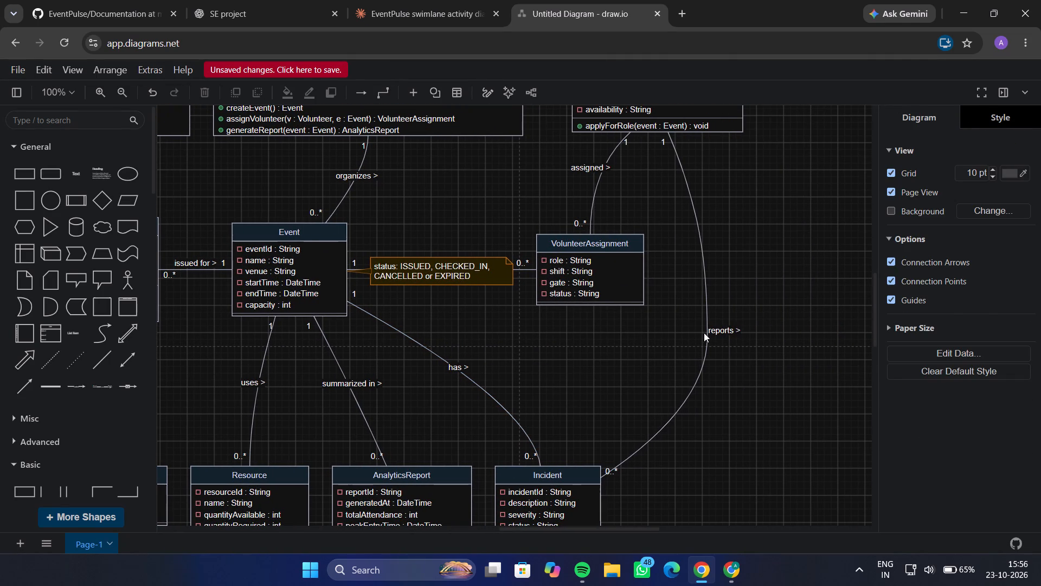
{"action": "left_click", "coordinate": [723, 330]}
{"action": "left_click_drag", "start_coordinate": [707, 323], "coordinate": [705, 324]}
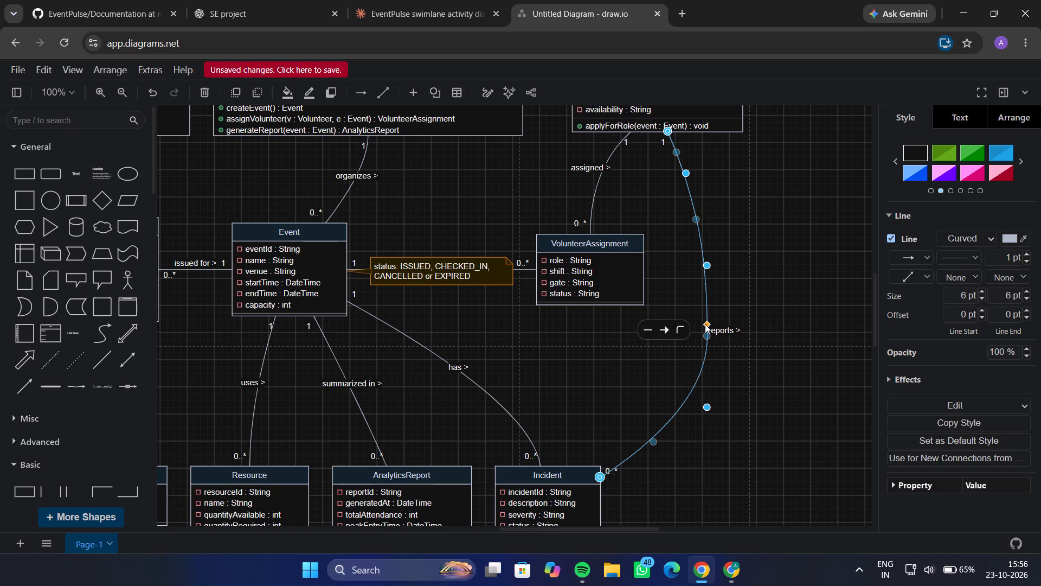
{"action": "left_click_drag", "start_coordinate": [705, 324], "coordinate": [692, 328]}
{"action": "left_click", "coordinate": [741, 362]}
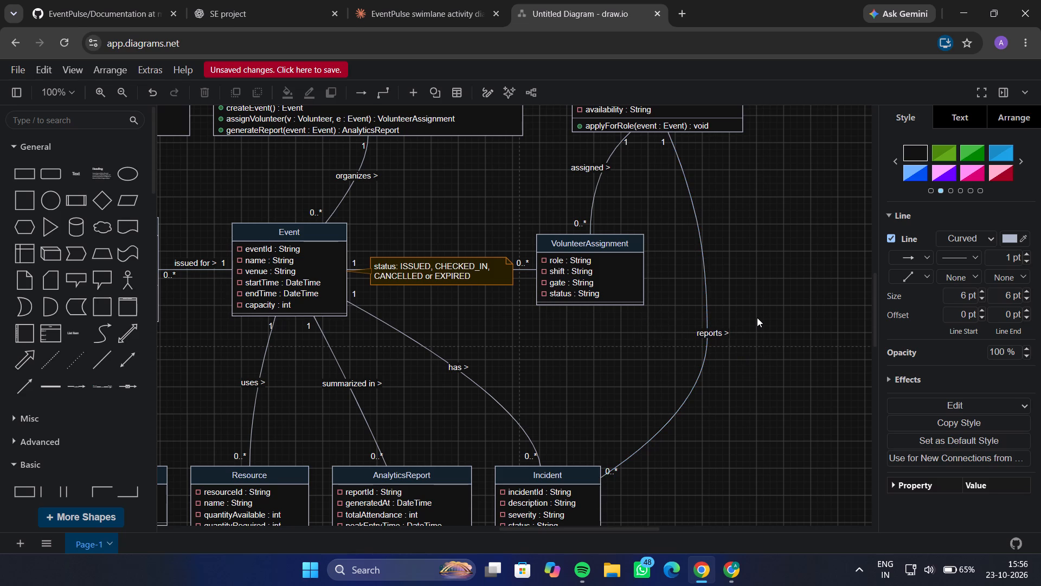
Move the "assigned >" label onto the line between Volunteer and VolunteerAssignment, and deselect the connector.
{"action": "scroll", "coordinate": [757, 317], "scroll_direction": "up", "scroll_amount": 3}
{"action": "left_click", "coordinate": [595, 289]}
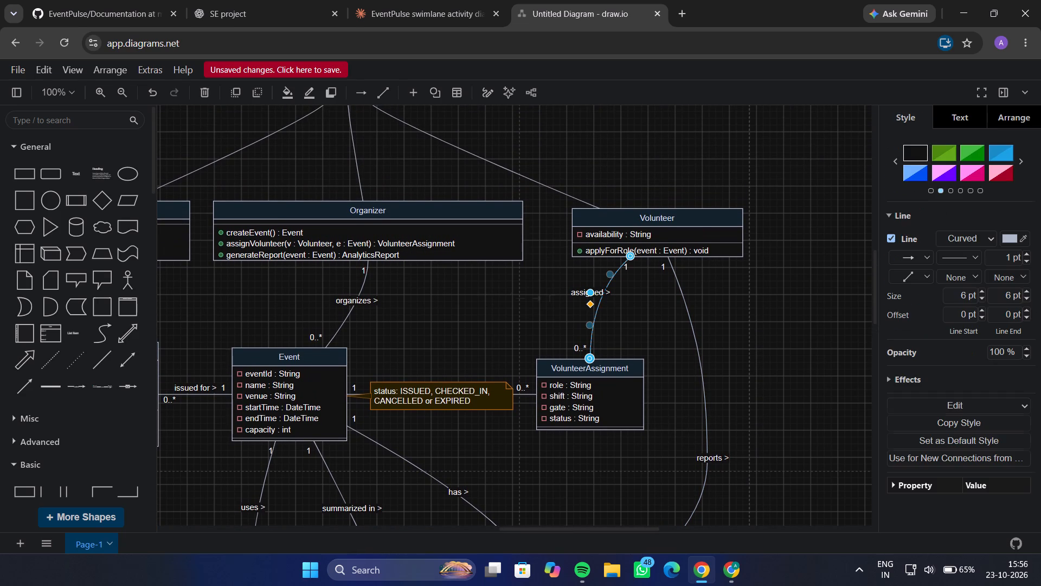
{"action": "left_click_drag", "start_coordinate": [588, 302], "coordinate": [602, 305]}
{"action": "left_click", "coordinate": [635, 321]}
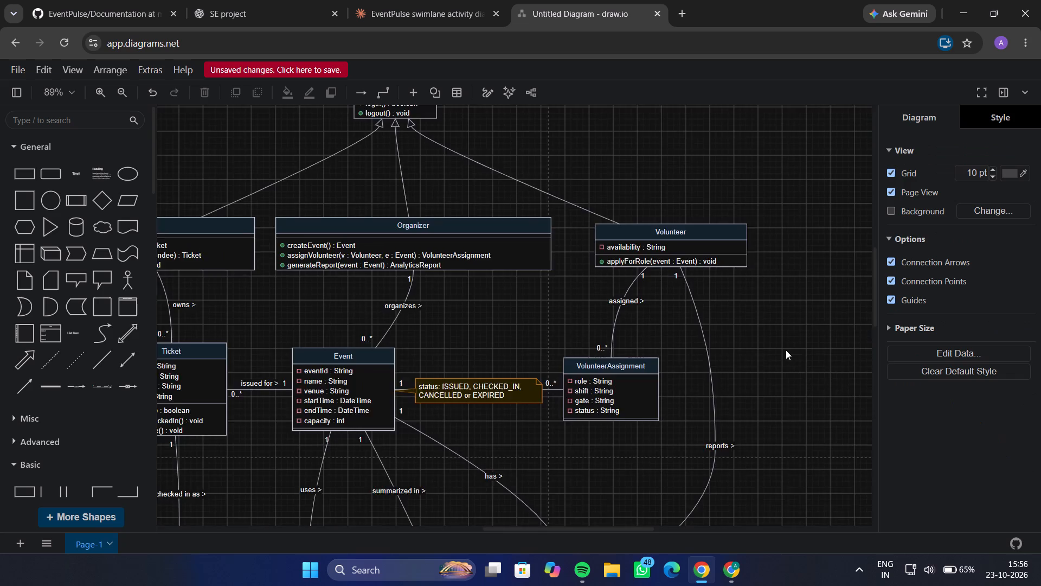
Review the layout of the whole class diagram, checking the relabelled connectors and class positions from User down to Incident.
{"action": "scroll", "coordinate": [786, 350], "scroll_direction": "down", "scroll_amount": 2}
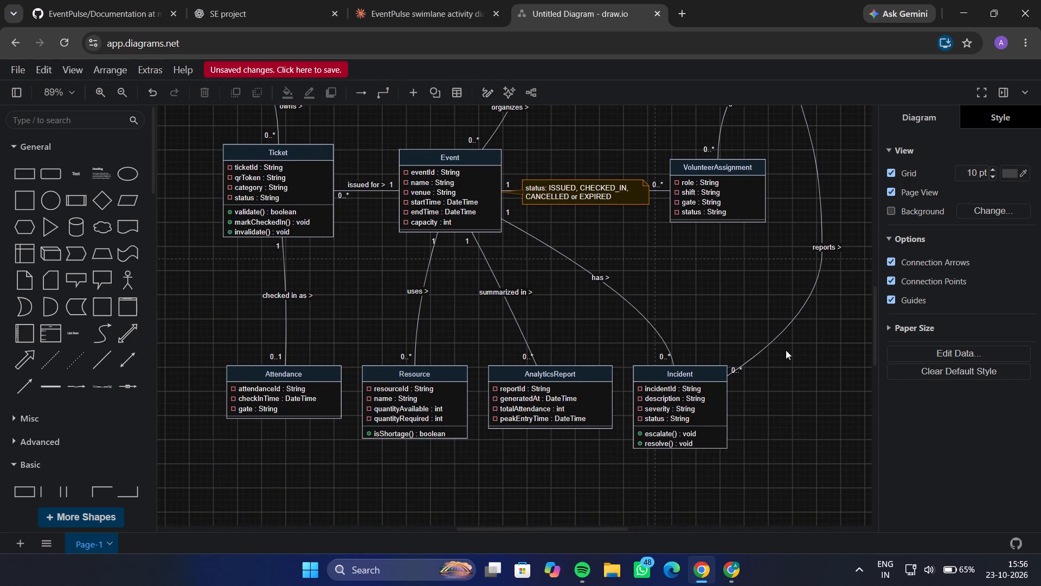
{"action": "scroll", "coordinate": [786, 350], "scroll_direction": "right", "scroll_amount": 2}
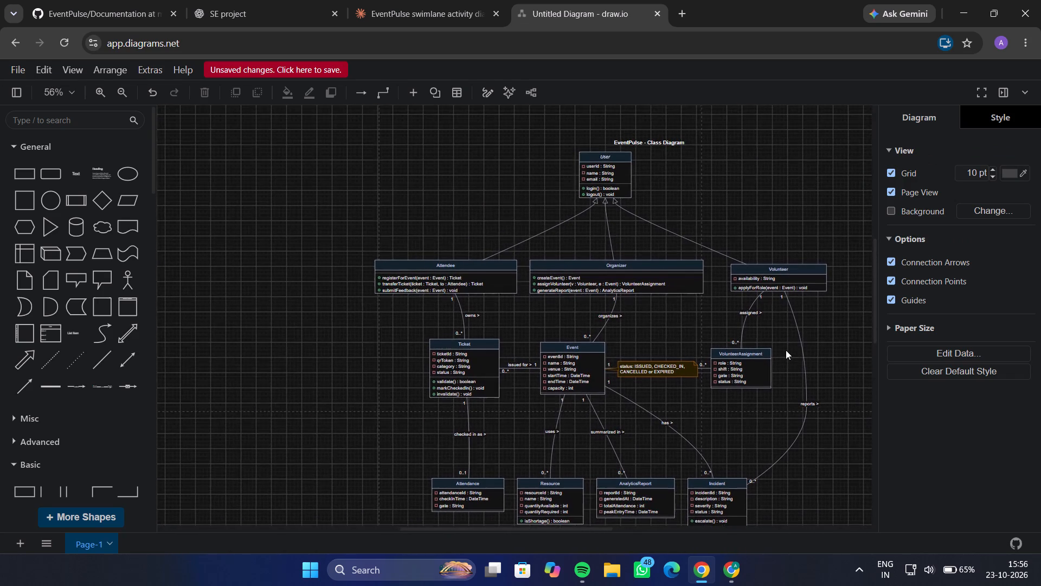
{"action": "scroll", "coordinate": [786, 350], "scroll_direction": "down", "scroll_amount": 1}
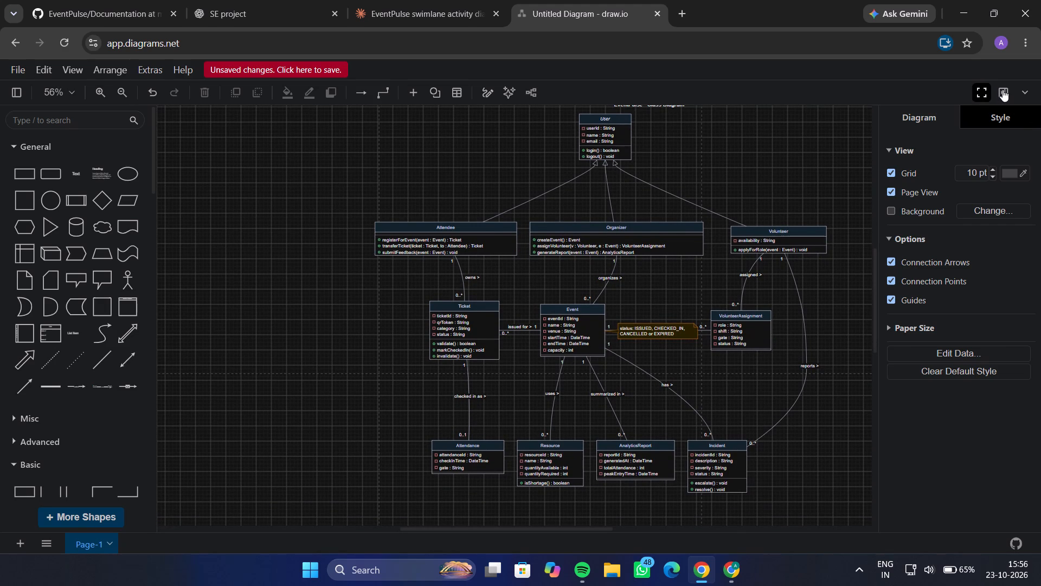
{"action": "left_click", "coordinate": [1001, 90]}
{"action": "left_click", "coordinate": [998, 90]}
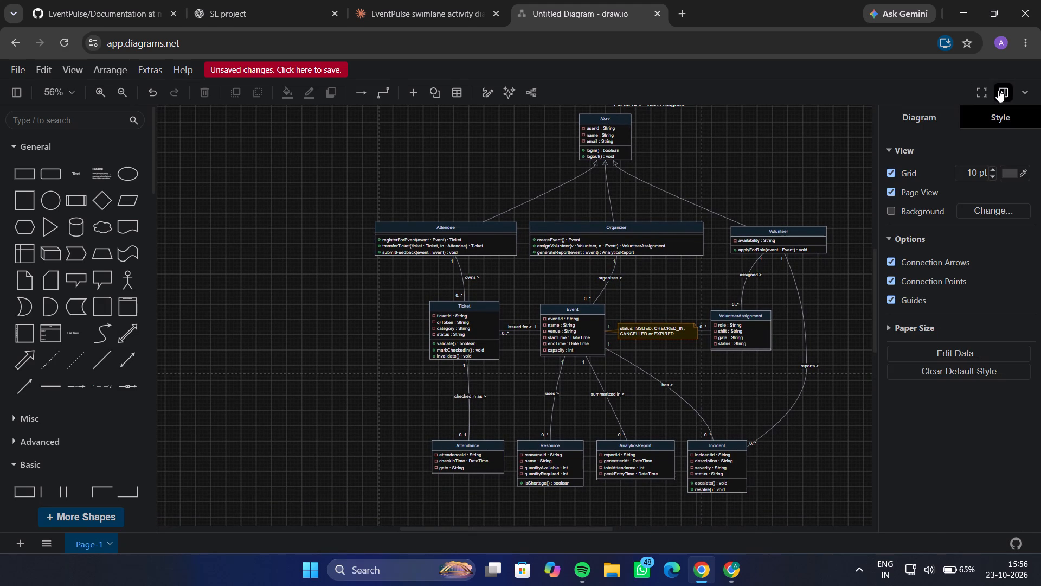
{"action": "left_click", "coordinate": [986, 90]}
{"action": "scroll", "coordinate": [834, 190], "scroll_direction": "left", "scroll_amount": 1}
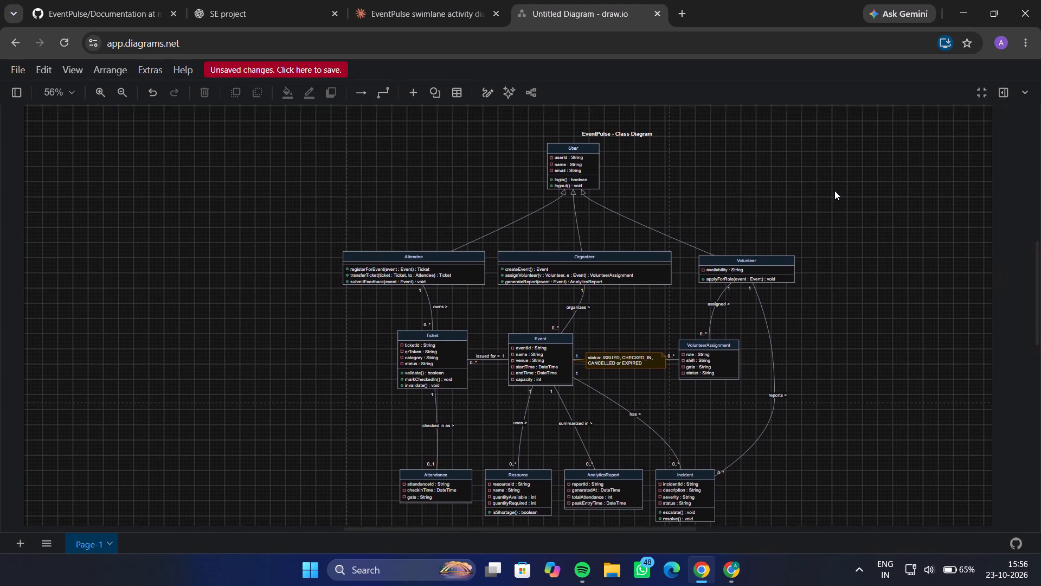
{"action": "scroll", "coordinate": [834, 190], "scroll_direction": "left", "scroll_amount": 1}
{"action": "left_click", "coordinate": [980, 95]}
{"action": "scroll", "coordinate": [815, 227], "scroll_direction": "down", "scroll_amount": 1}
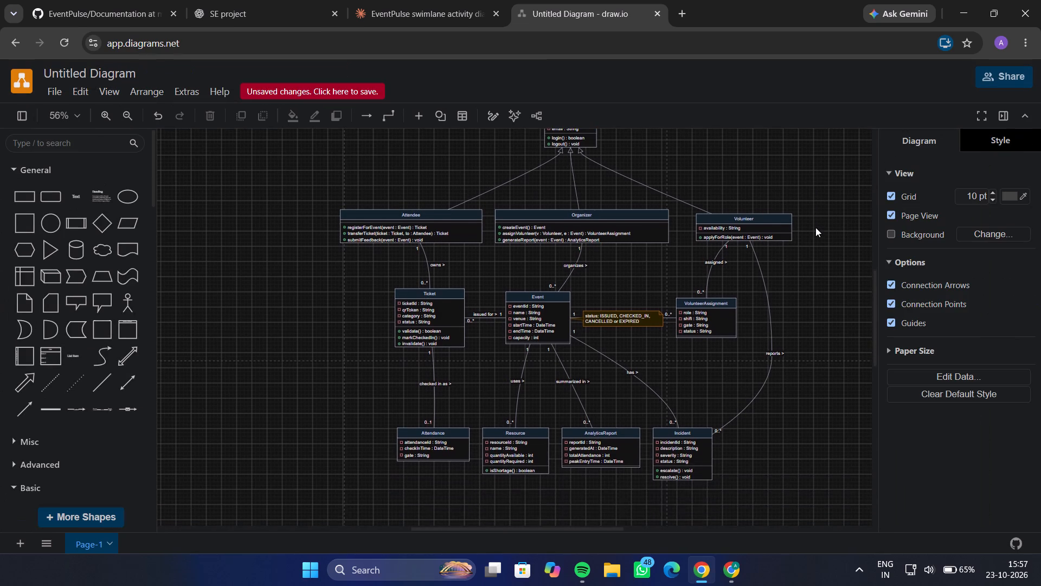
{"action": "scroll", "coordinate": [815, 227], "scroll_direction": "down", "scroll_amount": 1}
{"action": "scroll", "coordinate": [815, 227], "scroll_direction": "up", "scroll_amount": 1}
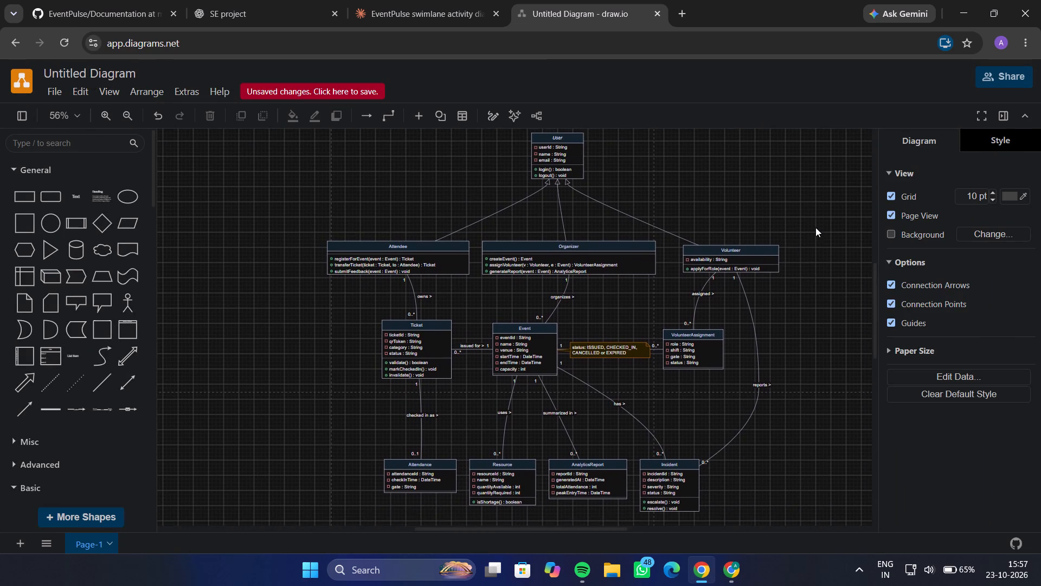
Reattach the Incident end of the reports connector lower on Incident's side, at the severity attribute row.
{"action": "scroll", "coordinate": [761, 305], "scroll_direction": "down", "scroll_amount": 3}
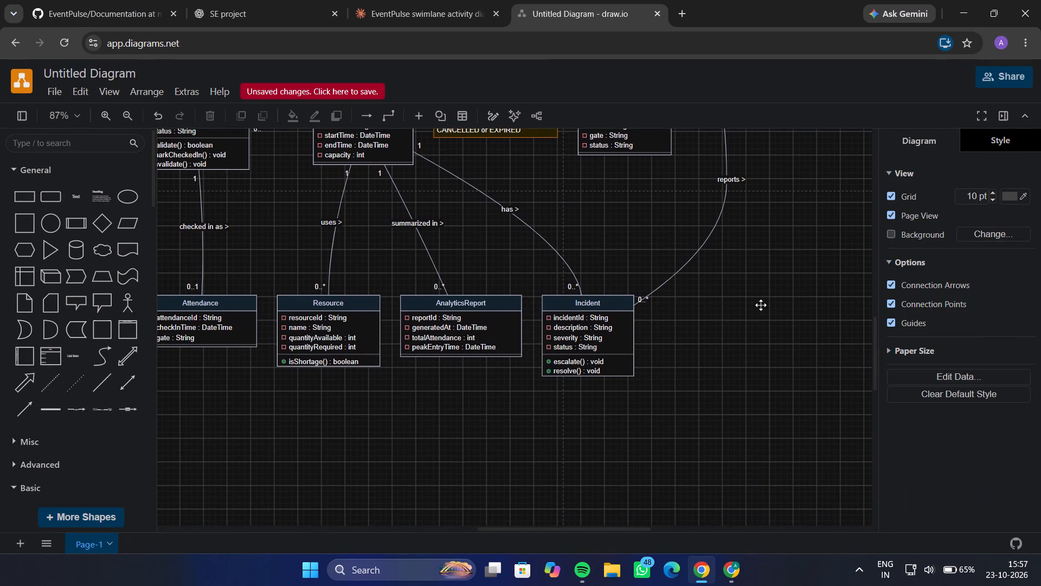
{"action": "left_click", "coordinate": [642, 305]}
{"action": "left_click", "coordinate": [686, 320]}
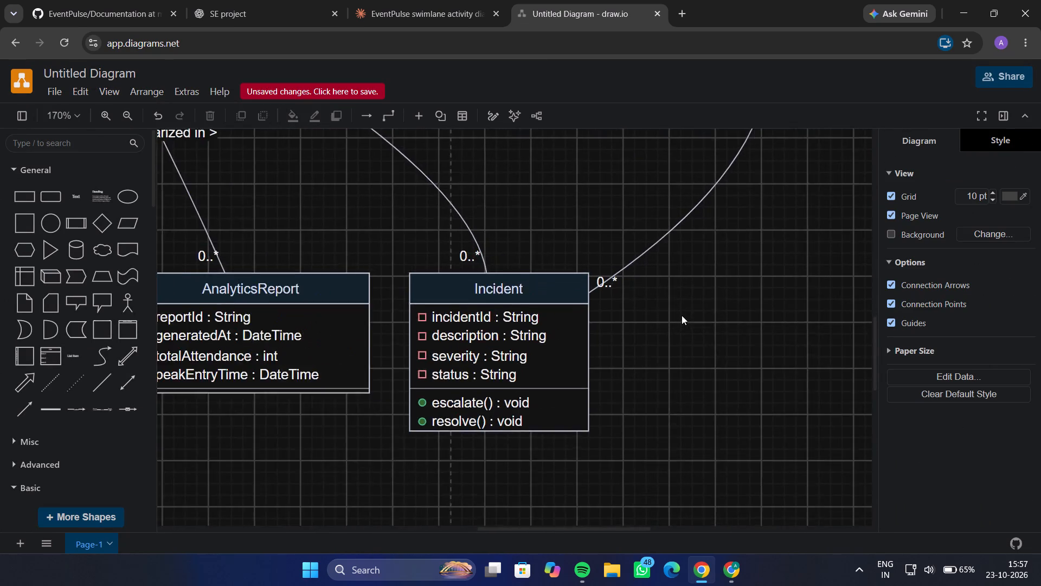
{"action": "left_click", "coordinate": [584, 284]}
{"action": "left_click_drag", "start_coordinate": [581, 289], "coordinate": [575, 346]}
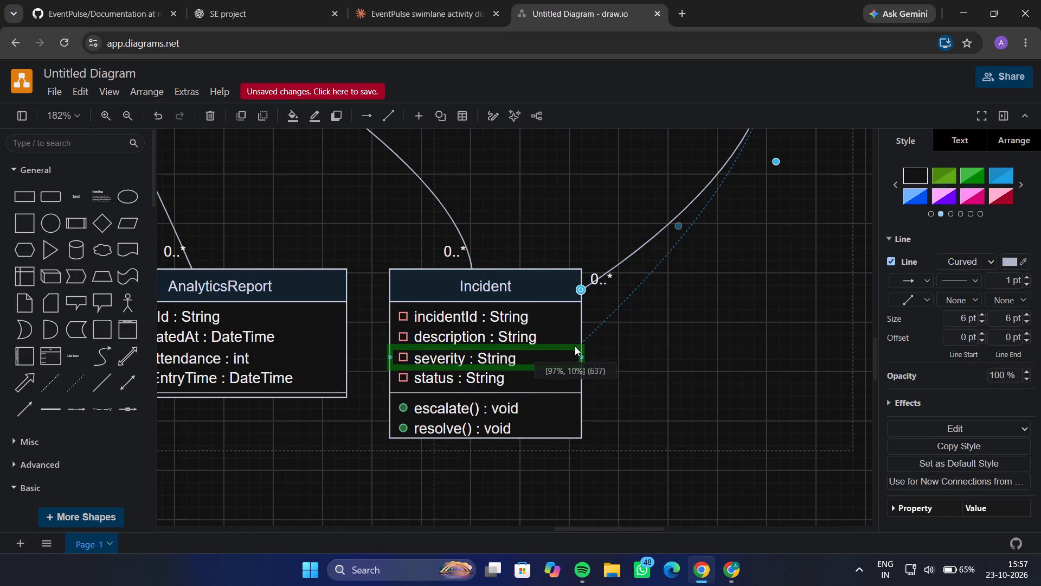
{"action": "left_click_drag", "start_coordinate": [575, 346], "coordinate": [581, 353]}
{"action": "left_click", "coordinate": [609, 361]}
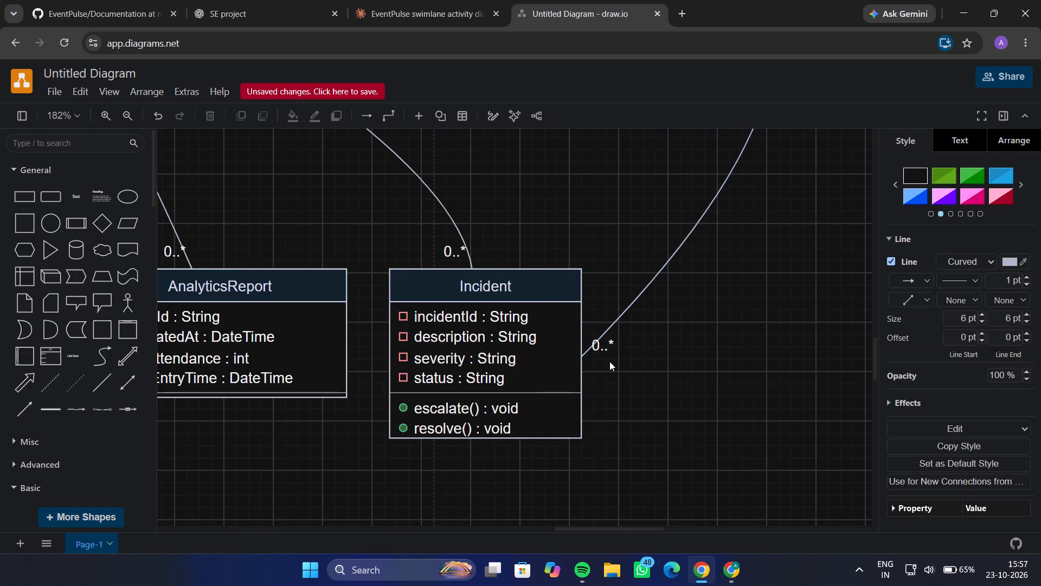
{"action": "scroll", "coordinate": [609, 361], "scroll_direction": "up", "scroll_amount": 1}
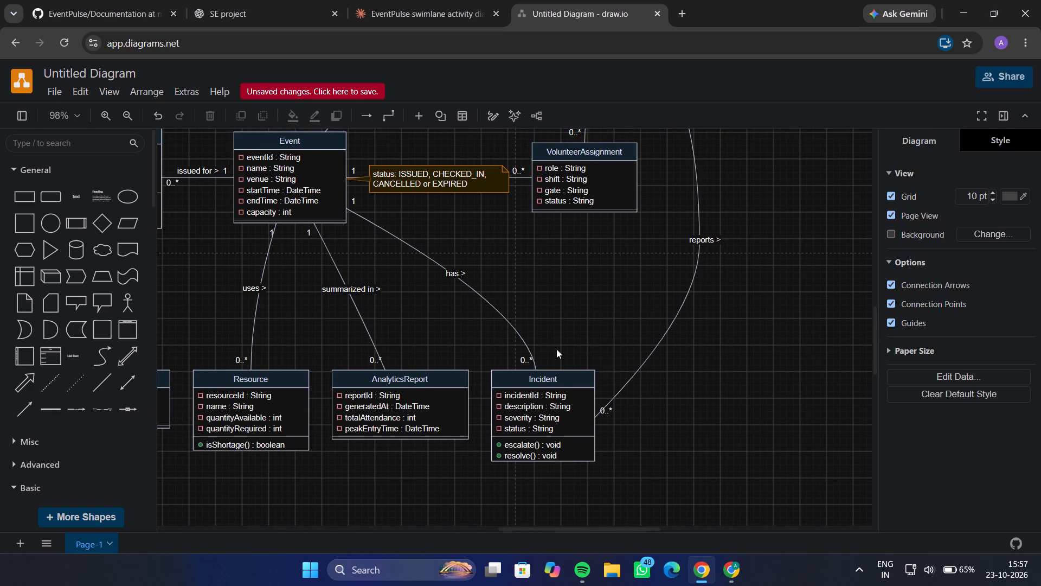
{"action": "scroll", "coordinate": [556, 349], "scroll_direction": "right", "scroll_amount": 3}
{"action": "scroll", "coordinate": [556, 349], "scroll_direction": "up", "scroll_amount": 2}
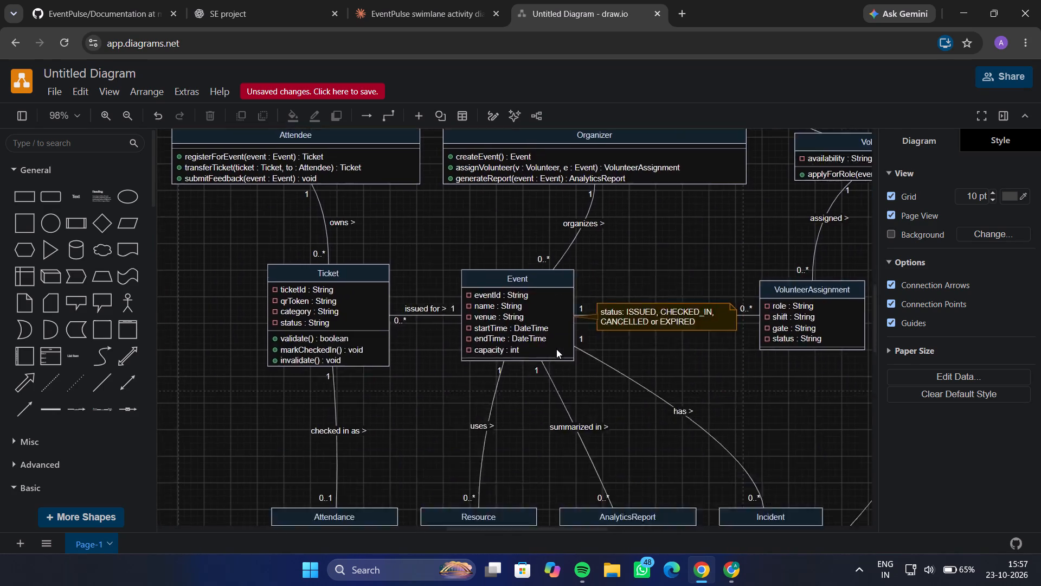
{"action": "scroll", "coordinate": [556, 349], "scroll_direction": "up", "scroll_amount": 2}
{"action": "left_click", "coordinate": [48, 91]}
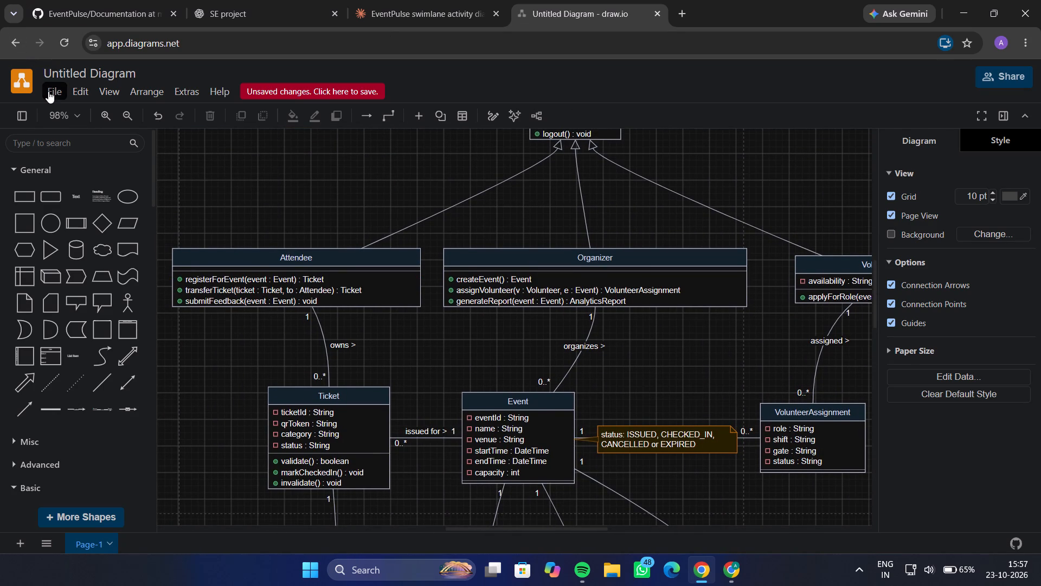
{"action": "left_click", "coordinate": [72, 110]}
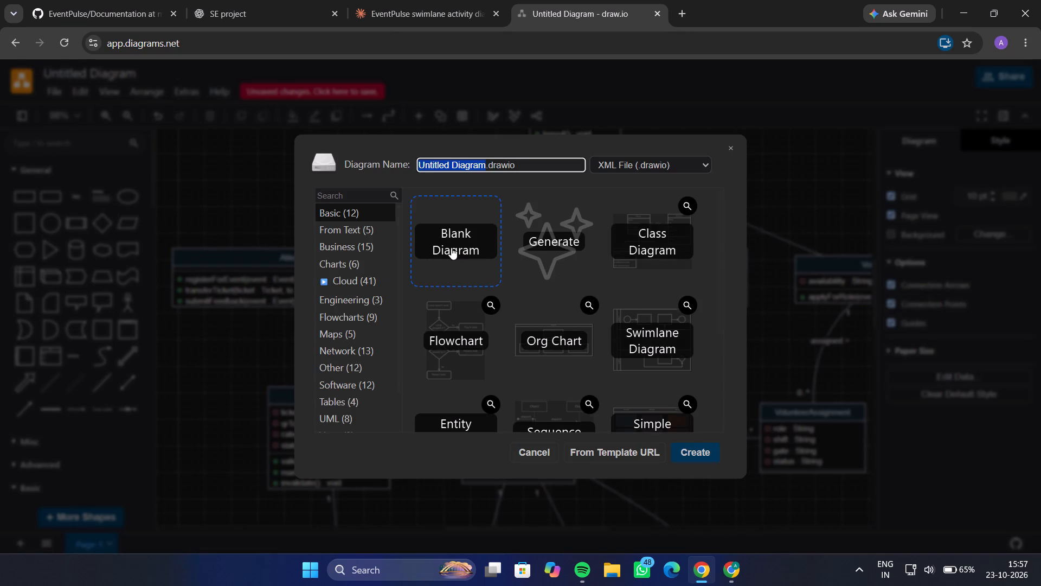
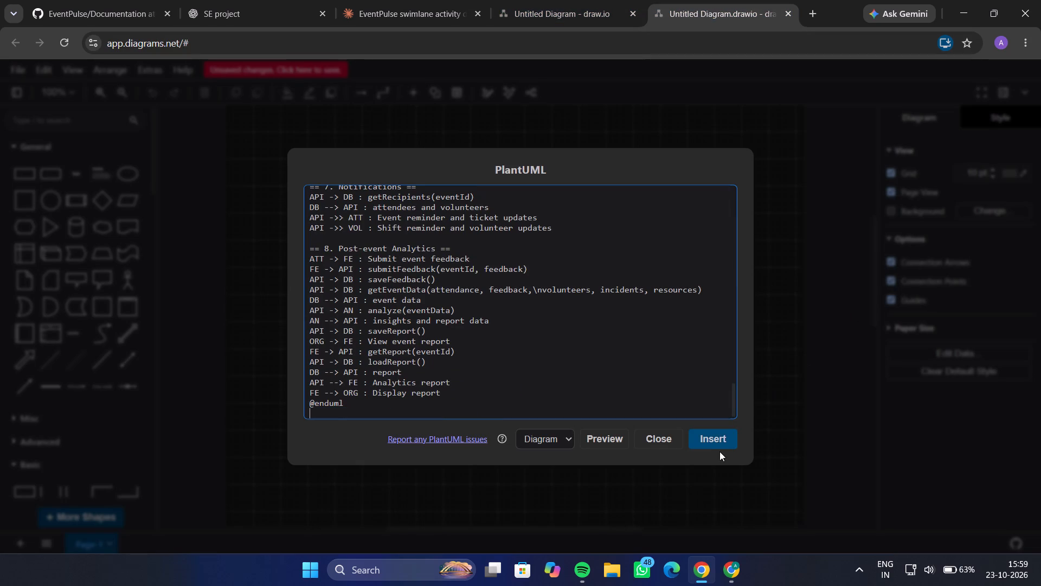
{"action": "left_click", "coordinate": [721, 444]}
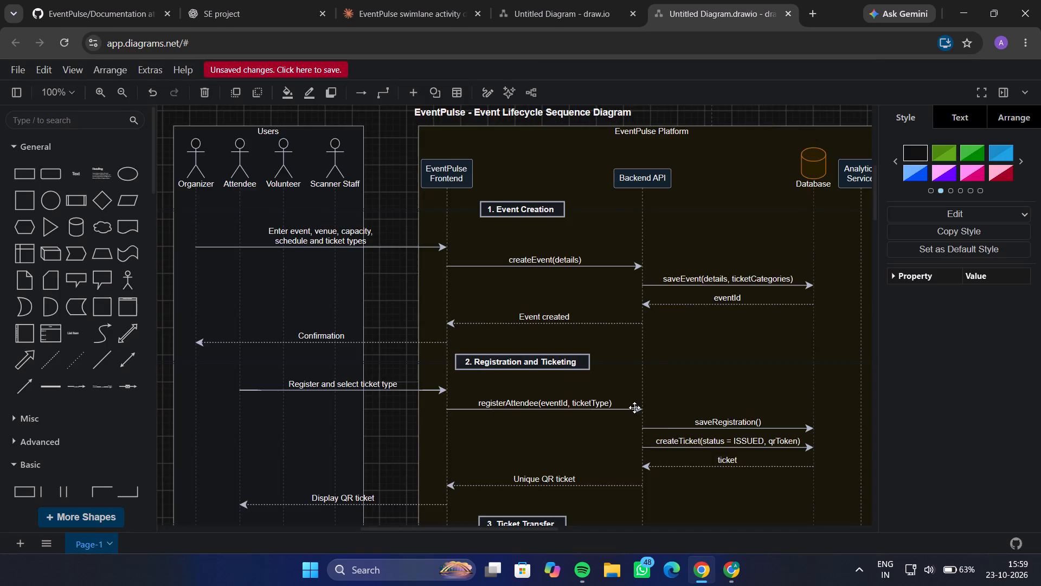
Review the inserted EventPulse lifecycle sequence diagram from Event Creation down to Post-event Analytics, including its alt and loop frames.
{"action": "scroll", "coordinate": [634, 407], "scroll_direction": "left", "scroll_amount": 1}
{"action": "scroll", "coordinate": [634, 407], "scroll_direction": "down", "scroll_amount": 2}
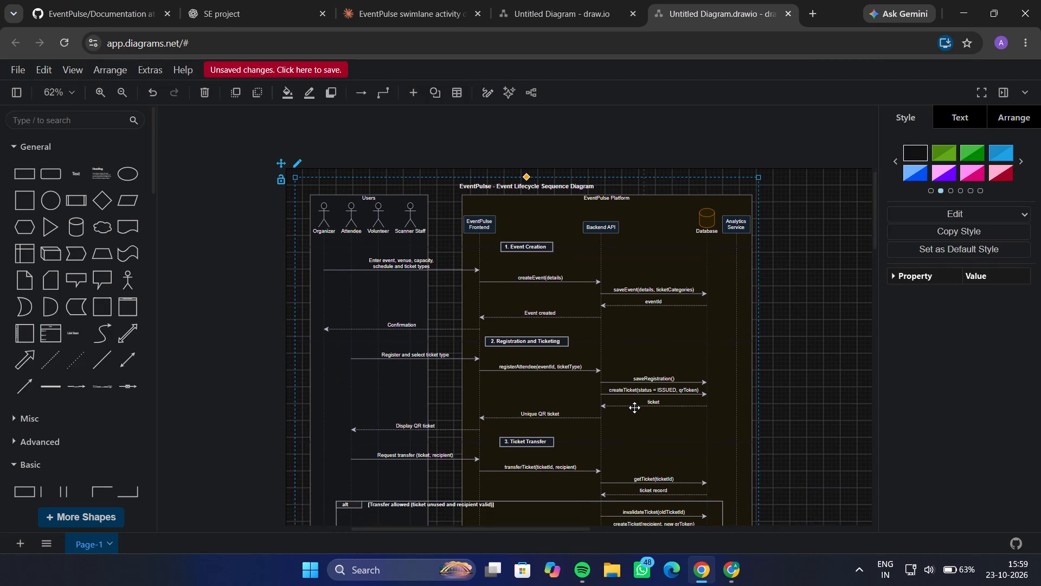
{"action": "scroll", "coordinate": [634, 407], "scroll_direction": "down", "scroll_amount": 5}
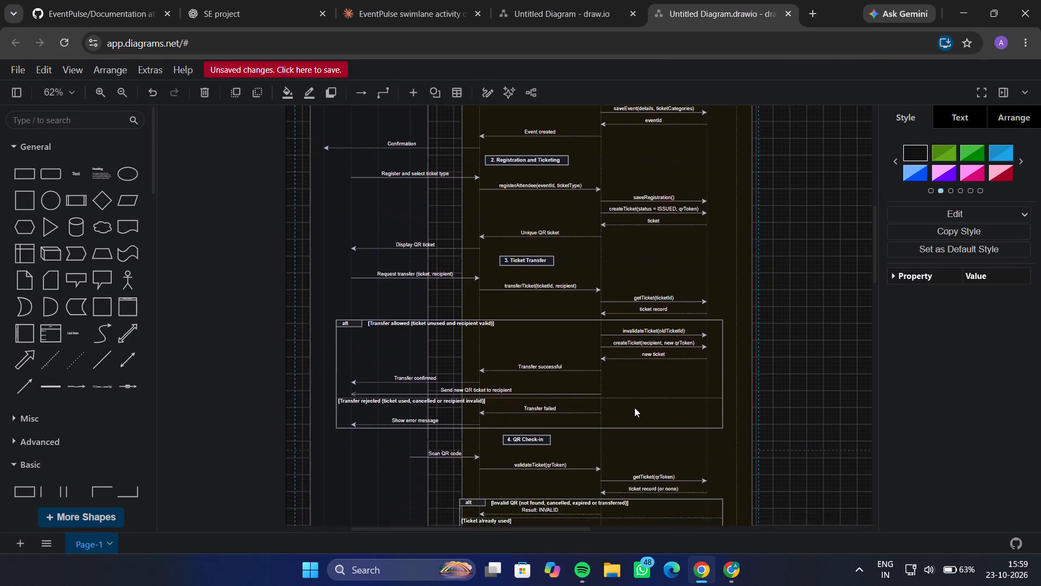
{"action": "scroll", "coordinate": [634, 407], "scroll_direction": "down", "scroll_amount": 11}
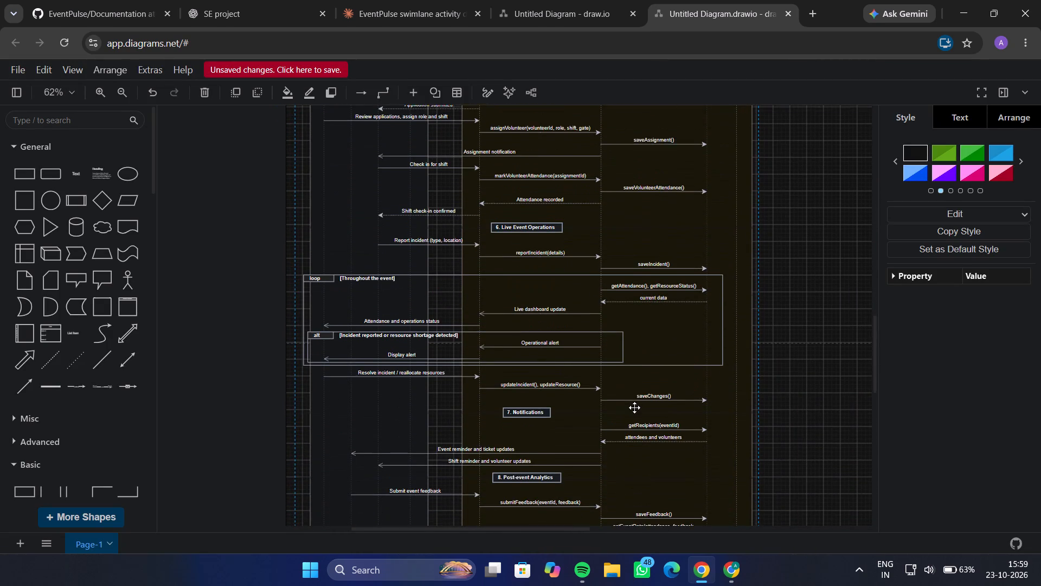
{"action": "scroll", "coordinate": [634, 407], "scroll_direction": "down", "scroll_amount": 4}
{"action": "scroll", "coordinate": [634, 407], "scroll_direction": "up", "scroll_amount": 2}
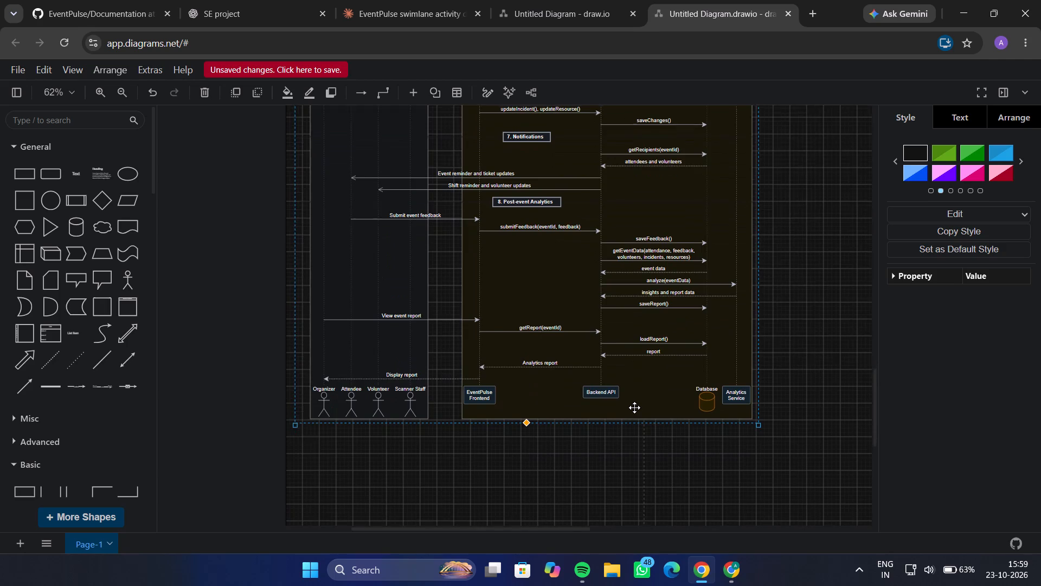
{"action": "scroll", "coordinate": [634, 407], "scroll_direction": "up", "scroll_amount": 11}
{"action": "scroll", "coordinate": [634, 407], "scroll_direction": "down", "scroll_amount": 10}
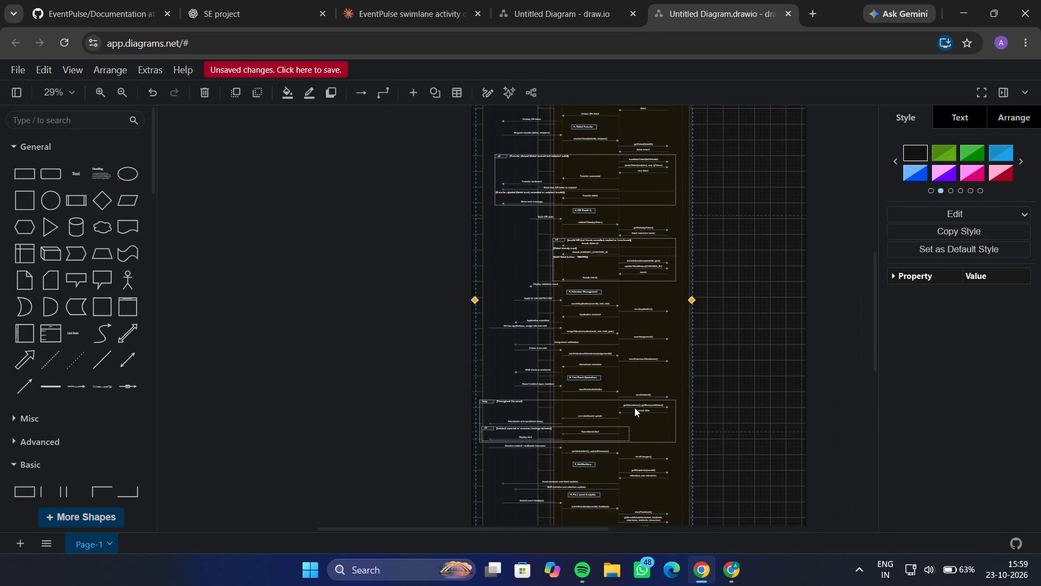
{"action": "scroll", "coordinate": [634, 407], "scroll_direction": "down", "scroll_amount": 4}
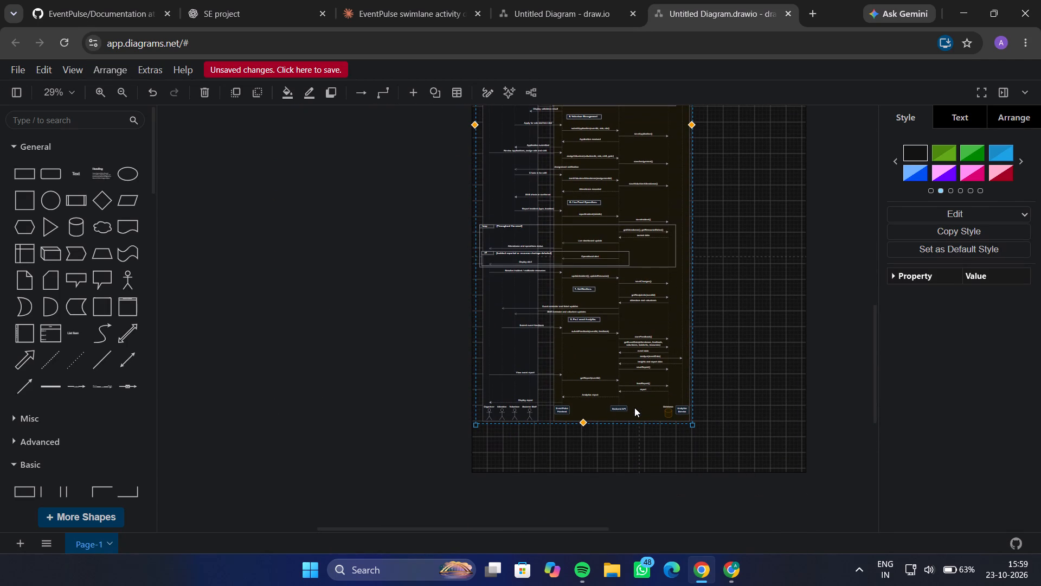
{"action": "scroll", "coordinate": [634, 407], "scroll_direction": "down", "scroll_amount": 5}
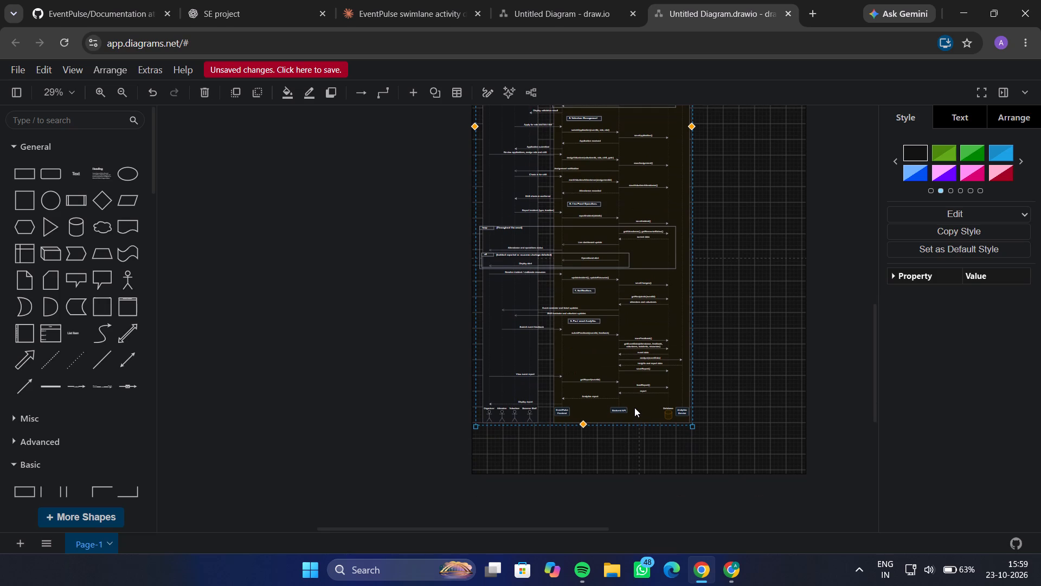
{"action": "scroll", "coordinate": [634, 407], "scroll_direction": "down", "scroll_amount": 1}
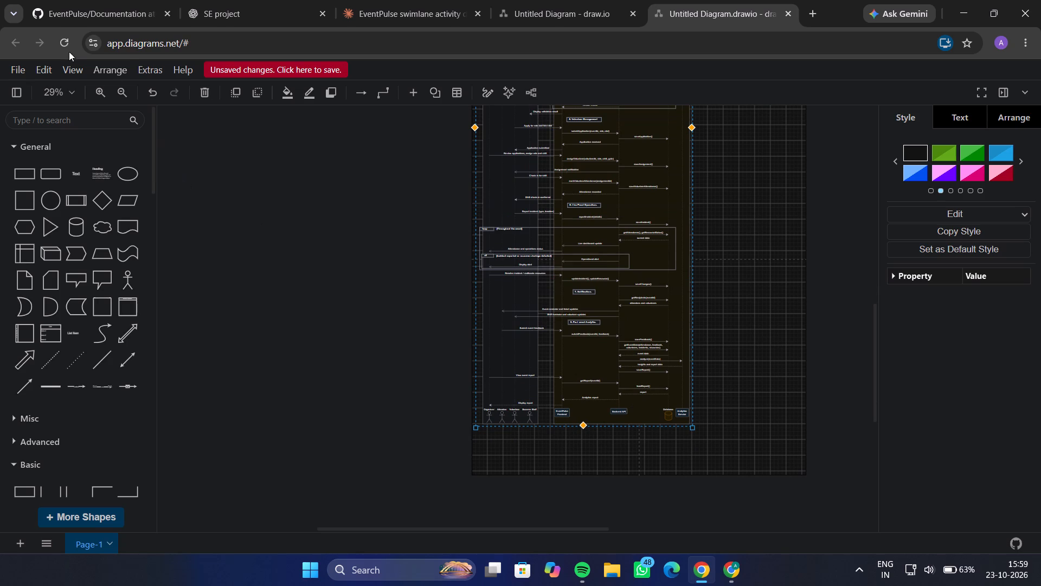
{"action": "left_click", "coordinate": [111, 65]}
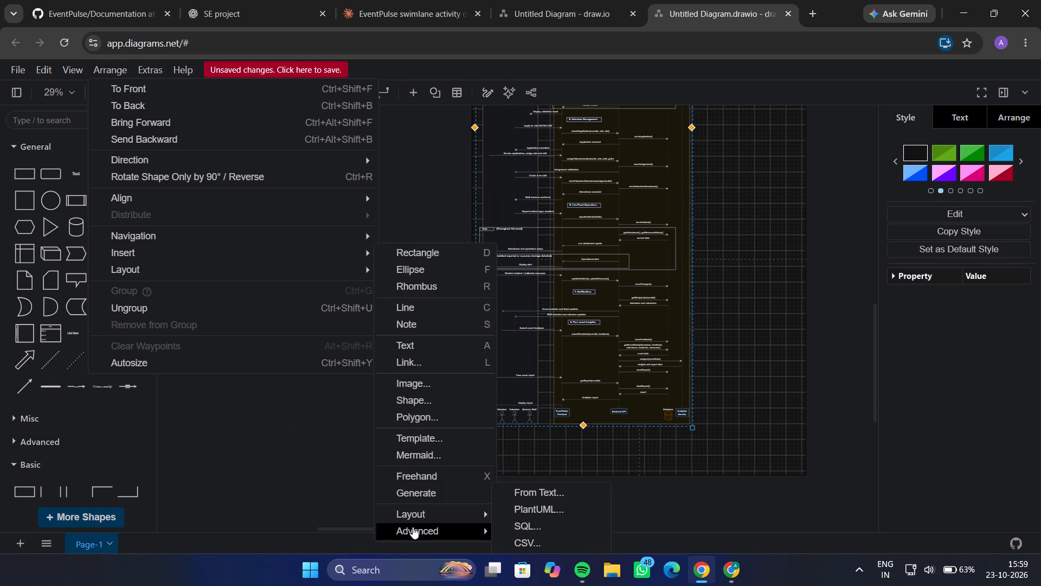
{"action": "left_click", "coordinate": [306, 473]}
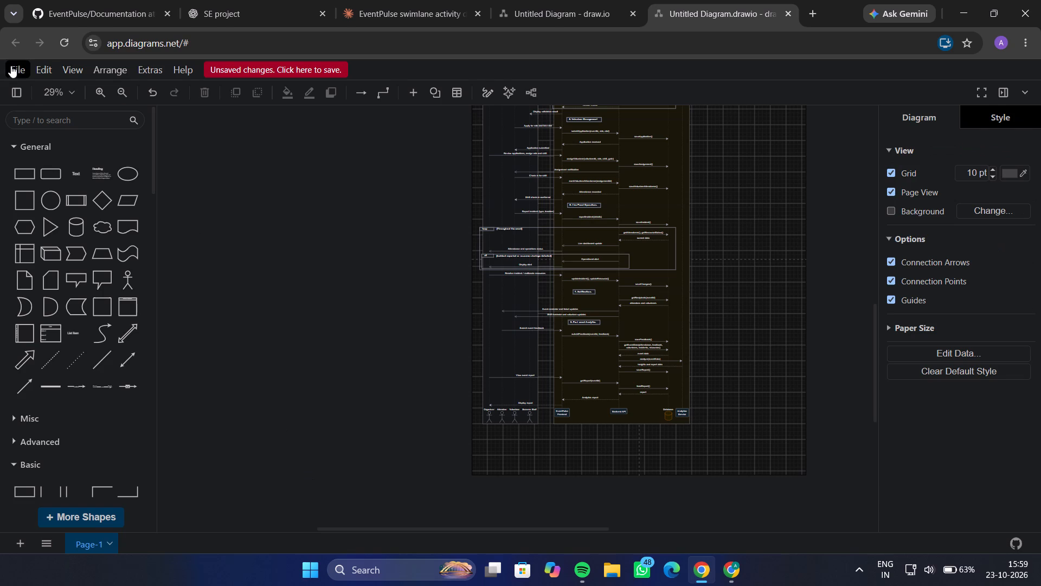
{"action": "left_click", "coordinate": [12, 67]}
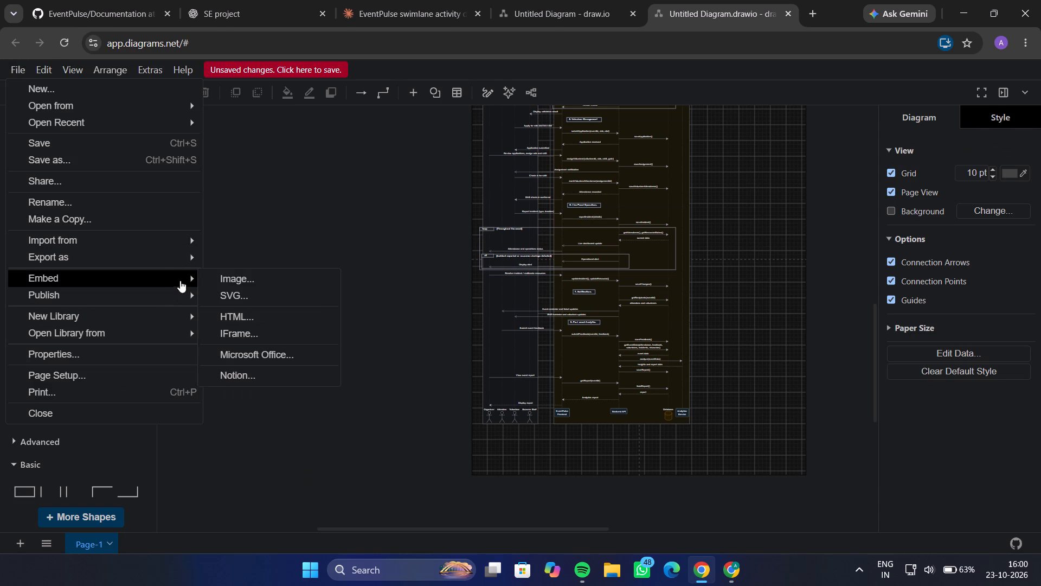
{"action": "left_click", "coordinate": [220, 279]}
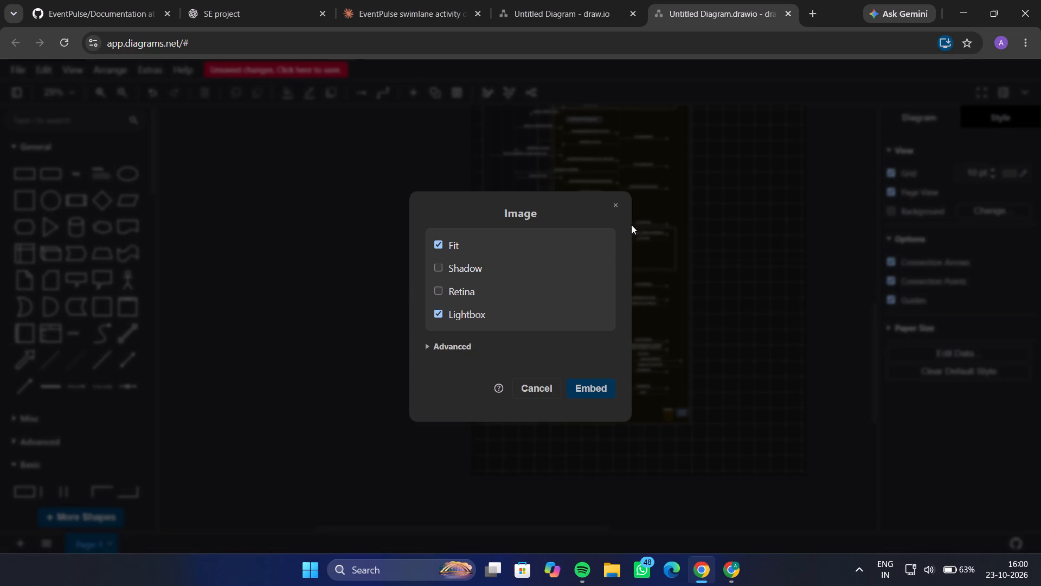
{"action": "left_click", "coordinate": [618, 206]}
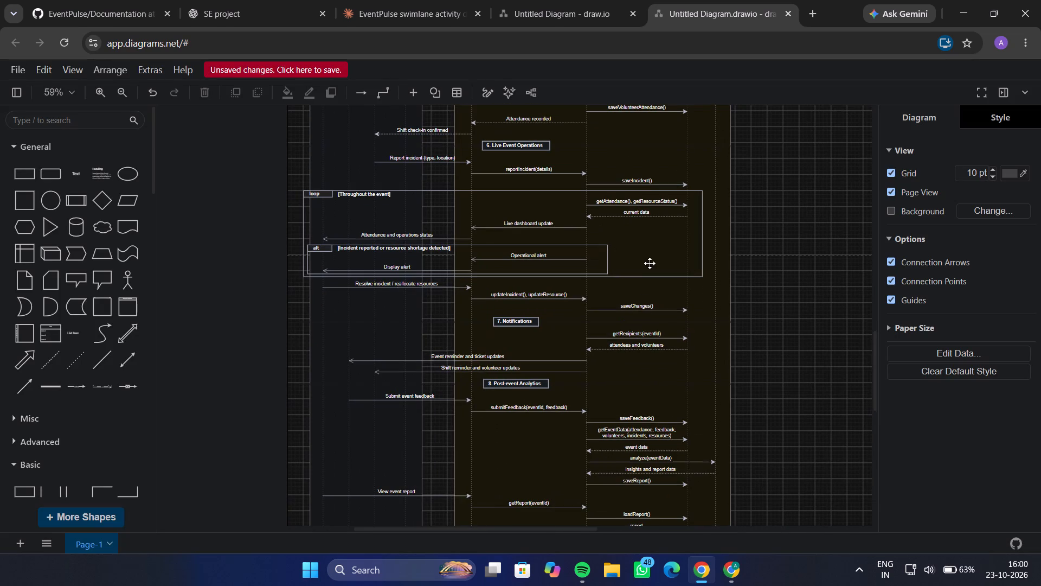
Look over the whole sequence diagram again, from its title and participants down to the closing participant row.
{"action": "scroll", "coordinate": [650, 263], "scroll_direction": "up", "scroll_amount": 6}
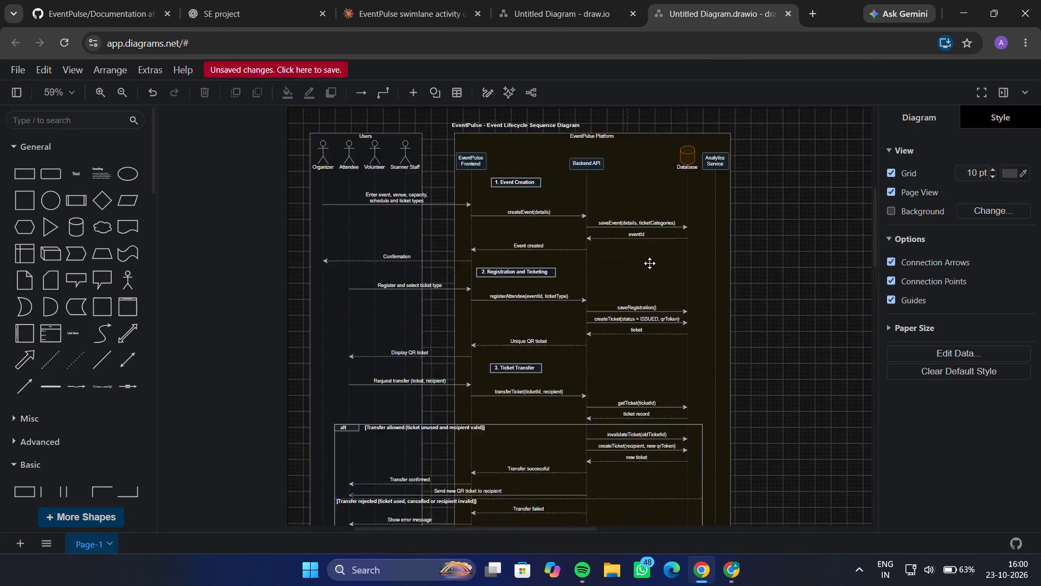
{"action": "scroll", "coordinate": [650, 263], "scroll_direction": "up", "scroll_amount": 1}
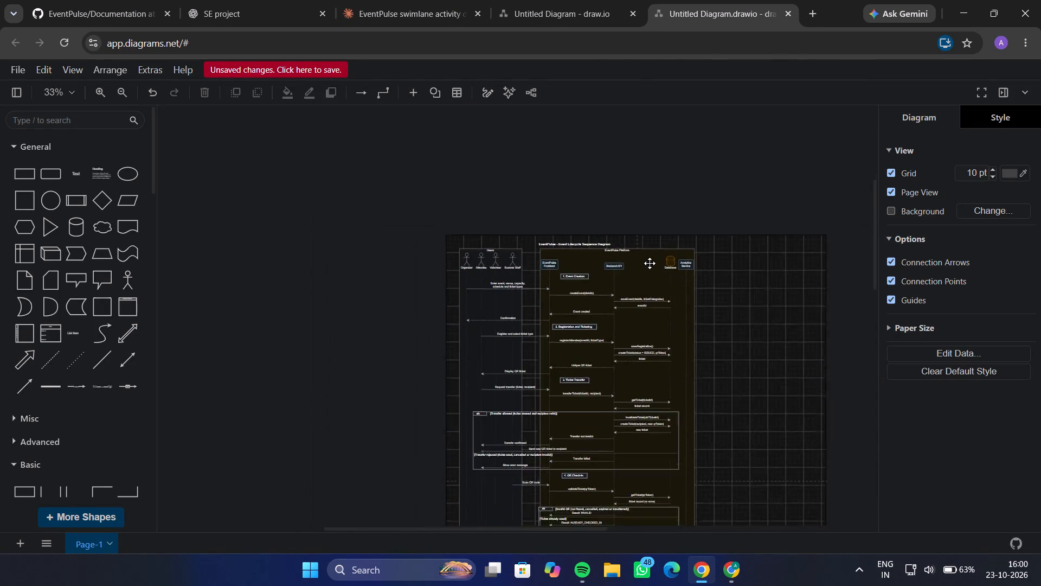
{"action": "scroll", "coordinate": [650, 263], "scroll_direction": "down", "scroll_amount": 5}
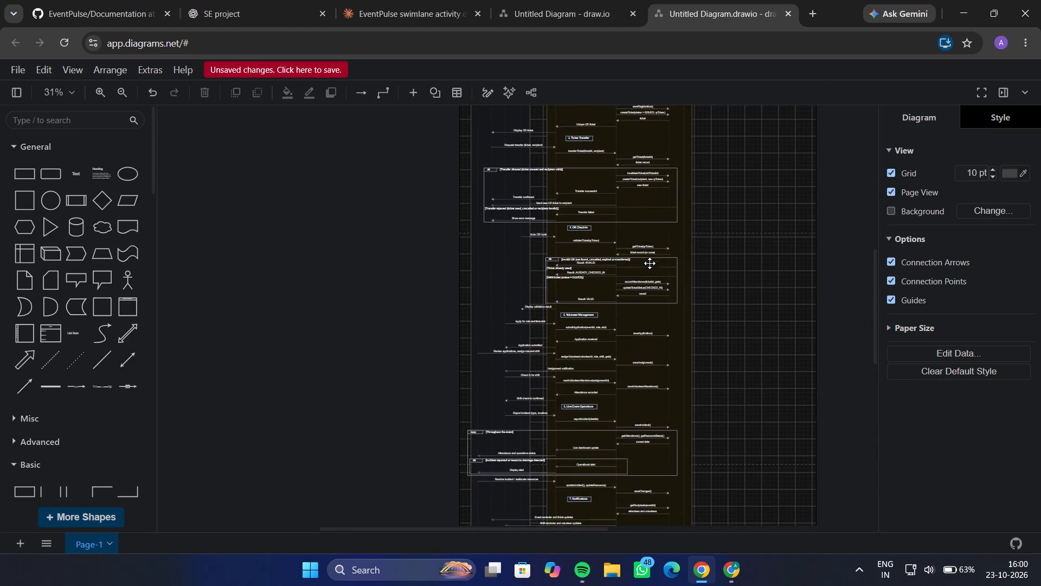
{"action": "scroll", "coordinate": [650, 263], "scroll_direction": "down", "scroll_amount": 1}
{"action": "scroll", "coordinate": [650, 263], "scroll_direction": "up", "scroll_amount": 2}
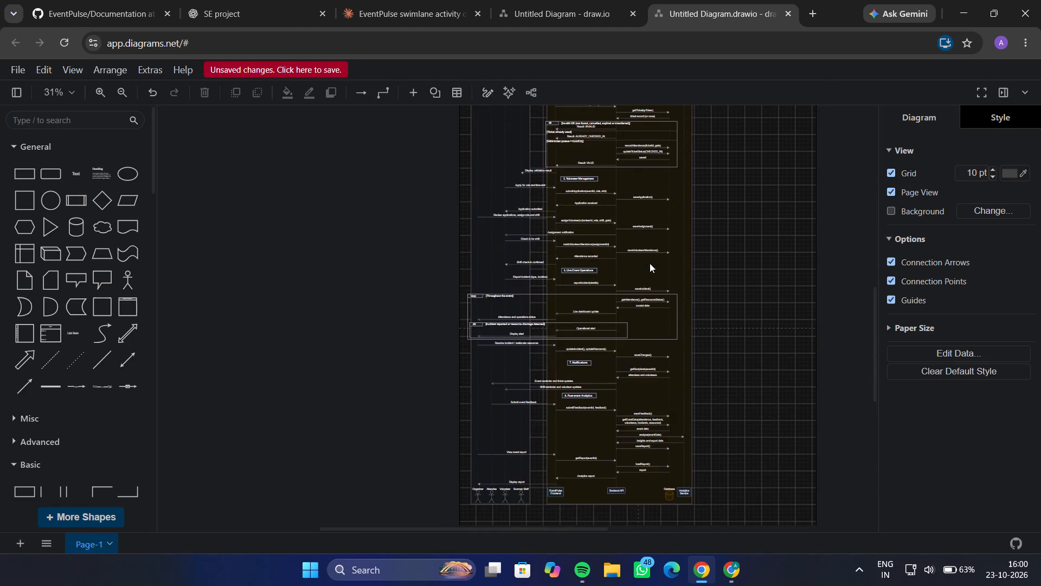
Read through the EventPulse sequence diagram at closer zoom, from Event Creation and Ticket Transfer down to Post-event Analytics and the closing participants.
{"action": "scroll", "coordinate": [650, 263], "scroll_direction": "up", "scroll_amount": 5}
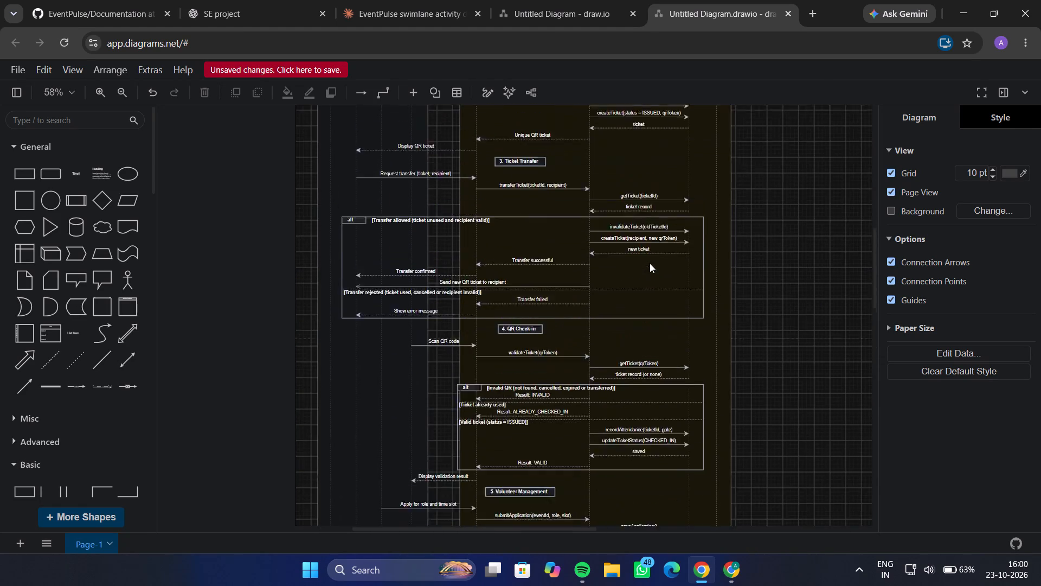
{"action": "scroll", "coordinate": [650, 263], "scroll_direction": "up", "scroll_amount": 6}
{"action": "scroll", "coordinate": [650, 263], "scroll_direction": "down", "scroll_amount": 1}
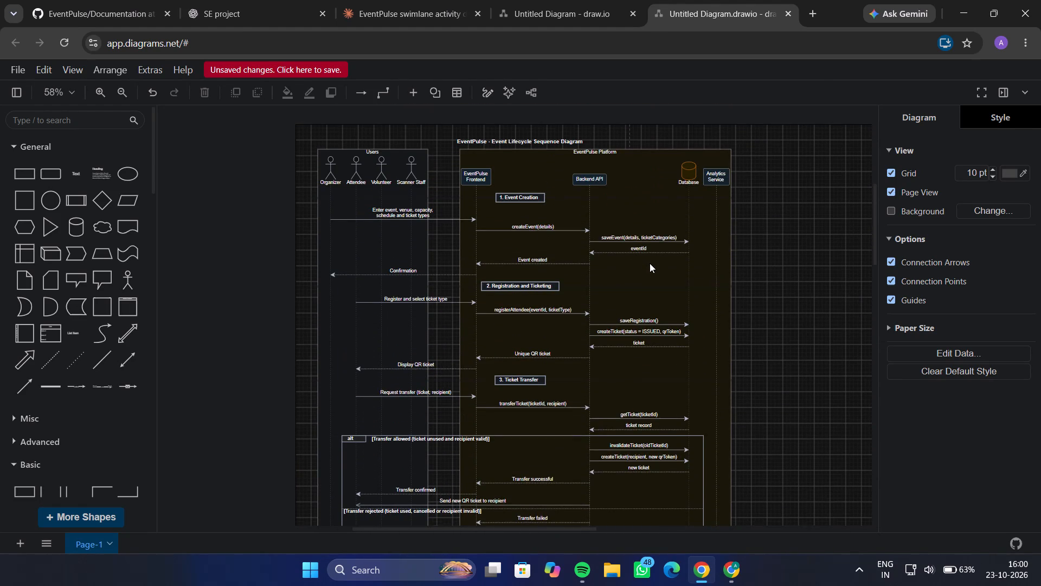
{"action": "scroll", "coordinate": [650, 263], "scroll_direction": "down", "scroll_amount": 1}
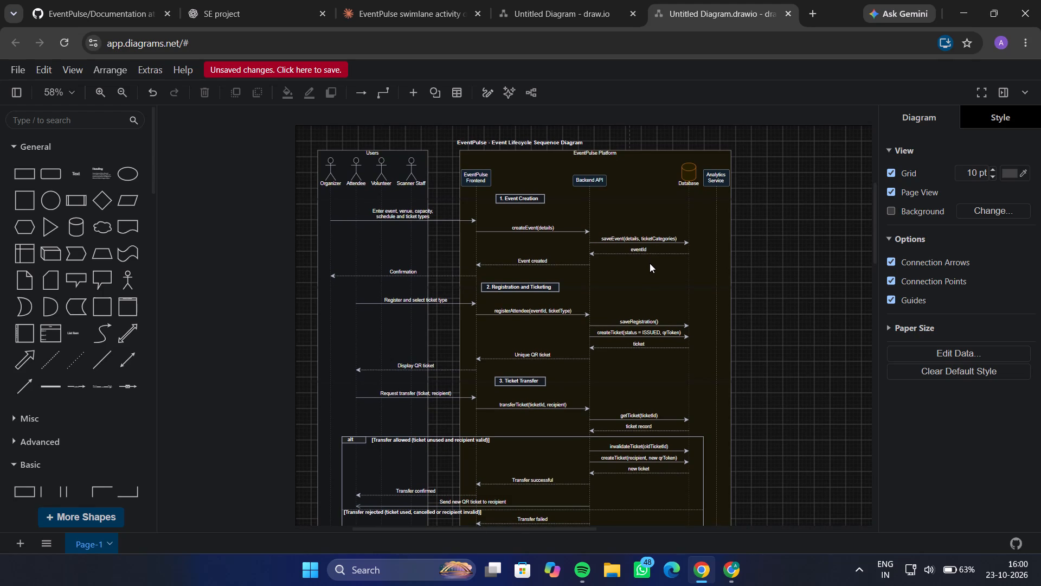
{"action": "scroll", "coordinate": [650, 263], "scroll_direction": "down", "scroll_amount": 1}
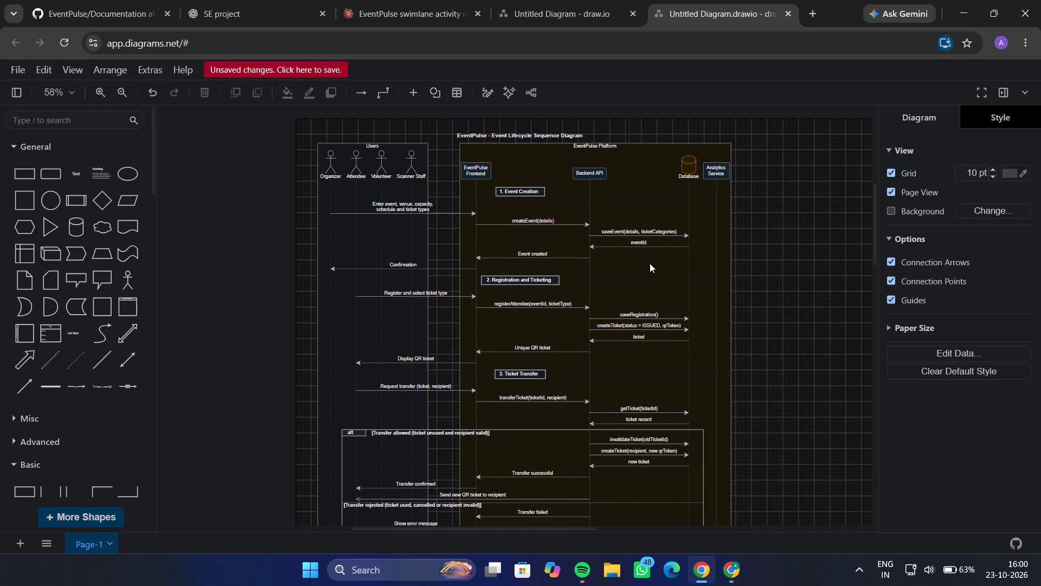
{"action": "scroll", "coordinate": [650, 263], "scroll_direction": "down", "scroll_amount": 2}
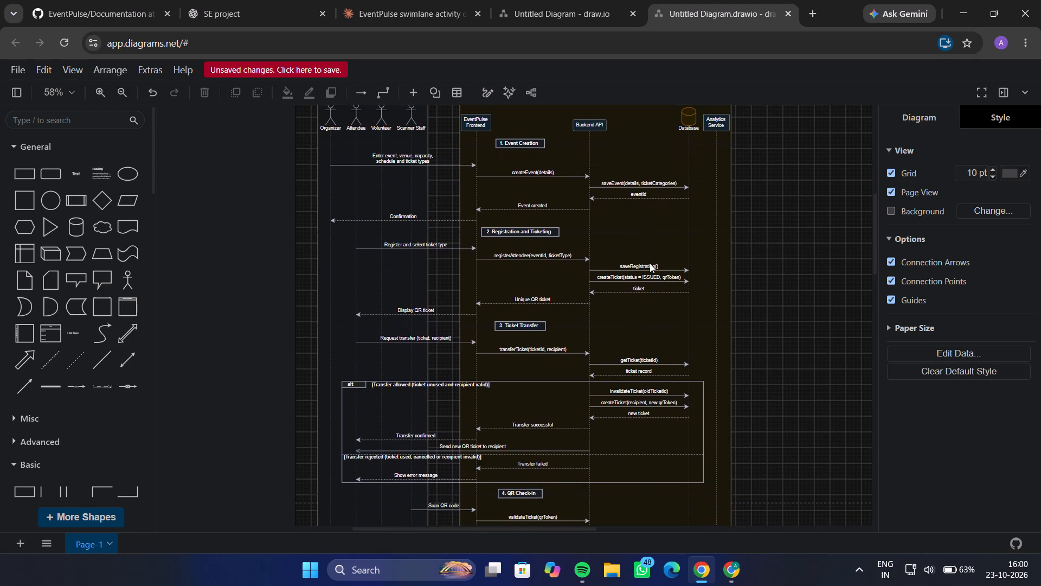
{"action": "scroll", "coordinate": [650, 263], "scroll_direction": "down", "scroll_amount": 1}
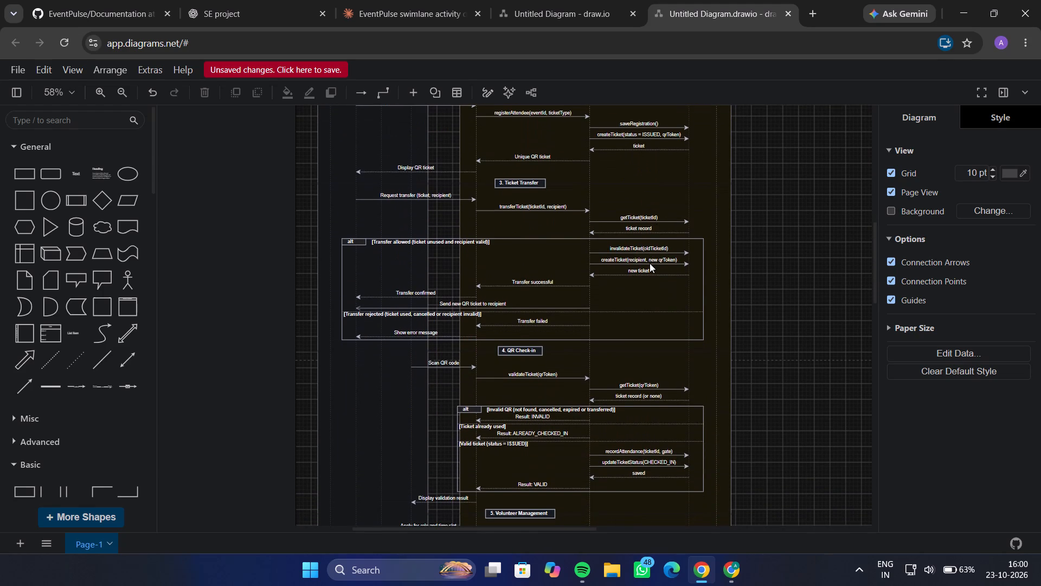
{"action": "scroll", "coordinate": [650, 263], "scroll_direction": "down", "scroll_amount": 4}
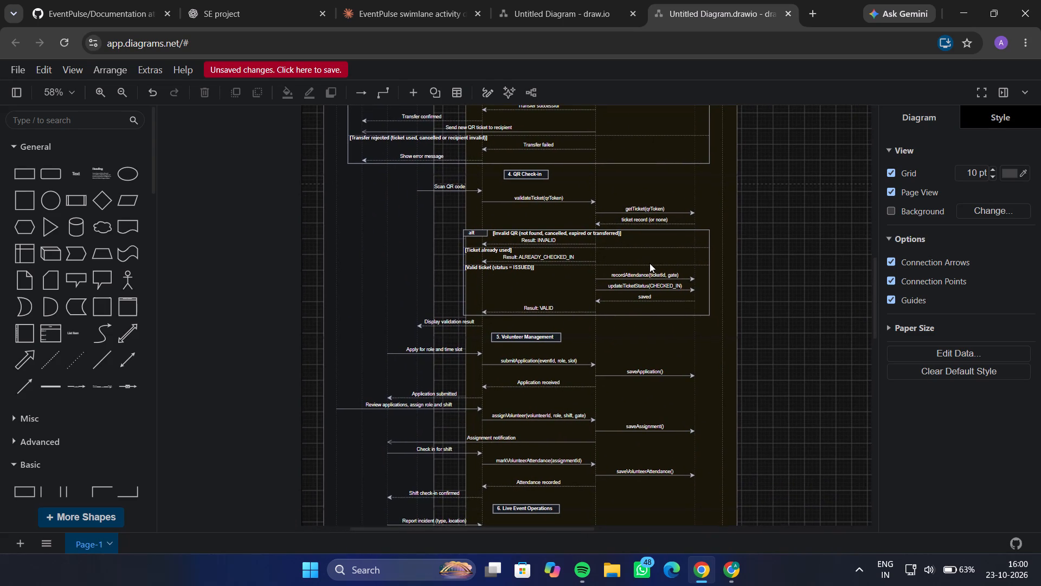
{"action": "left_click", "coordinate": [650, 263]}
{"action": "left_click", "coordinate": [793, 288]}
{"action": "scroll", "coordinate": [793, 288], "scroll_direction": "down", "scroll_amount": 1}
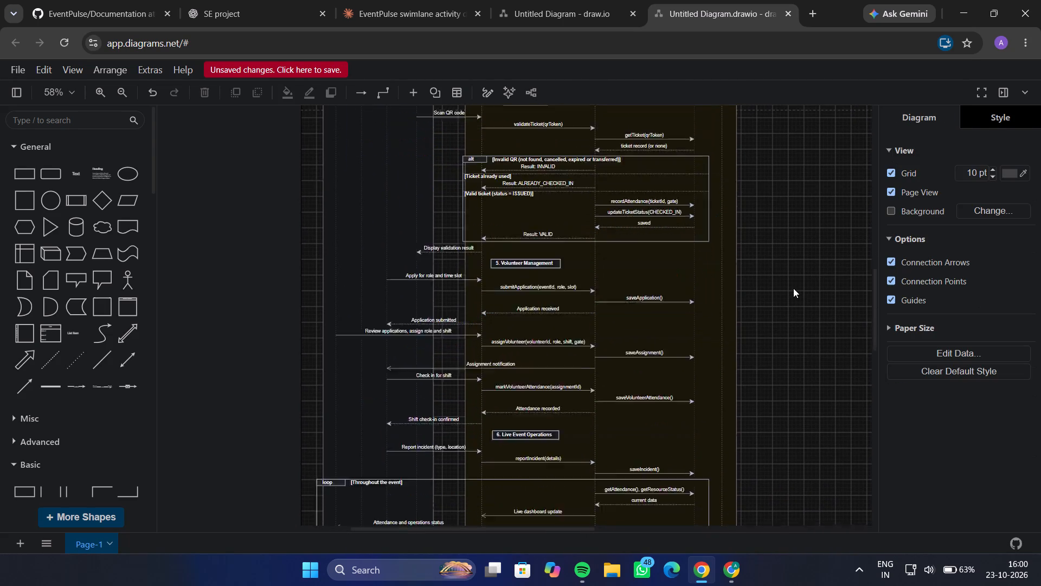
{"action": "scroll", "coordinate": [793, 288], "scroll_direction": "down", "scroll_amount": 6}
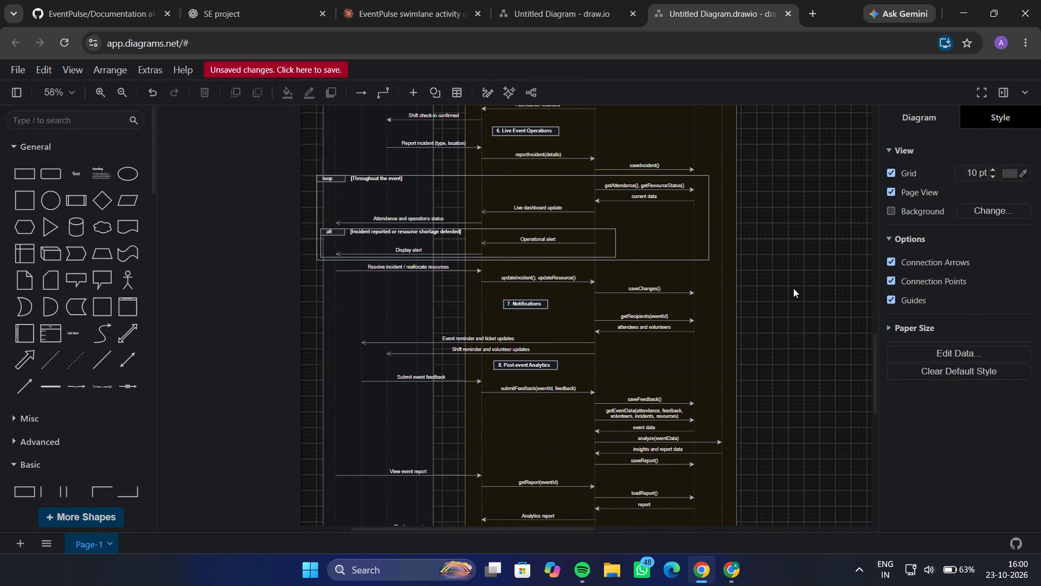
{"action": "scroll", "coordinate": [793, 288], "scroll_direction": "down", "scroll_amount": 2}
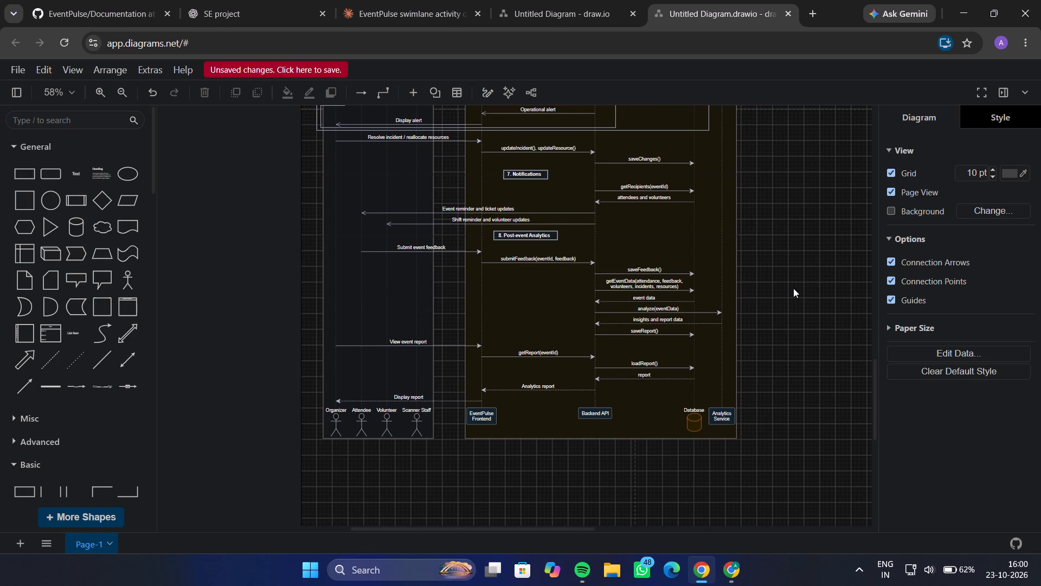
Switch to the other browser window showing Google Gemini.
{"action": "left_click", "coordinate": [731, 569]}
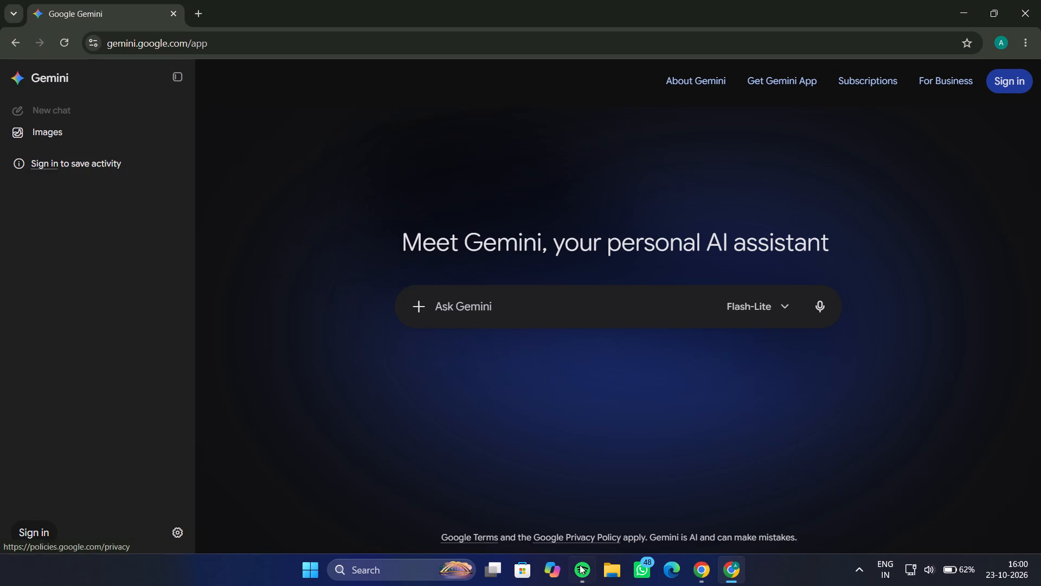
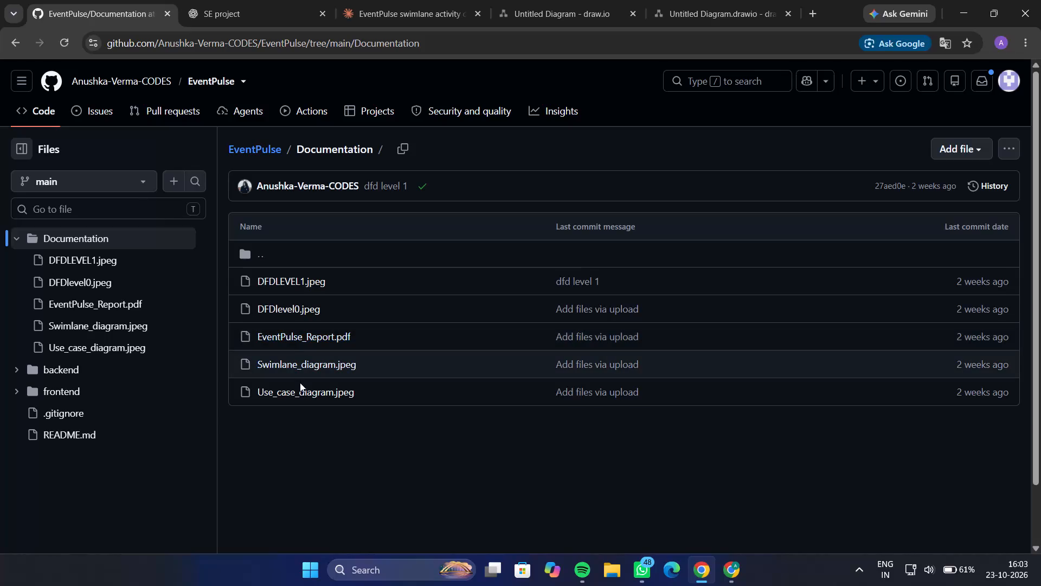
Open Use_case_diagram.jpeg from the repository's Documentation folder and look over its actors, use cases and include/extend links.
{"action": "double_click", "coordinate": [300, 388]}
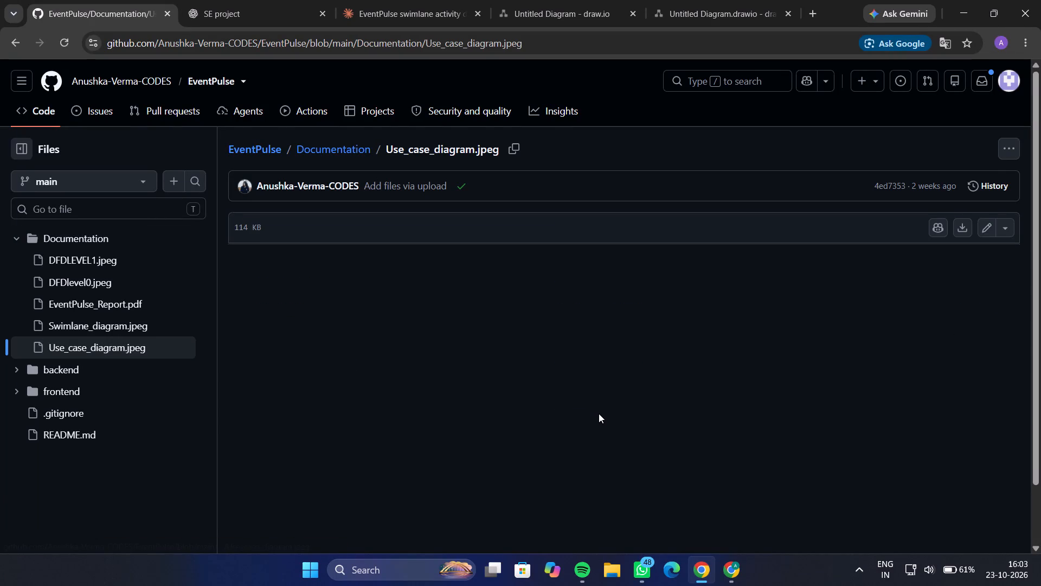
{"action": "scroll", "coordinate": [599, 413], "scroll_direction": "down", "scroll_amount": 5}
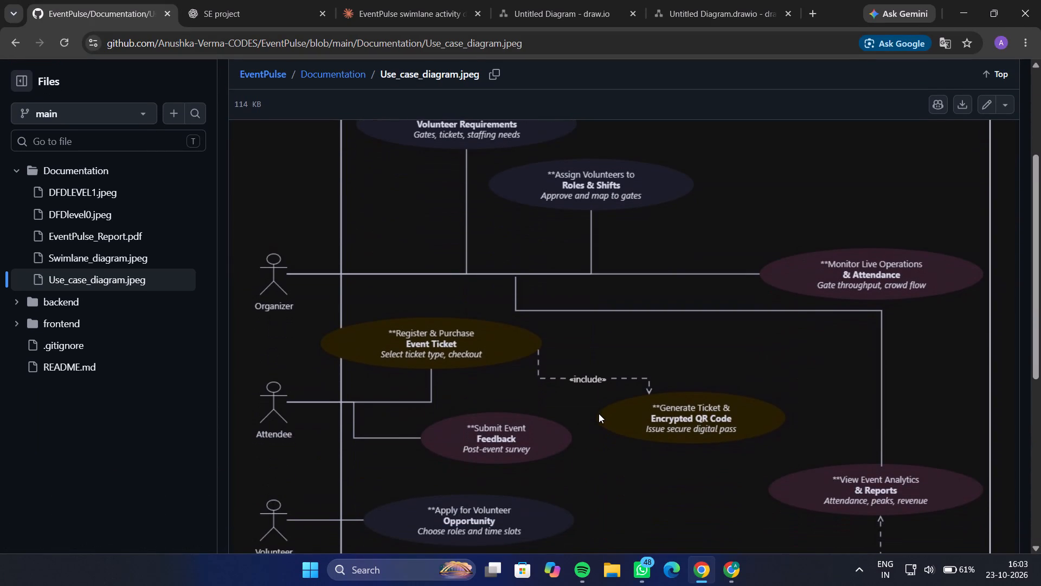
{"action": "scroll", "coordinate": [599, 413], "scroll_direction": "down", "scroll_amount": 6}
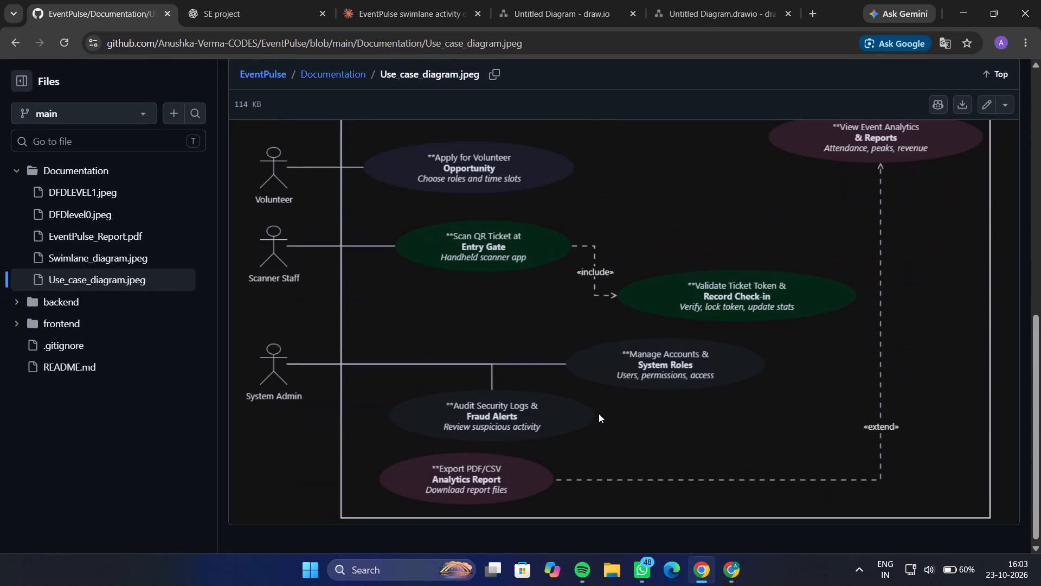
{"action": "scroll", "coordinate": [599, 413], "scroll_direction": "up", "scroll_amount": 8}
{"action": "scroll", "coordinate": [599, 413], "scroll_direction": "right", "scroll_amount": 1}
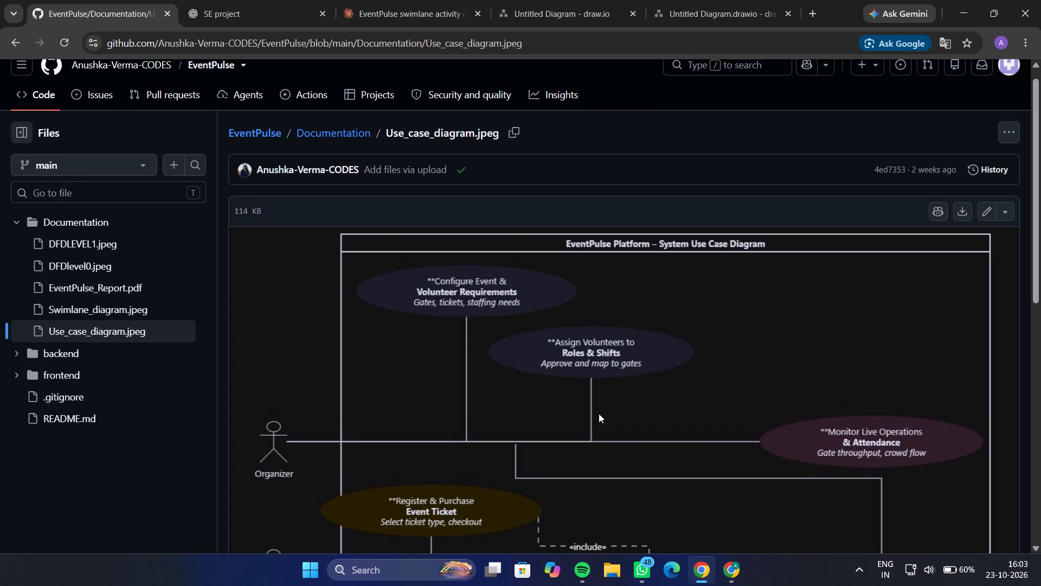
{"action": "scroll", "coordinate": [599, 413], "scroll_direction": "right", "scroll_amount": 1}
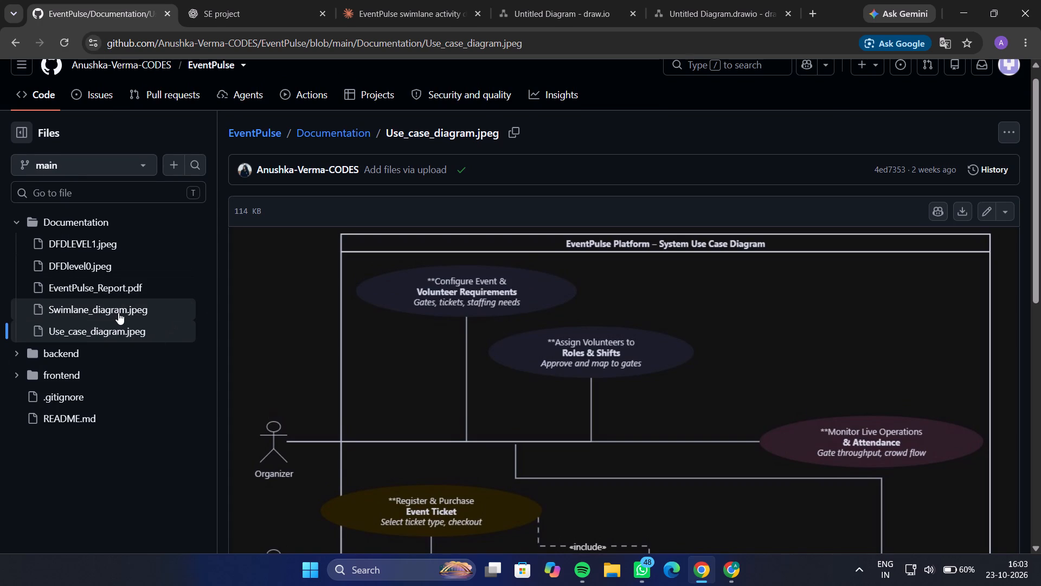
Open Swimlane_diagram.jpeg and look over the event management activity flow across its Organizer, System, Attendee, Volunteer and Scanner Staff lanes.
{"action": "double_click", "coordinate": [118, 313]}
{"action": "left_click", "coordinate": [144, 328]}
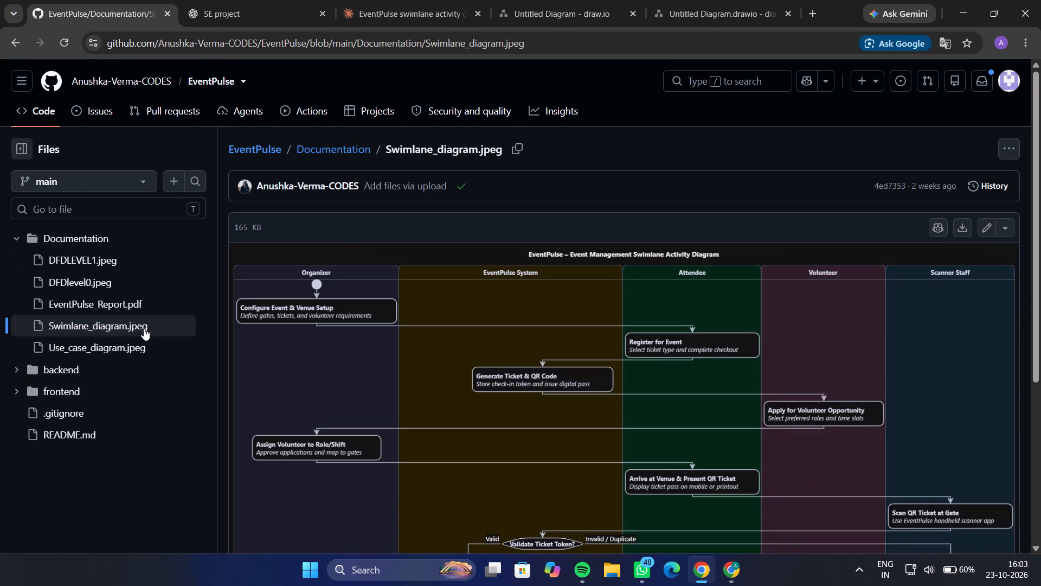
{"action": "scroll", "coordinate": [718, 492], "scroll_direction": "down", "scroll_amount": 6}
{"action": "scroll", "coordinate": [718, 492], "scroll_direction": "up", "scroll_amount": 3}
{"action": "scroll", "coordinate": [718, 492], "scroll_direction": "down", "scroll_amount": 1}
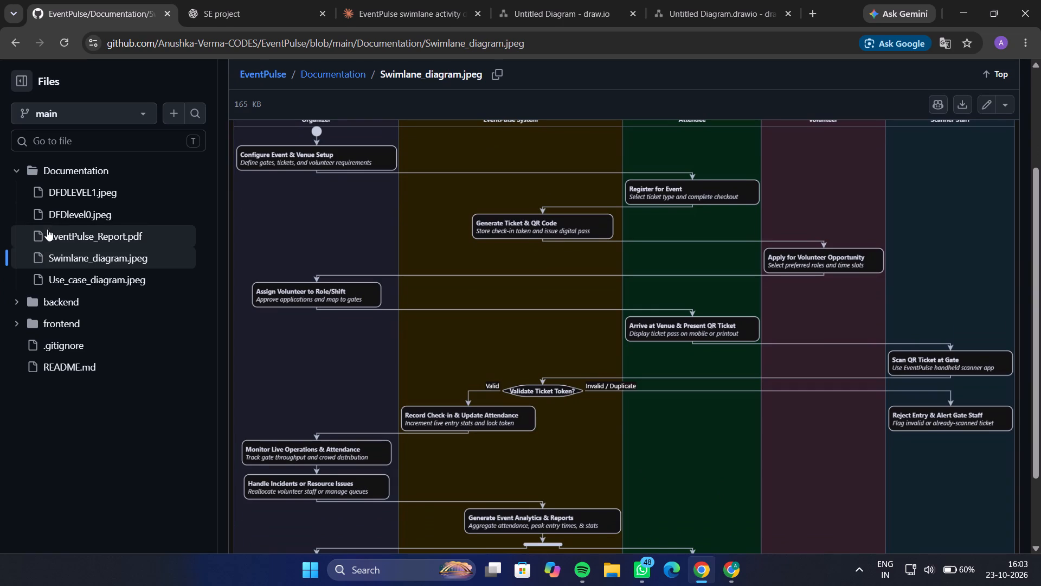
Examine the data flow diagrams in DFDlevel0.jpeg and DFDLEVEL1.jpeg, including their entities, processes and data stores.
{"action": "double_click", "coordinate": [65, 206]}
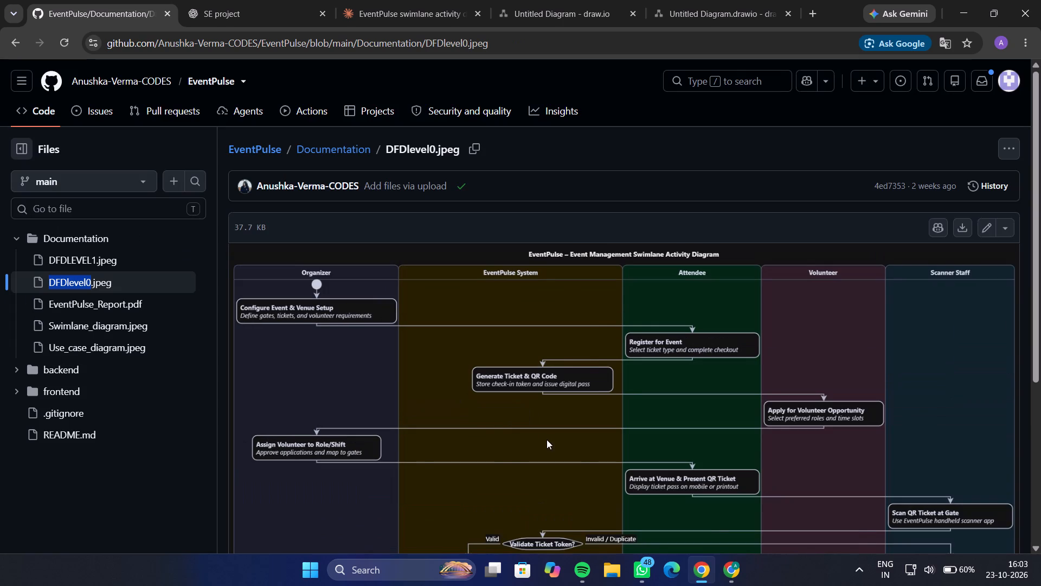
{"action": "scroll", "coordinate": [646, 410], "scroll_direction": "down", "scroll_amount": 3}
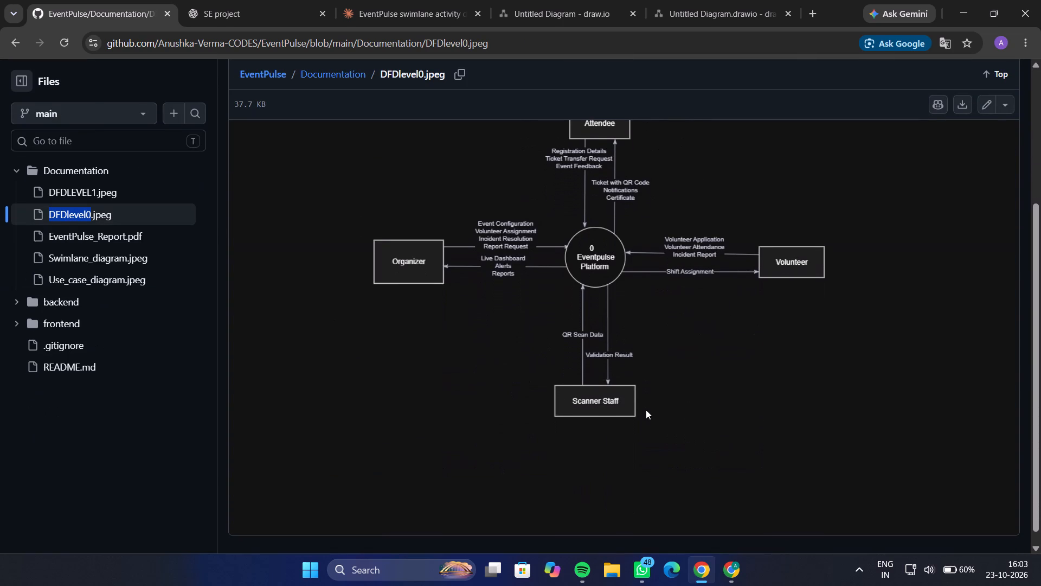
{"action": "scroll", "coordinate": [646, 410], "scroll_direction": "up", "scroll_amount": 1}
{"action": "left_click", "coordinate": [84, 190]}
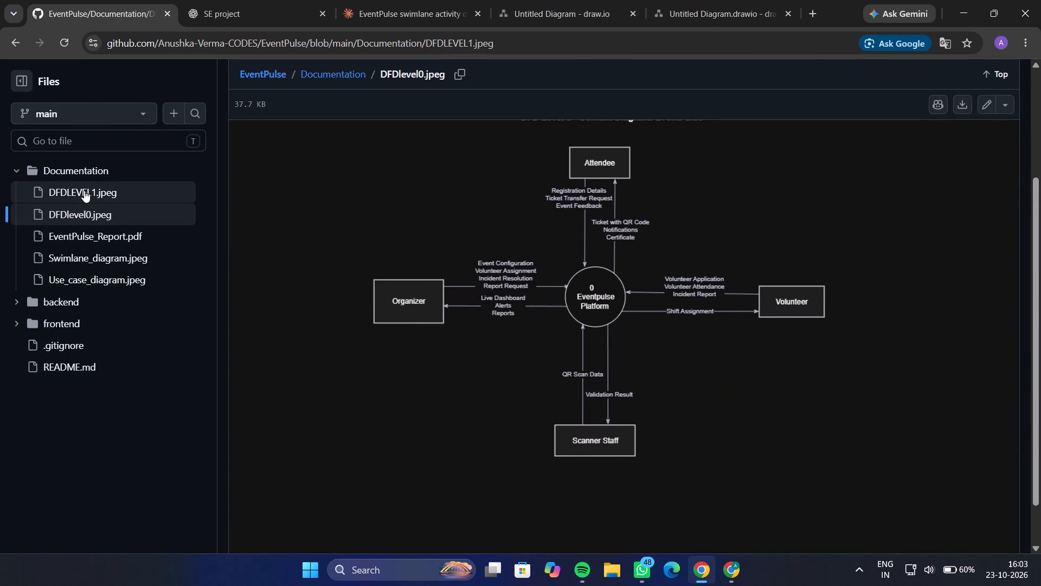
{"action": "double_click", "coordinate": [84, 190]}
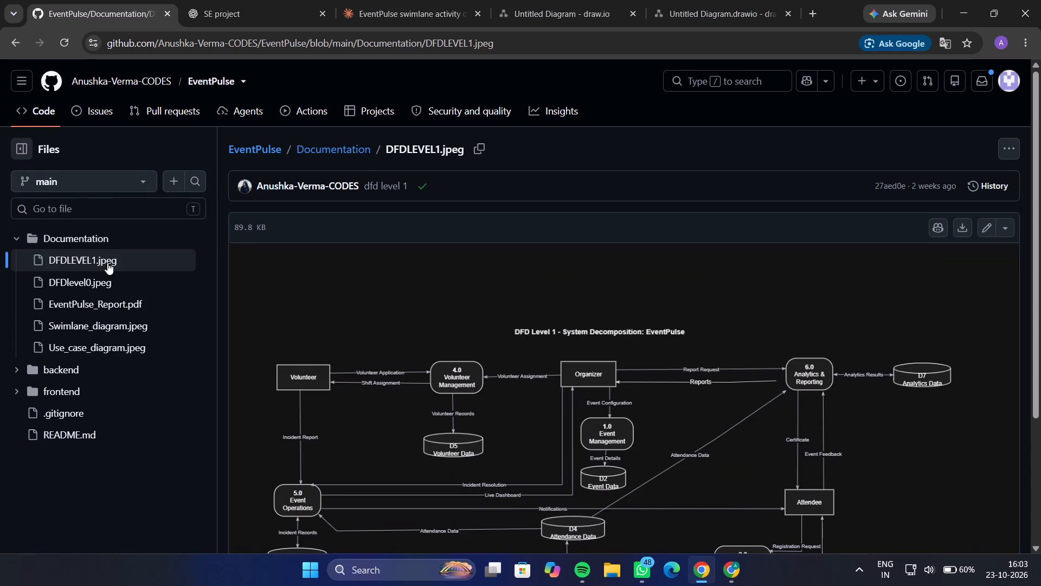
{"action": "scroll", "coordinate": [599, 475], "scroll_direction": "down", "scroll_amount": 3}
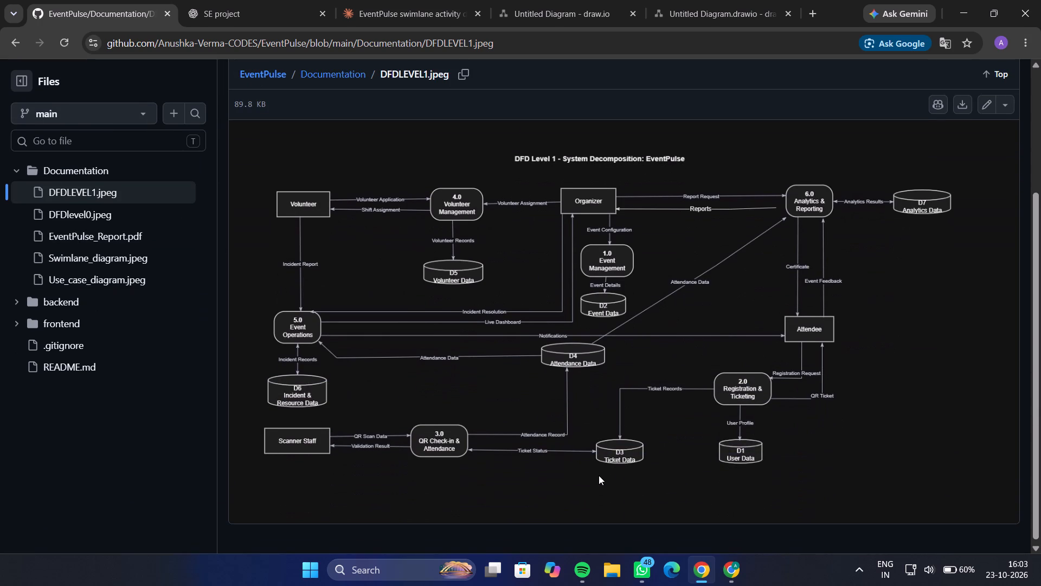
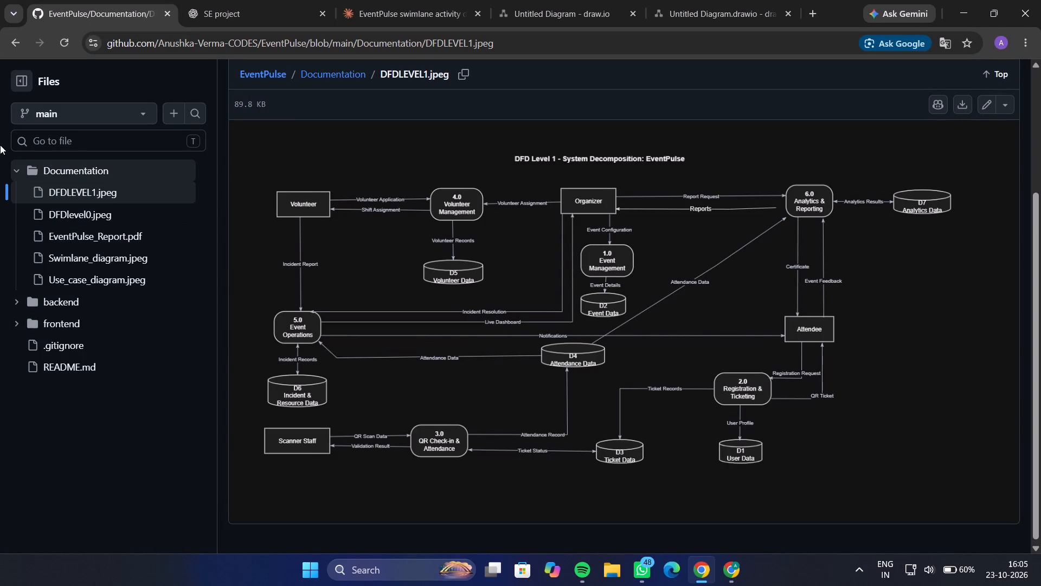
Go back to the EventPulse repository's main page and read through its README, including the project structure, goal and use cases sections.
{"action": "left_click", "coordinate": [14, 168]}
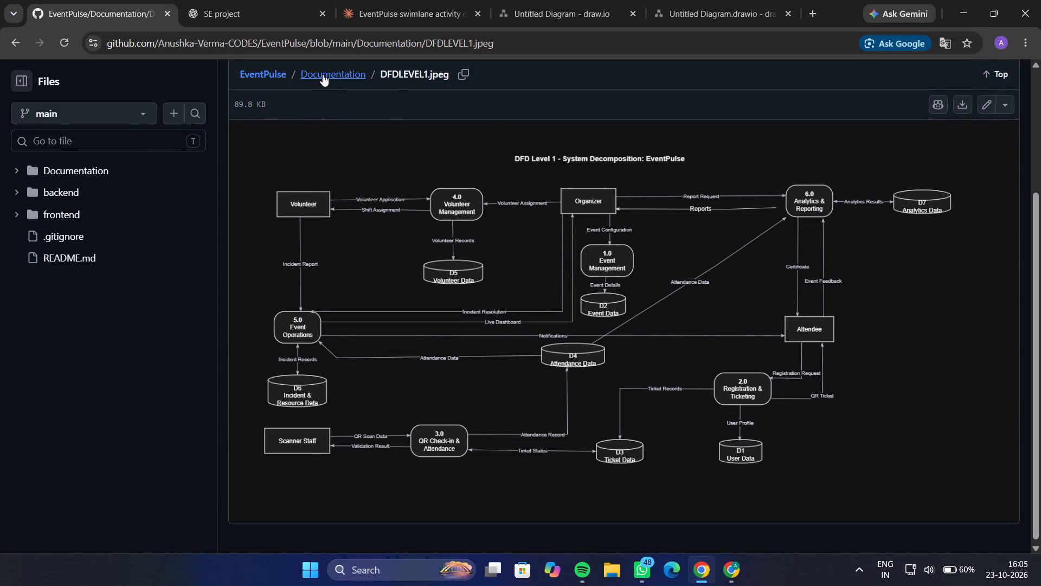
{"action": "left_click", "coordinate": [330, 79]}
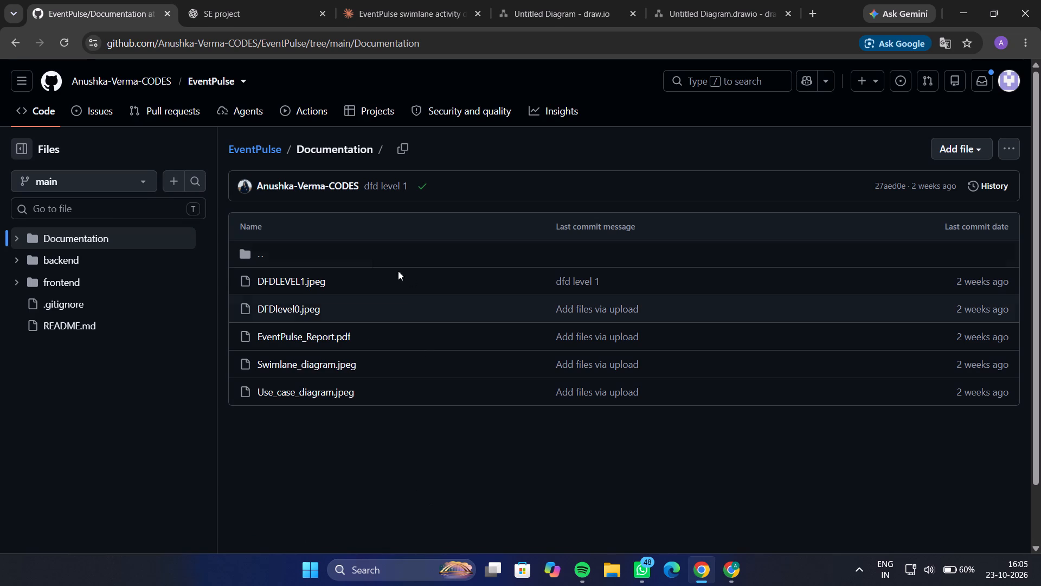
{"action": "left_click", "coordinate": [270, 149]}
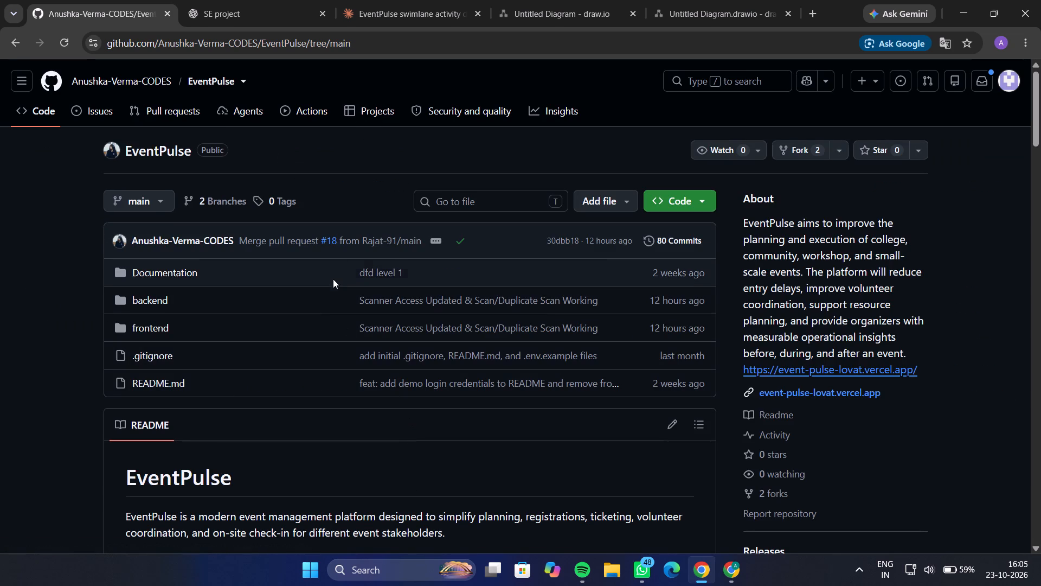
{"action": "double_click", "coordinate": [333, 271]}
{"action": "left_click", "coordinate": [193, 270]}
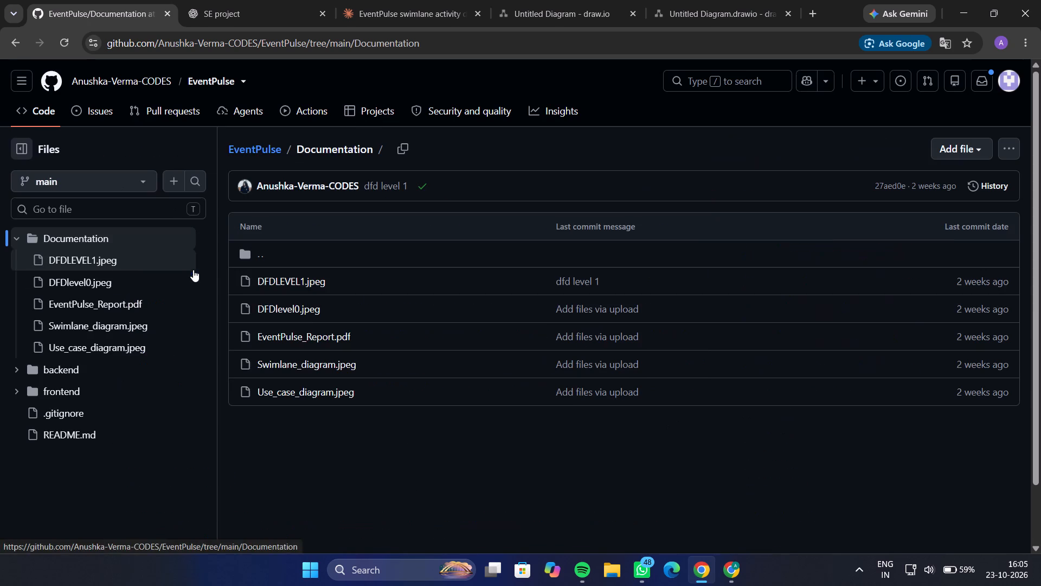
{"action": "left_click", "coordinate": [246, 256]}
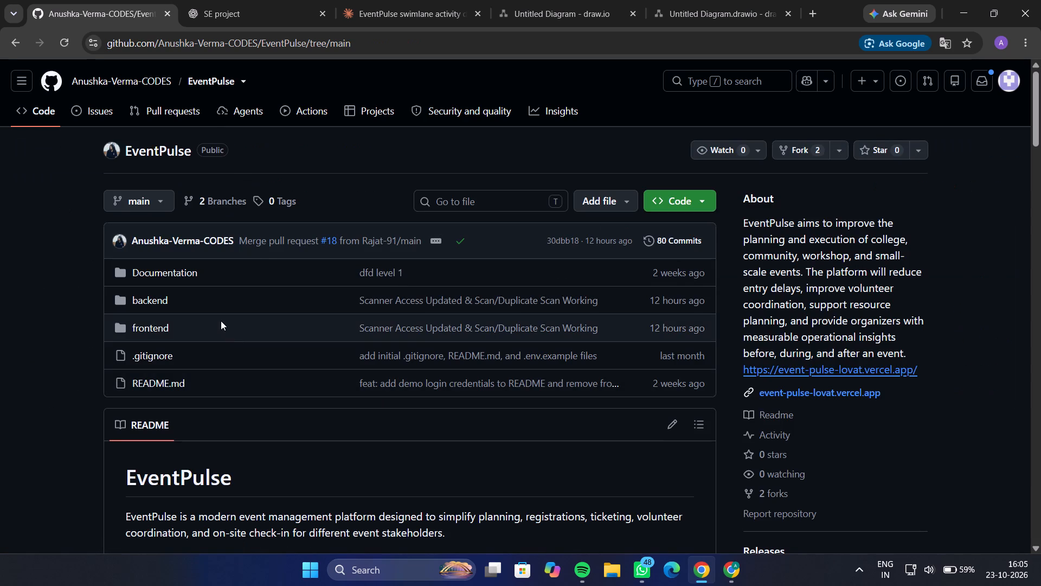
{"action": "scroll", "coordinate": [221, 321], "scroll_direction": "down", "scroll_amount": 9}
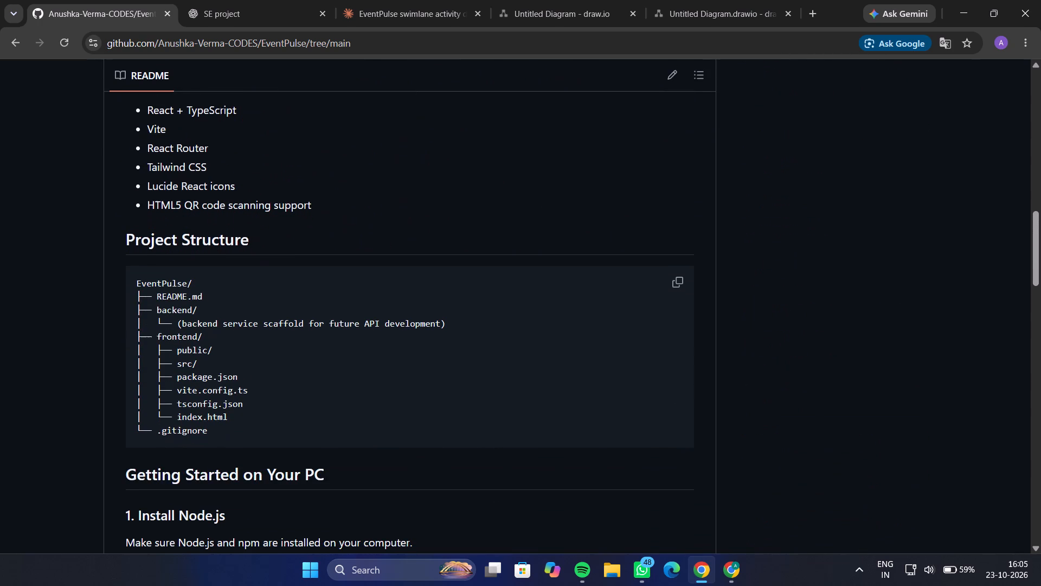
{"action": "scroll", "coordinate": [221, 321], "scroll_direction": "down", "scroll_amount": 3}
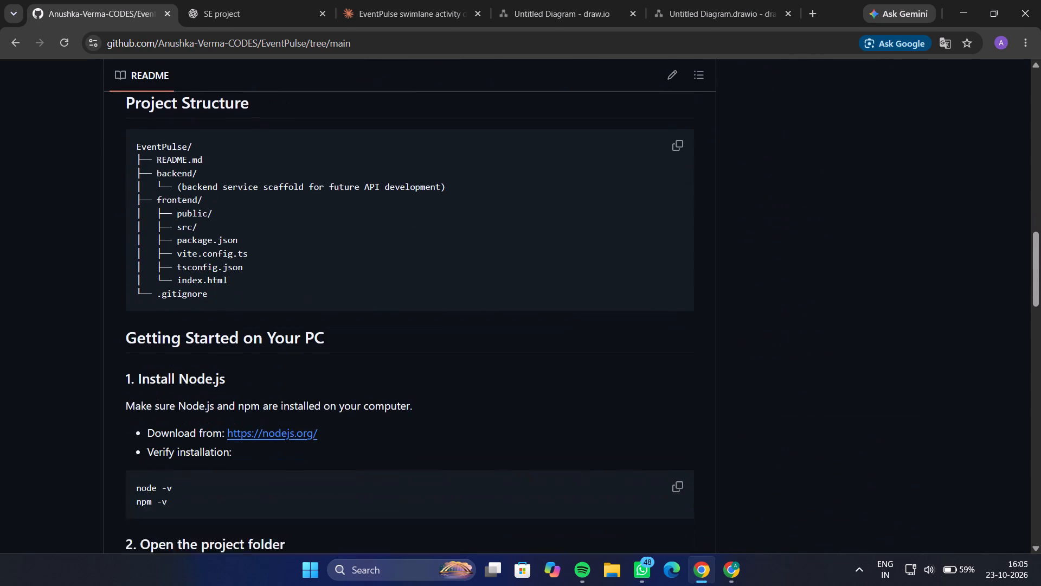
{"action": "scroll", "coordinate": [221, 321], "scroll_direction": "down", "scroll_amount": 13}
{"action": "scroll", "coordinate": [221, 321], "scroll_direction": "up", "scroll_amount": 2}
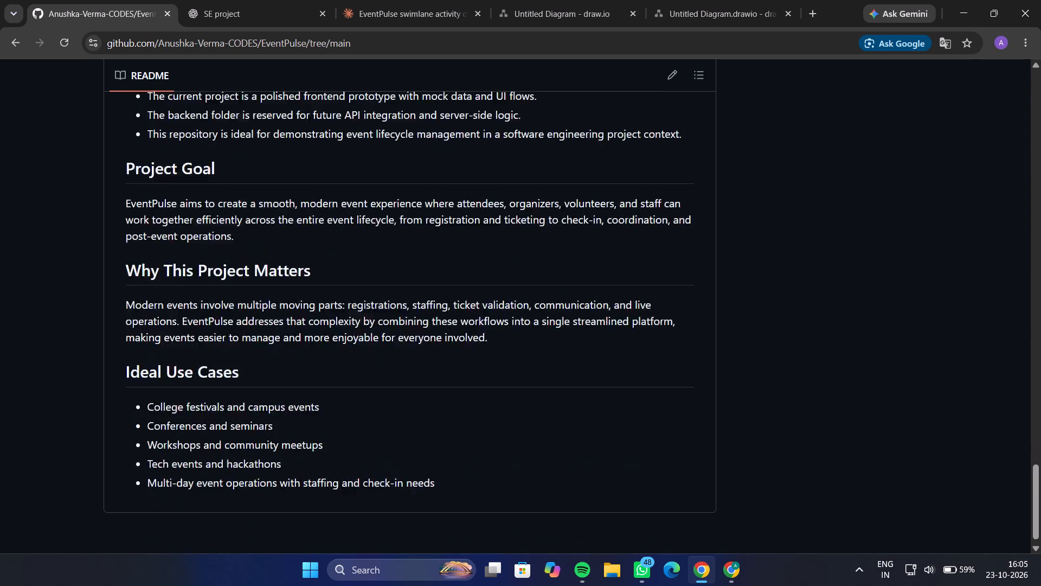
{"action": "scroll", "coordinate": [221, 321], "scroll_direction": "up", "scroll_amount": 17}
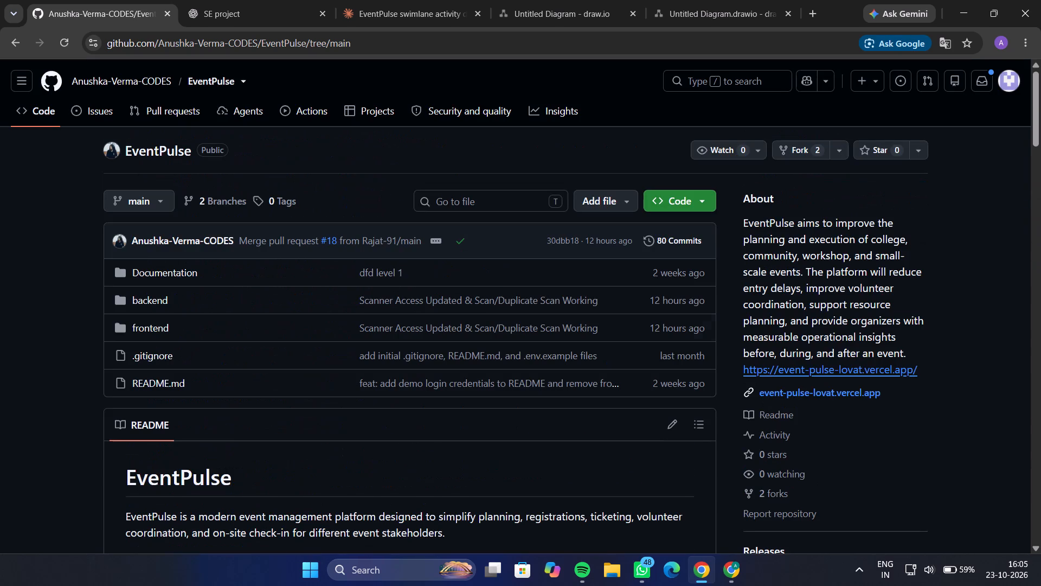
Read EventPulse_Report.pdf in the Documentation folder through its additional pages, covering its diagrams, implementation, testing and conclusion, and return to the folder.
{"action": "left_click", "coordinate": [179, 274]}
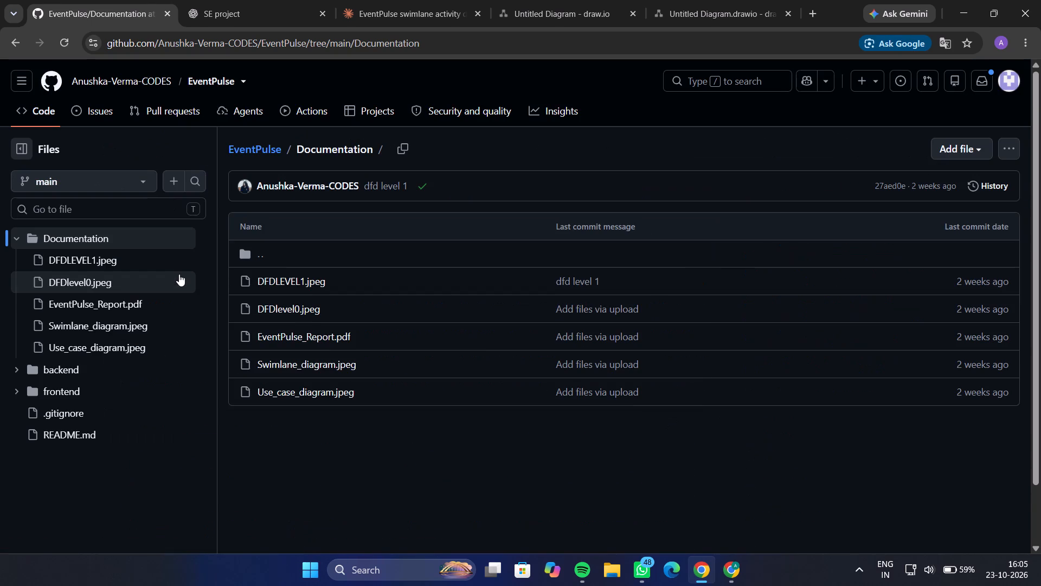
{"action": "left_click", "coordinate": [288, 339]}
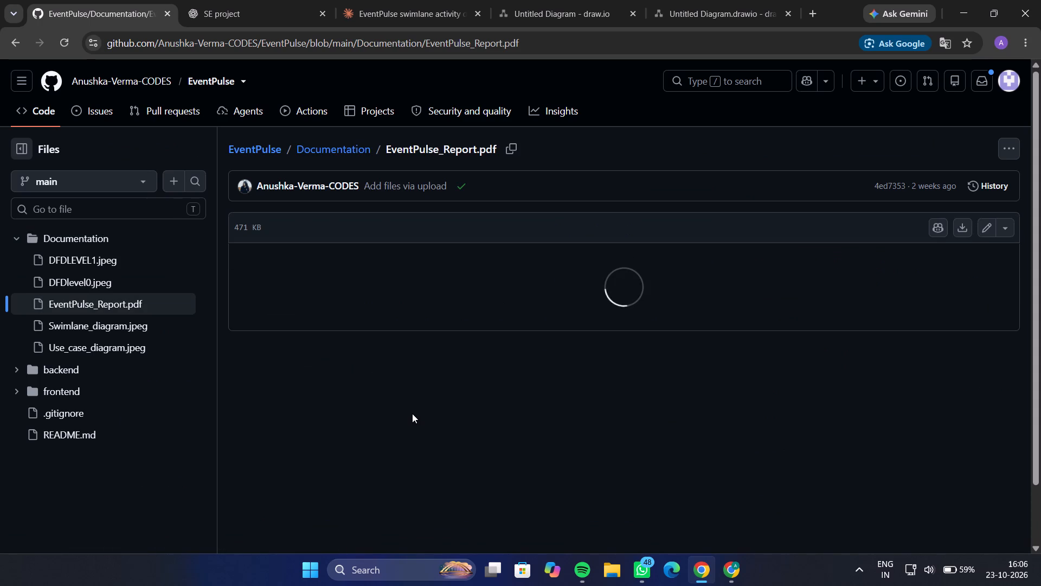
{"action": "scroll", "coordinate": [412, 413], "scroll_direction": "down", "scroll_amount": 1}
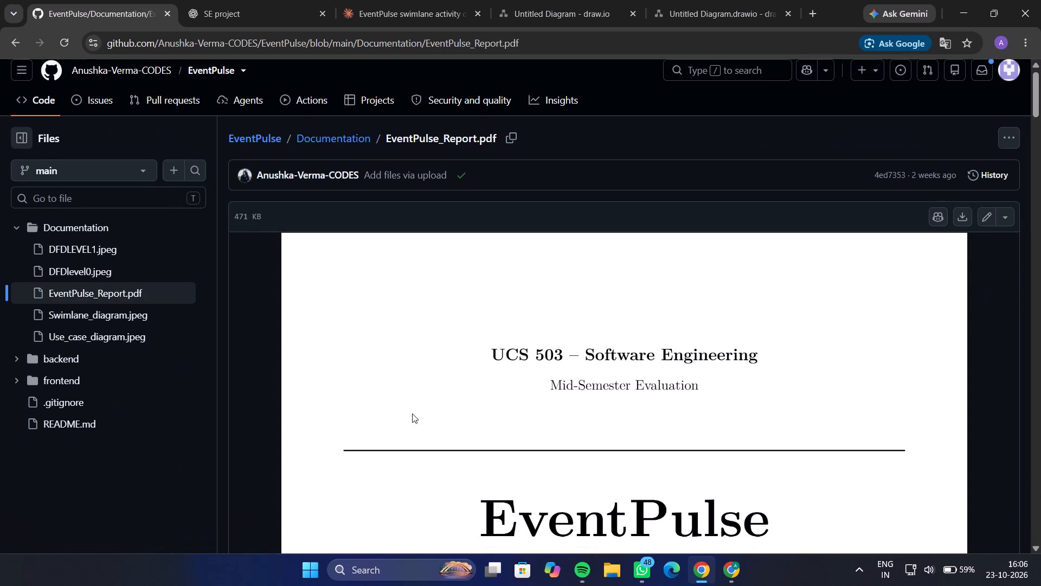
{"action": "scroll", "coordinate": [412, 413], "scroll_direction": "down", "scroll_amount": 14}
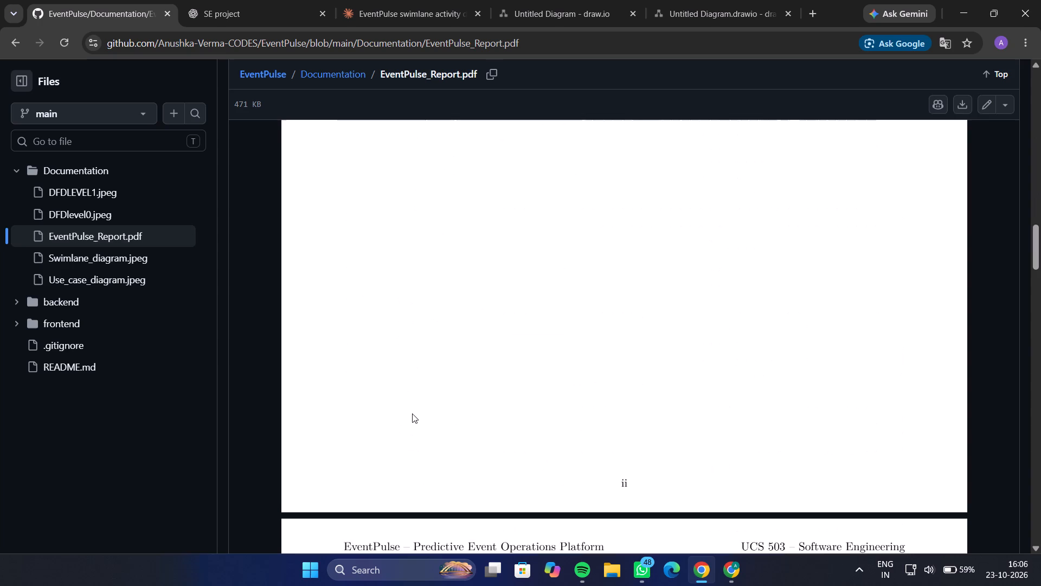
{"action": "scroll", "coordinate": [412, 413], "scroll_direction": "down", "scroll_amount": 13}
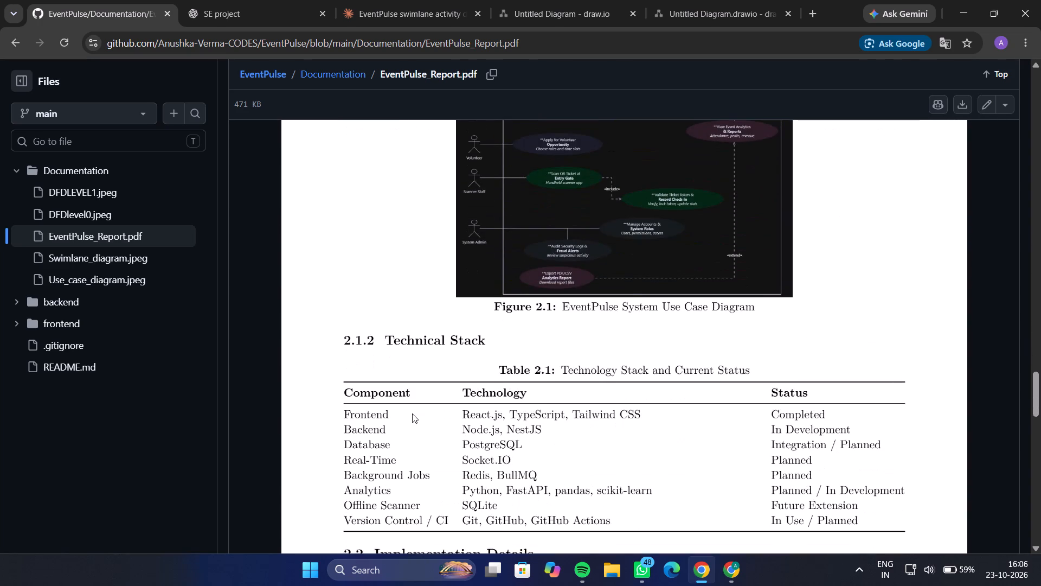
{"action": "scroll", "coordinate": [412, 413], "scroll_direction": "down", "scroll_amount": 1}
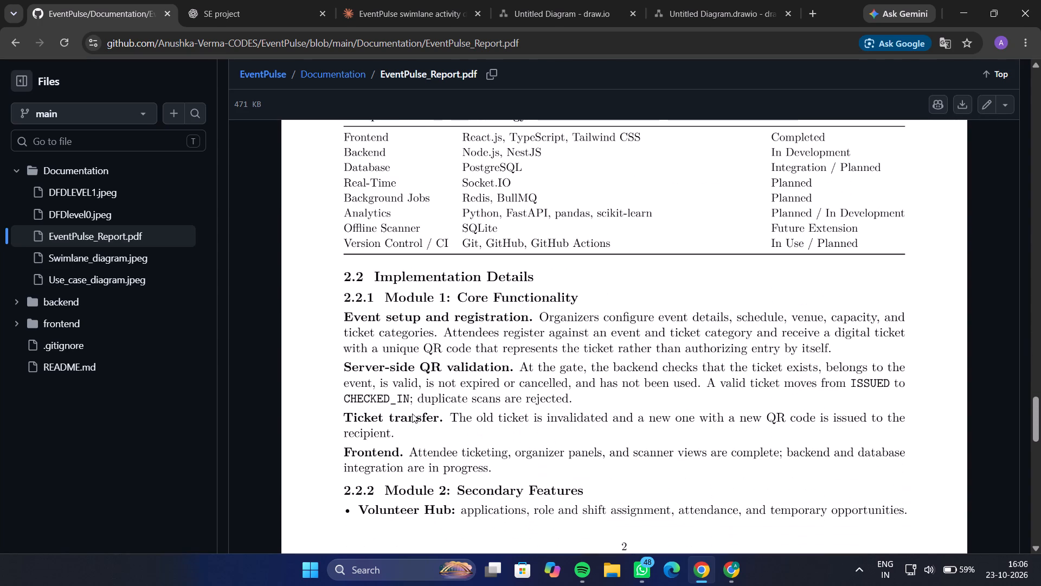
{"action": "scroll", "coordinate": [412, 413], "scroll_direction": "right", "scroll_amount": 3}
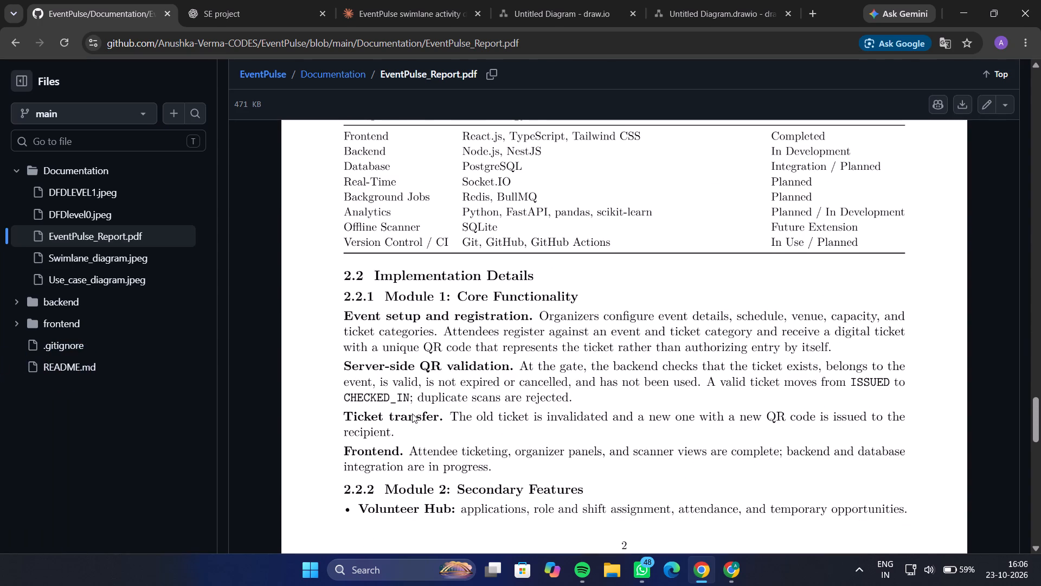
{"action": "scroll", "coordinate": [947, 244], "scroll_direction": "down", "scroll_amount": 3}
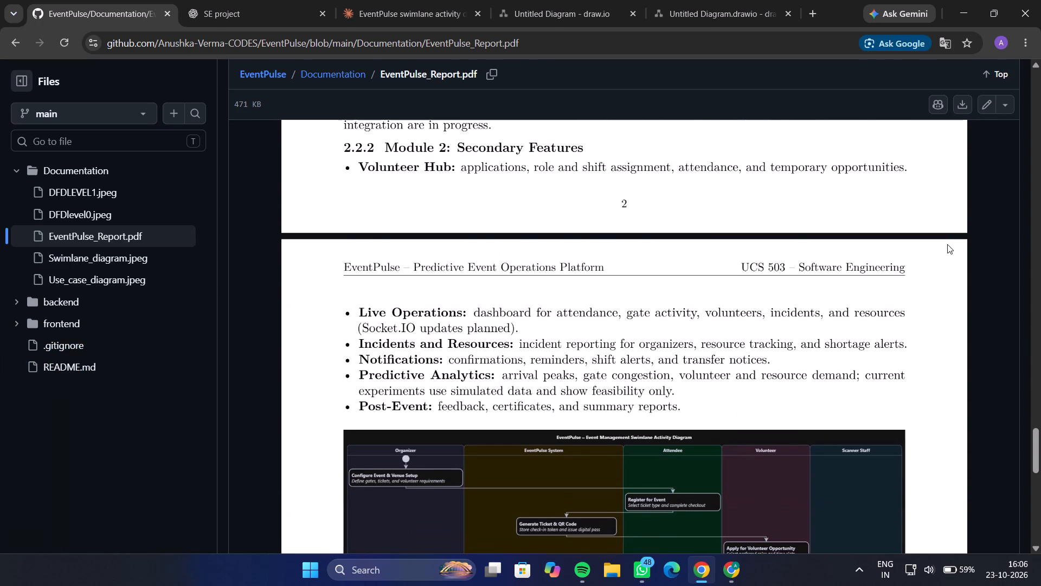
{"action": "scroll", "coordinate": [947, 244], "scroll_direction": "down", "scroll_amount": 3}
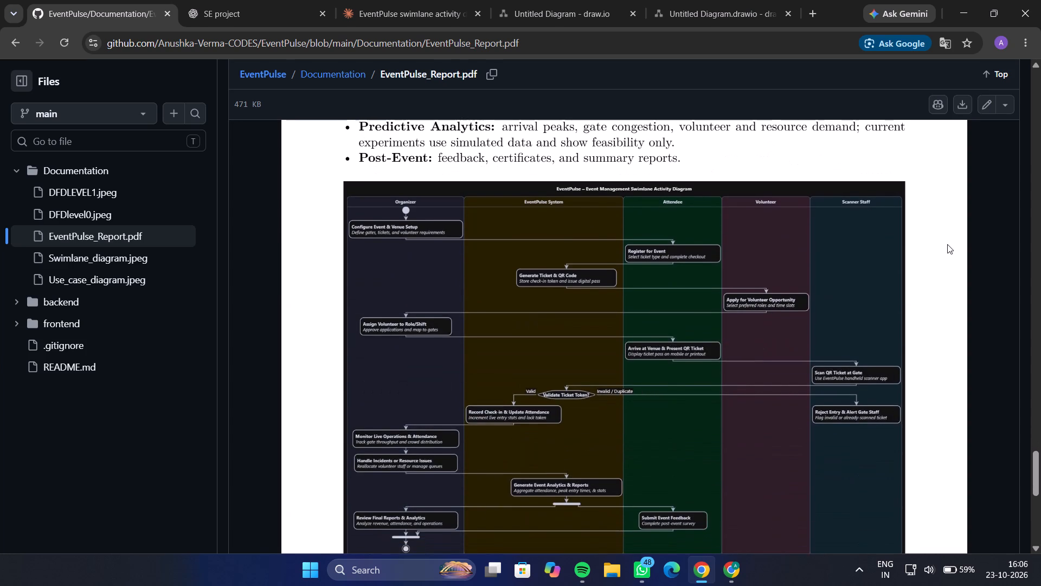
{"action": "scroll", "coordinate": [947, 244], "scroll_direction": "down", "scroll_amount": 12}
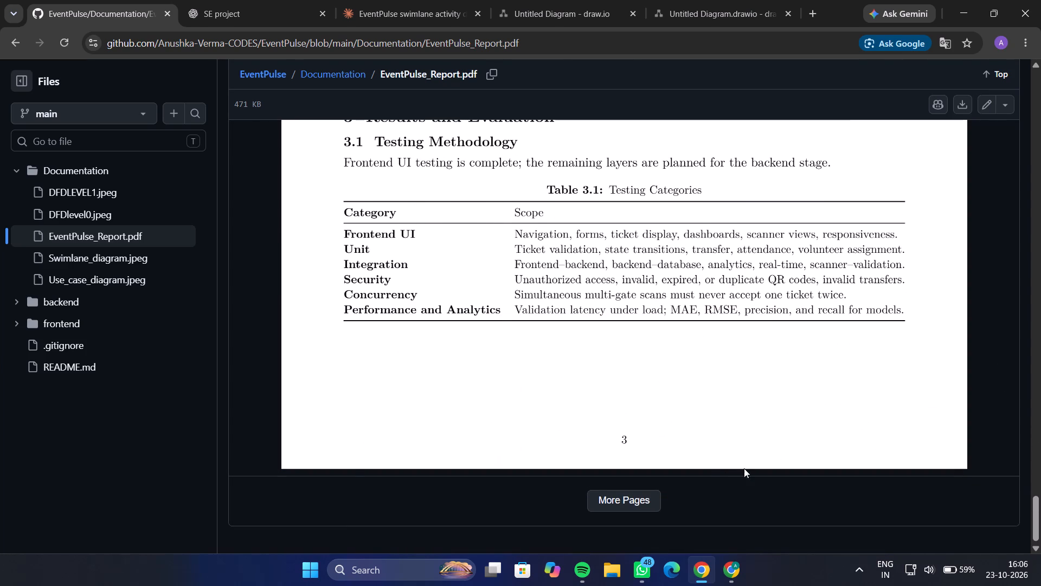
{"action": "left_click", "coordinate": [641, 511]}
{"action": "scroll", "coordinate": [842, 403], "scroll_direction": "down", "scroll_amount": 5}
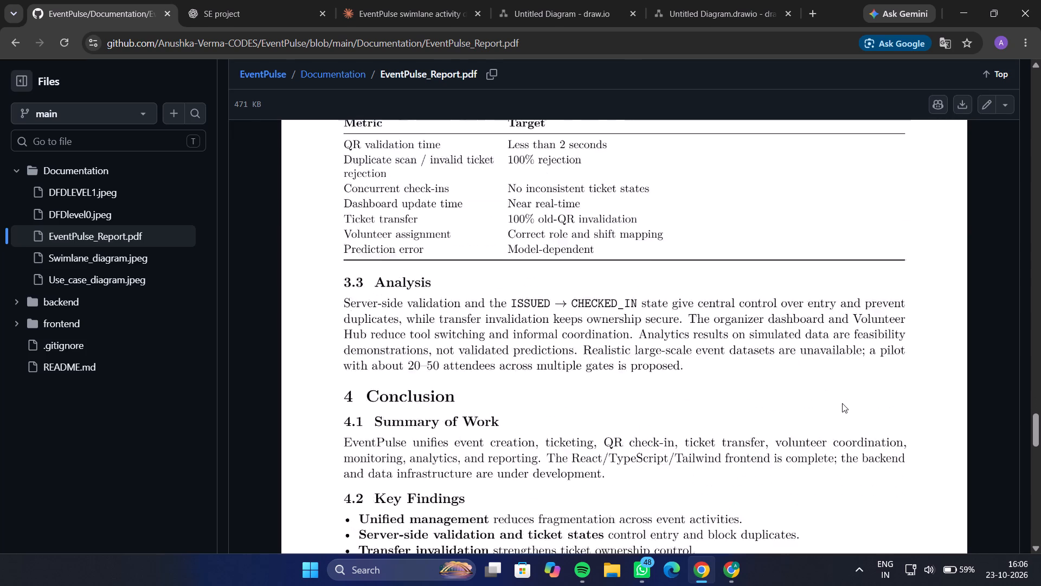
{"action": "scroll", "coordinate": [842, 403], "scroll_direction": "down", "scroll_amount": 7}
{"action": "left_click", "coordinate": [343, 68]}
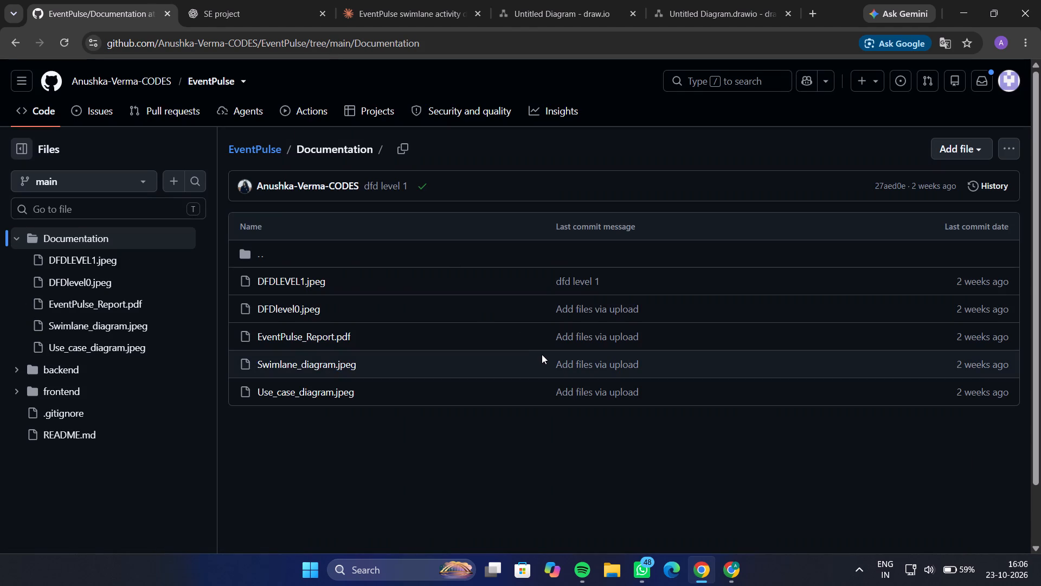
Switch to draw.io and export the event lifecycle sequence diagram as a JPEG at 100% zoom, saving it to the device as Untitled Diagram.jpg.
{"action": "left_click", "coordinate": [741, 0]}
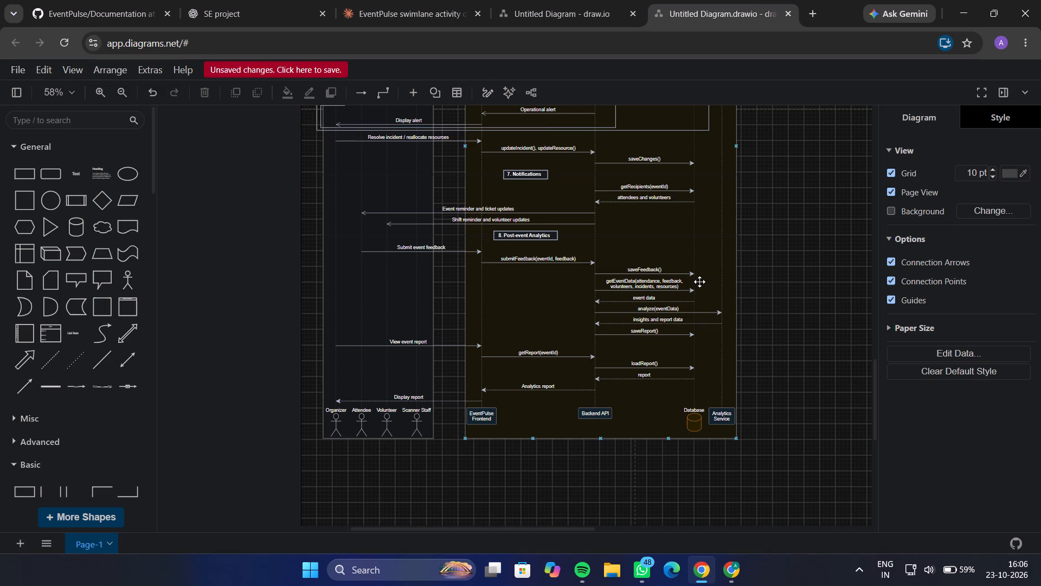
{"action": "scroll", "coordinate": [705, 275], "scroll_direction": "up", "scroll_amount": 11}
{"action": "scroll", "coordinate": [705, 275], "scroll_direction": "down", "scroll_amount": 2}
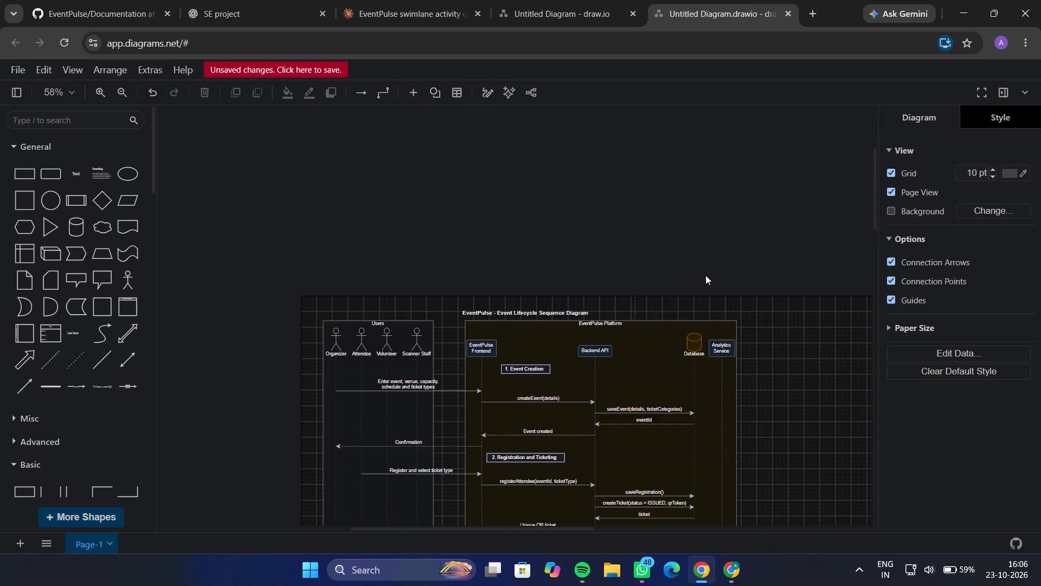
{"action": "scroll", "coordinate": [705, 275], "scroll_direction": "down", "scroll_amount": 3}
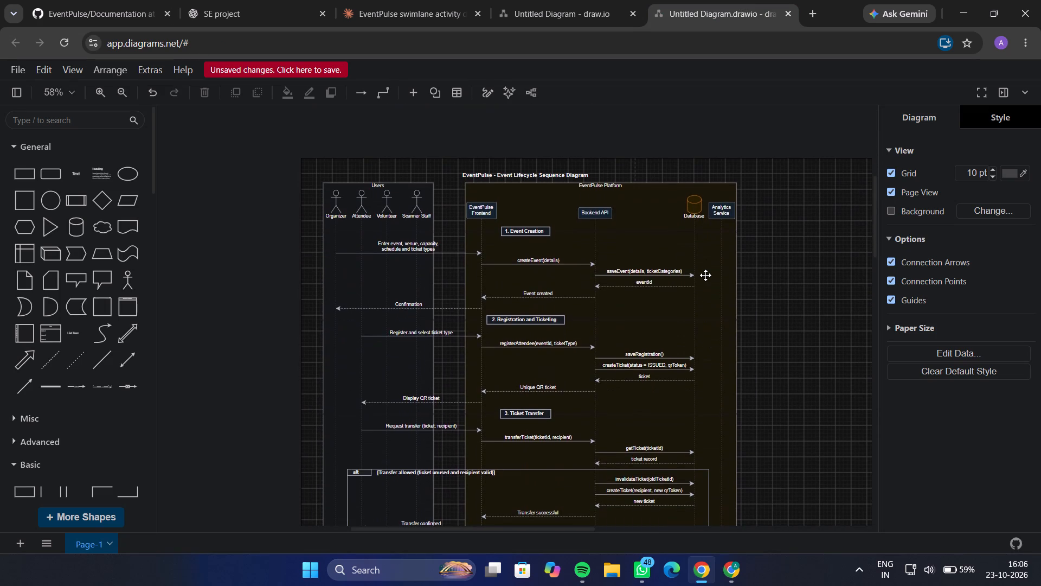
{"action": "scroll", "coordinate": [705, 275], "scroll_direction": "down", "scroll_amount": 9}
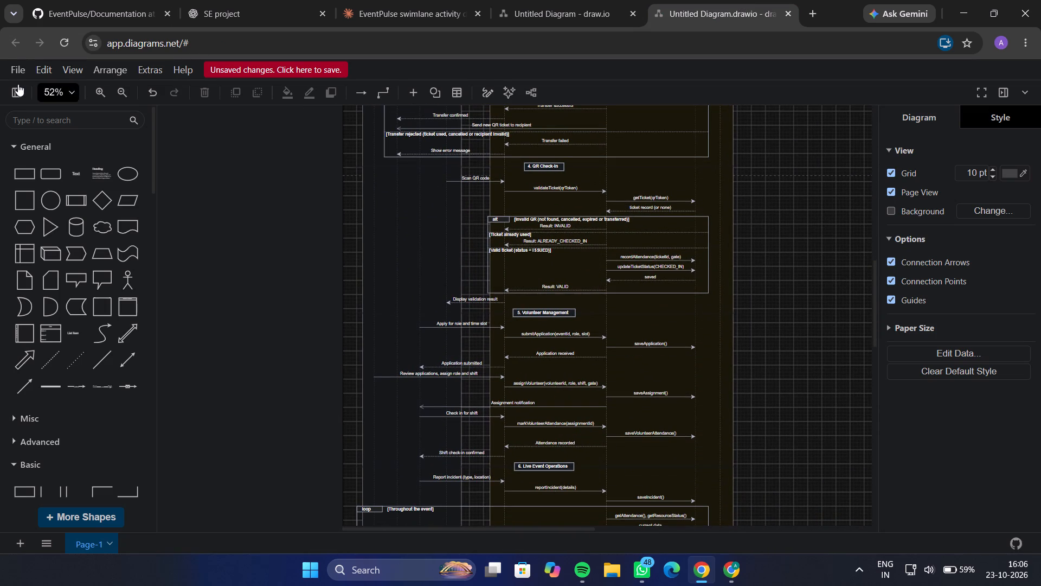
{"action": "left_click", "coordinate": [22, 71]}
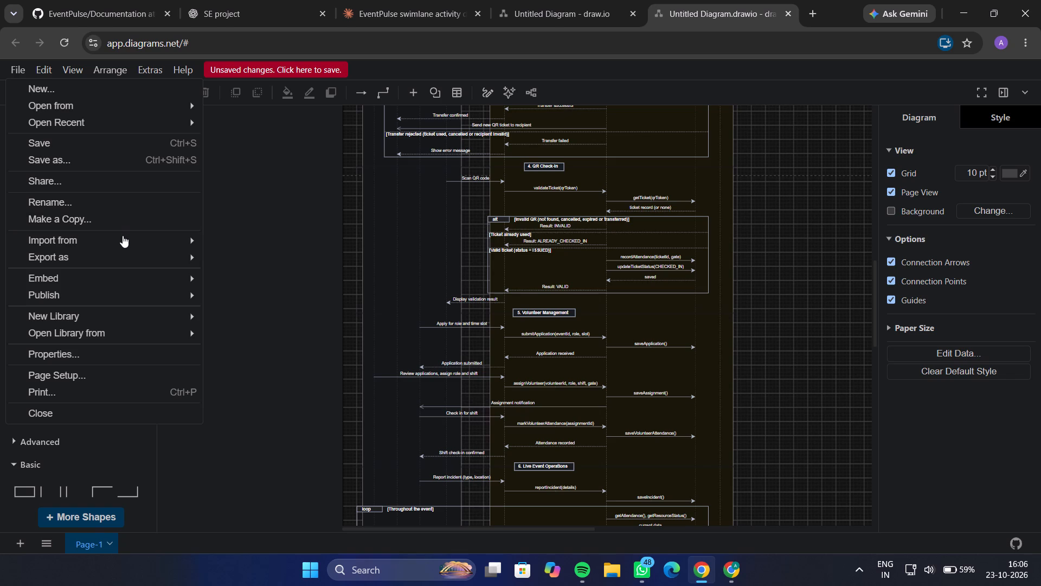
{"action": "left_click", "coordinate": [223, 275]}
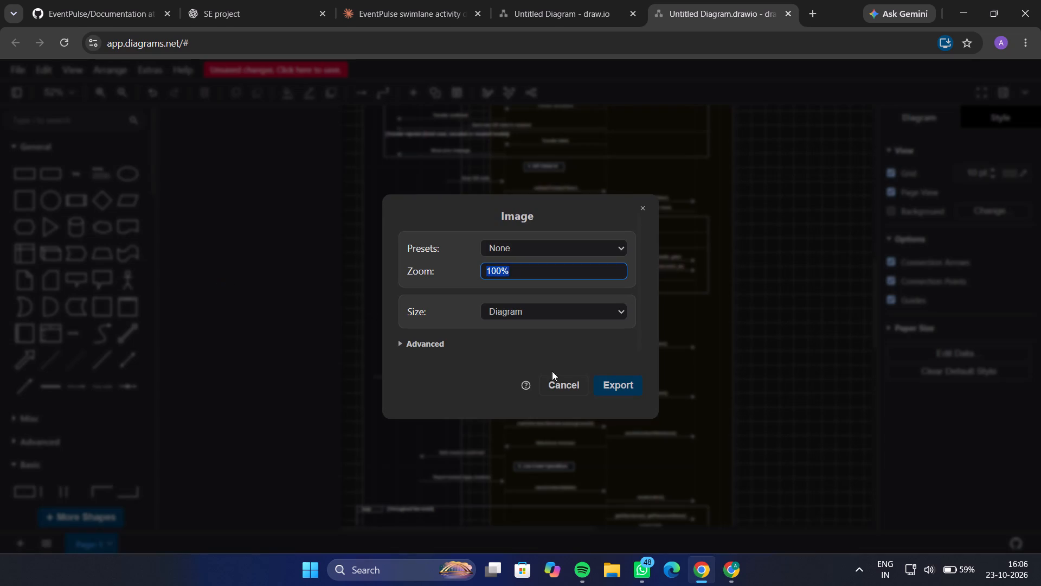
{"action": "left_click", "coordinate": [637, 388]}
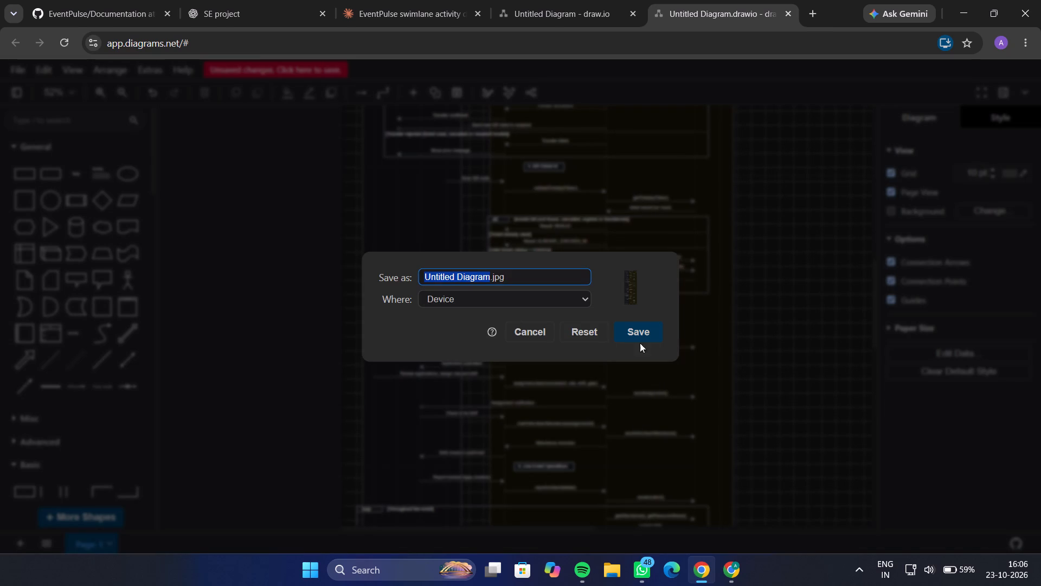
{"action": "left_click", "coordinate": [636, 334]}
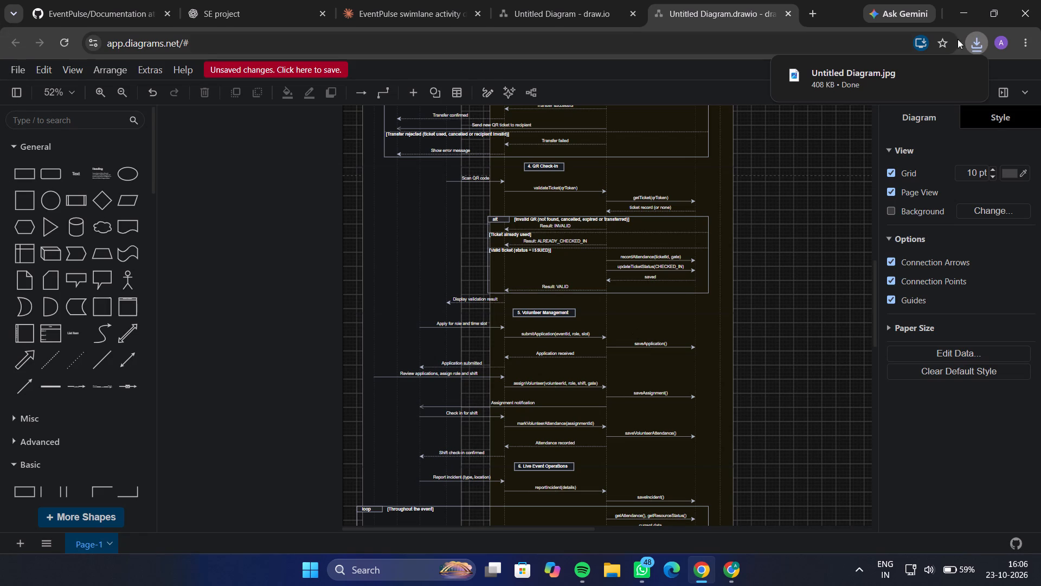
Open the downloaded Untitled Diagram.jpg and examine the exported sequence diagram's legibility, both close up and as a whole.
{"action": "left_click", "coordinate": [870, 74]}
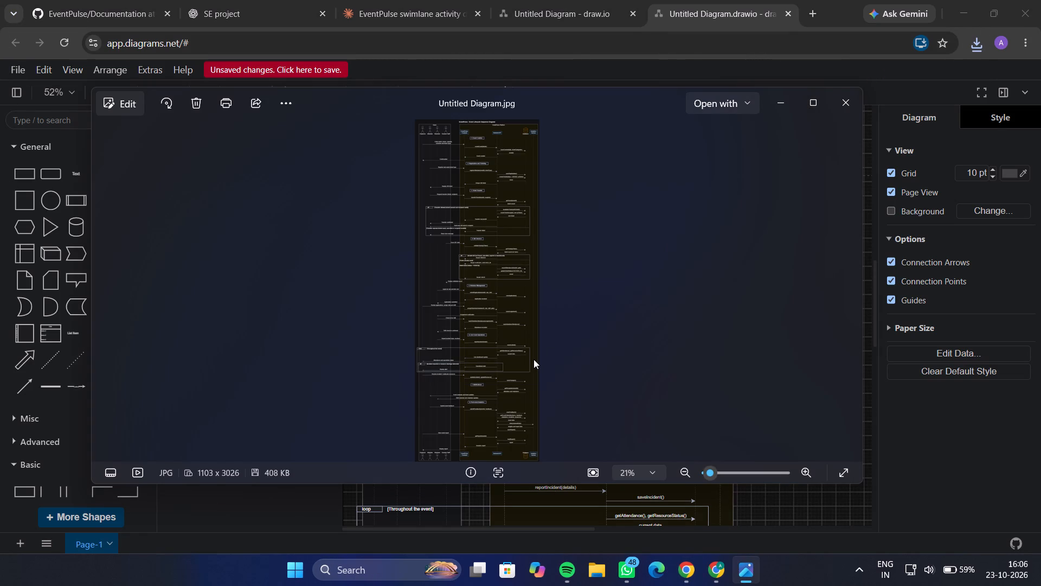
{"action": "scroll", "coordinate": [534, 359], "scroll_direction": "up", "scroll_amount": 13, "text": "ctrl"}
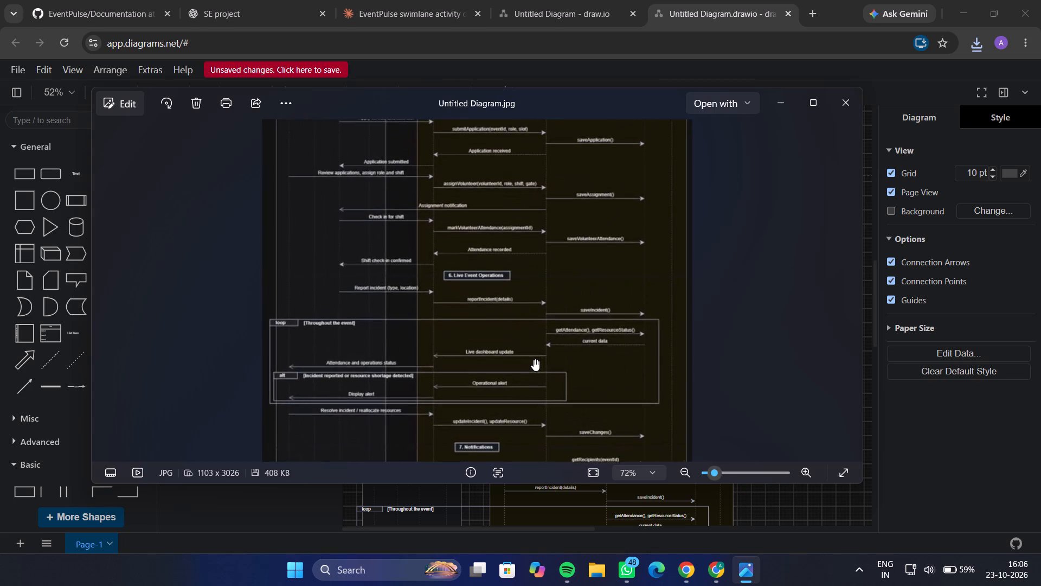
{"action": "scroll", "coordinate": [534, 359], "scroll_direction": "down", "scroll_amount": 11}
{"action": "scroll", "coordinate": [534, 359], "scroll_direction": "up", "scroll_amount": 5}
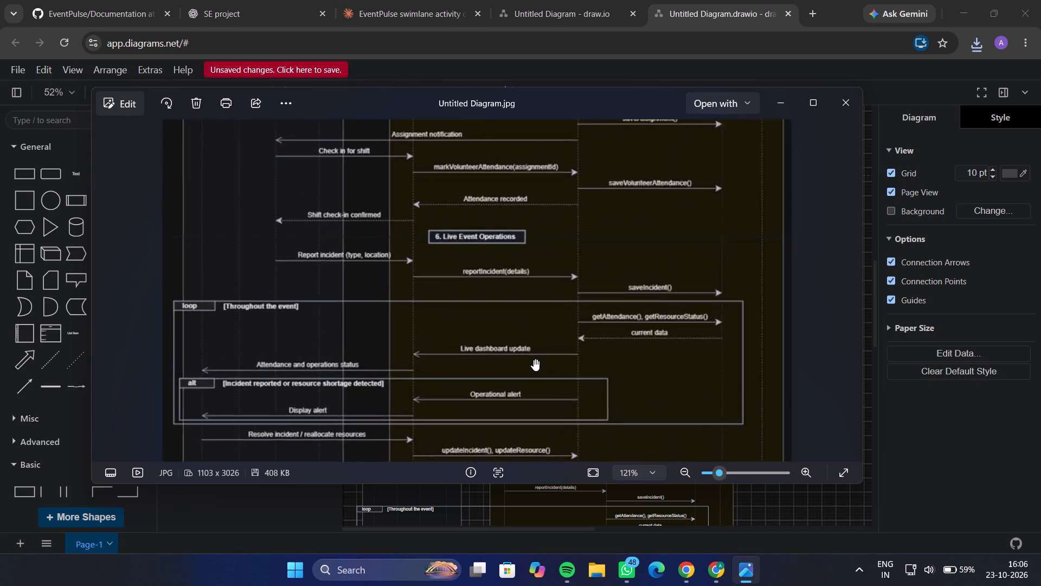
{"action": "scroll", "coordinate": [534, 359], "scroll_direction": "up", "scroll_amount": 2}
{"action": "scroll", "coordinate": [534, 359], "scroll_direction": "down", "scroll_amount": 1, "text": "ctrl"}
{"action": "scroll", "coordinate": [534, 359], "scroll_direction": "up", "scroll_amount": 1, "text": "ctrl"}
{"action": "scroll", "coordinate": [534, 359], "scroll_direction": "down", "scroll_amount": 1, "text": "ctrl"}
{"action": "scroll", "coordinate": [534, 359], "scroll_direction": "up", "scroll_amount": 3, "text": "ctrl"}
{"action": "scroll", "coordinate": [534, 359], "scroll_direction": "down", "scroll_amount": 1, "text": "ctrl"}
{"action": "scroll", "coordinate": [534, 359], "scroll_direction": "up", "scroll_amount": 1, "text": "ctrl"}
{"action": "scroll", "coordinate": [635, 293], "scroll_direction": "down", "scroll_amount": 5, "text": "ctrl"}
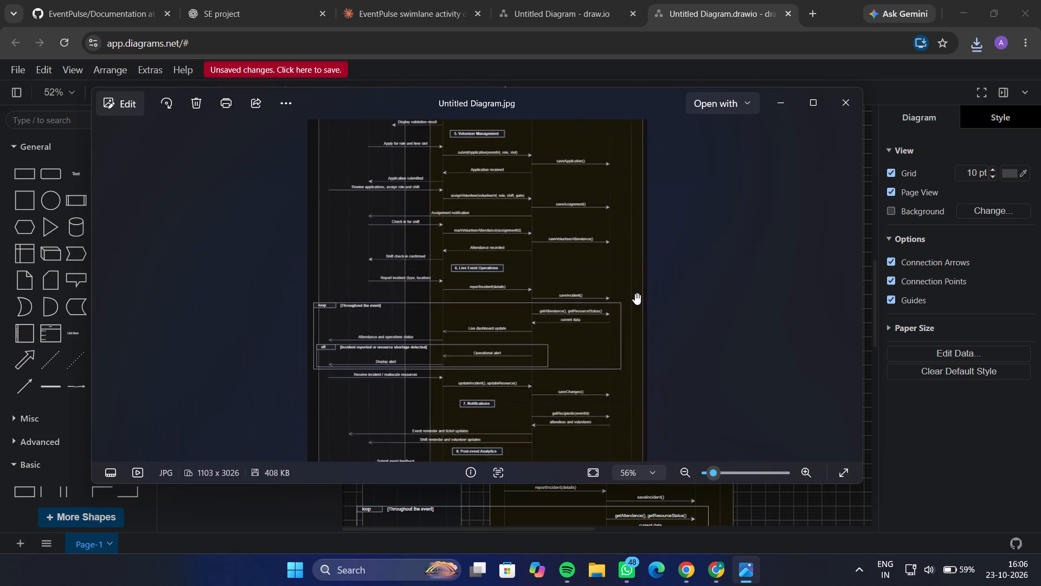
{"action": "scroll", "coordinate": [635, 293], "scroll_direction": "down", "scroll_amount": 18, "text": "ctrl"}
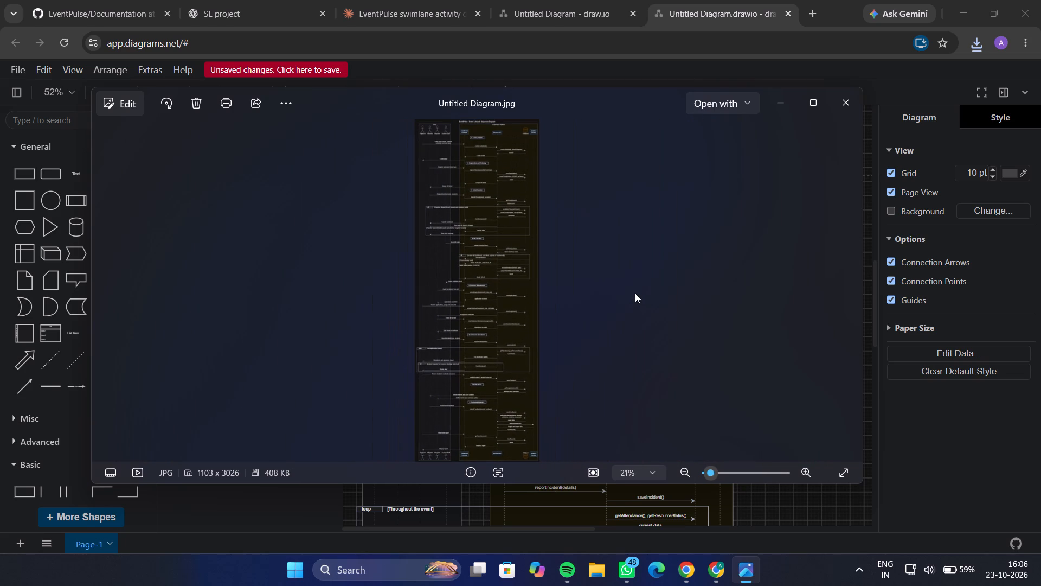
{"action": "scroll", "coordinate": [635, 293], "scroll_direction": "down", "scroll_amount": 6, "text": "ctrl"}
Close the exported sequence diagram image and dismiss the new-diagram template dialog covering the class diagram in draw.io.
{"action": "left_click", "coordinate": [852, 110]}
{"action": "left_click", "coordinate": [552, 0]}
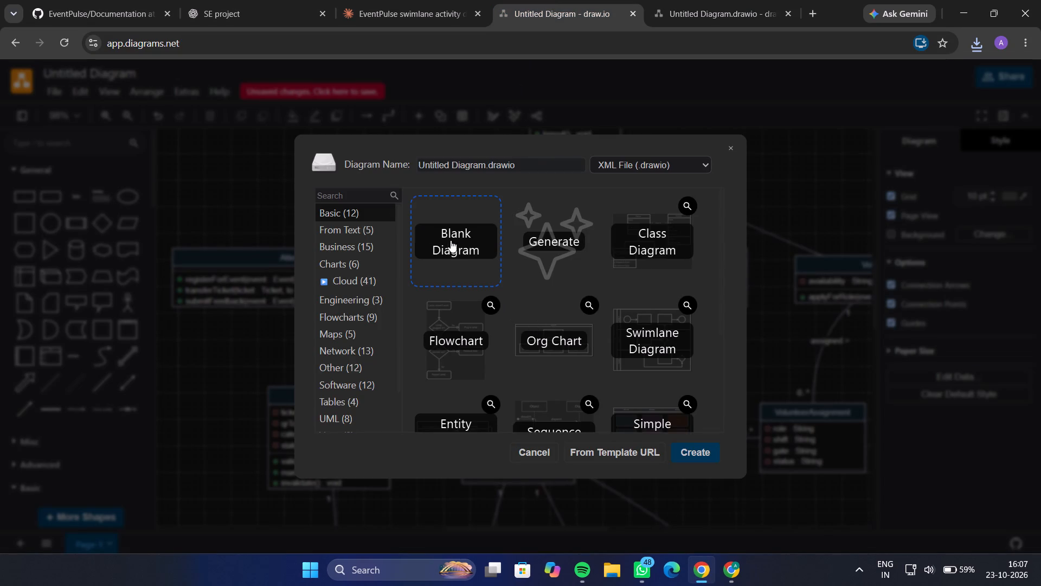
{"action": "left_click", "coordinate": [462, 244]}
{"action": "left_click", "coordinate": [203, 195]}
{"action": "left_click", "coordinate": [387, 0]}
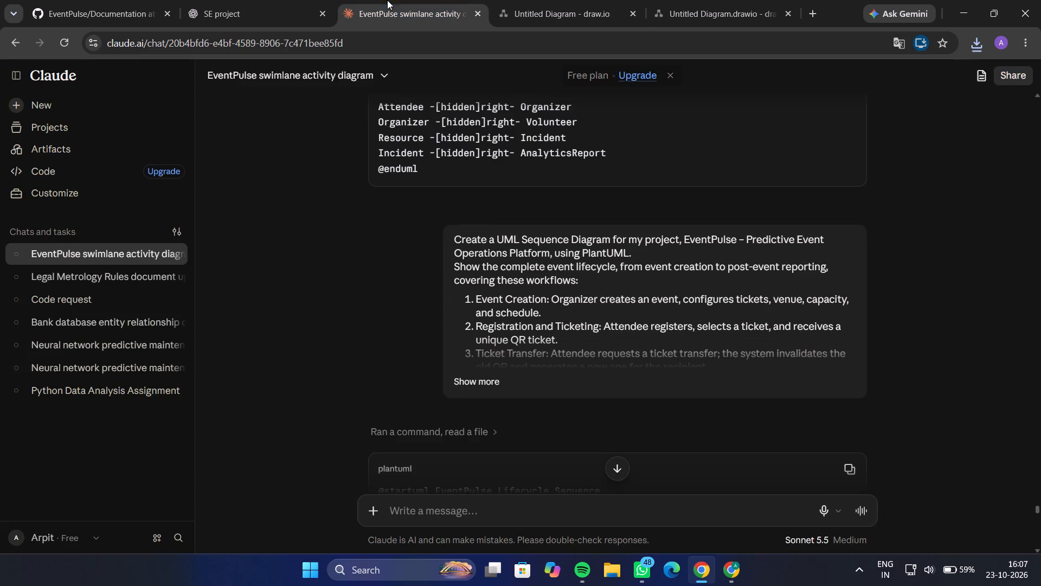
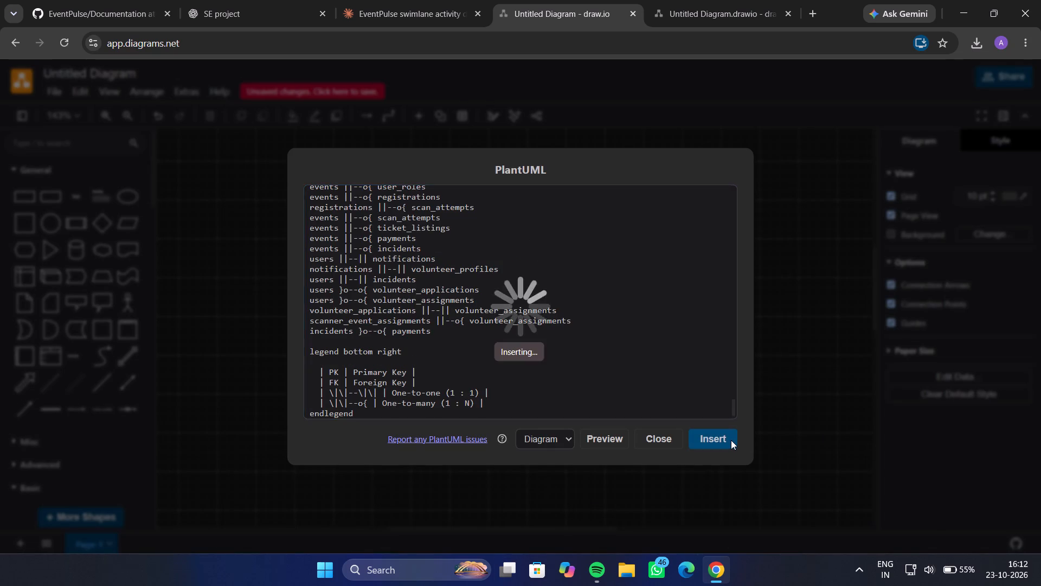
Stretch the bottom edge of the inserted schema diagram's container downward to make room below the tables.
{"action": "scroll", "coordinate": [730, 437], "scroll_direction": "left", "scroll_amount": 1}
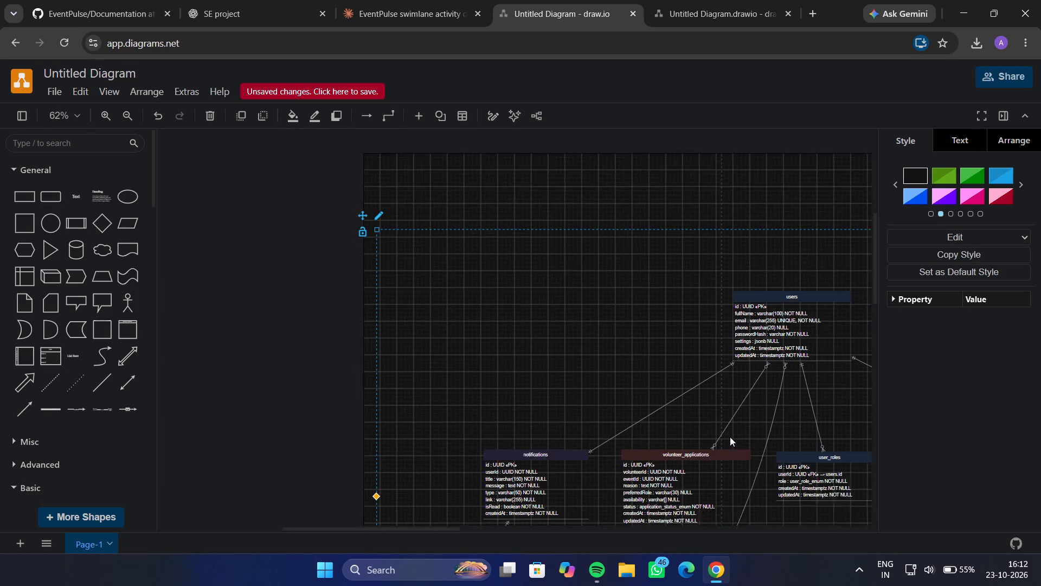
{"action": "scroll", "coordinate": [730, 437], "scroll_direction": "left", "scroll_amount": 5}
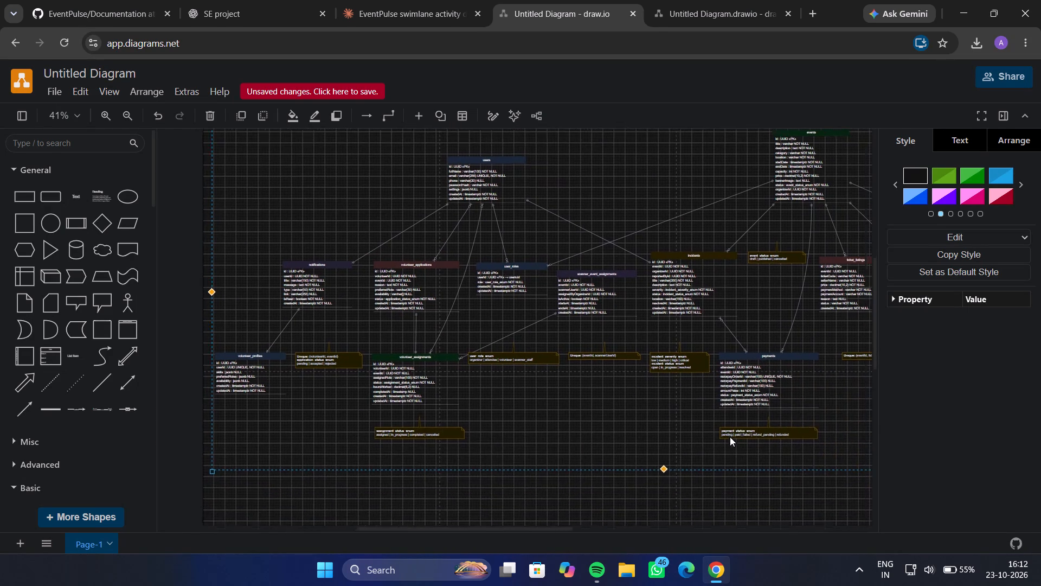
{"action": "scroll", "coordinate": [730, 437], "scroll_direction": "left", "scroll_amount": 2}
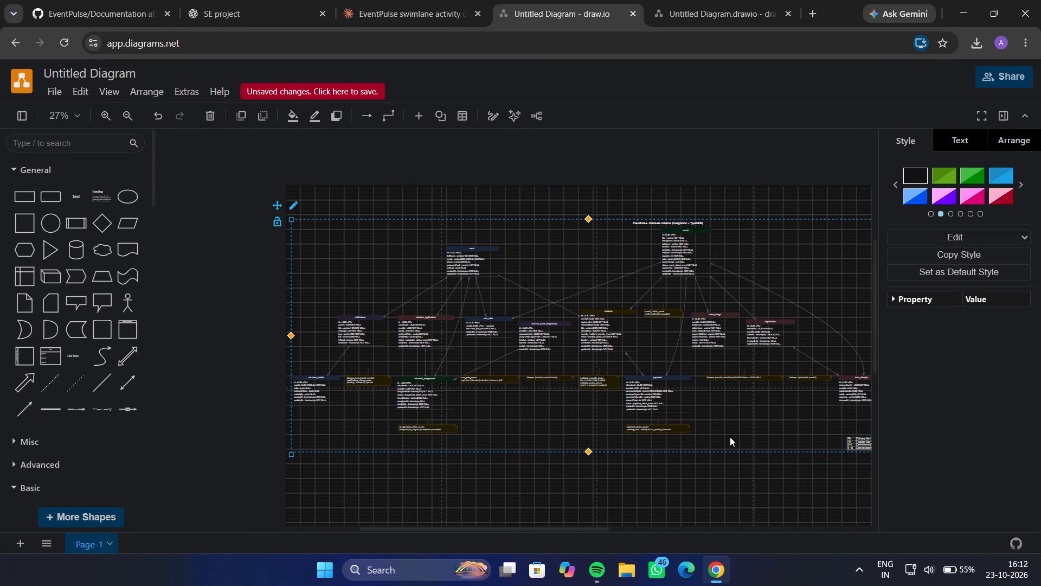
{"action": "scroll", "coordinate": [730, 437], "scroll_direction": "left", "scroll_amount": 2}
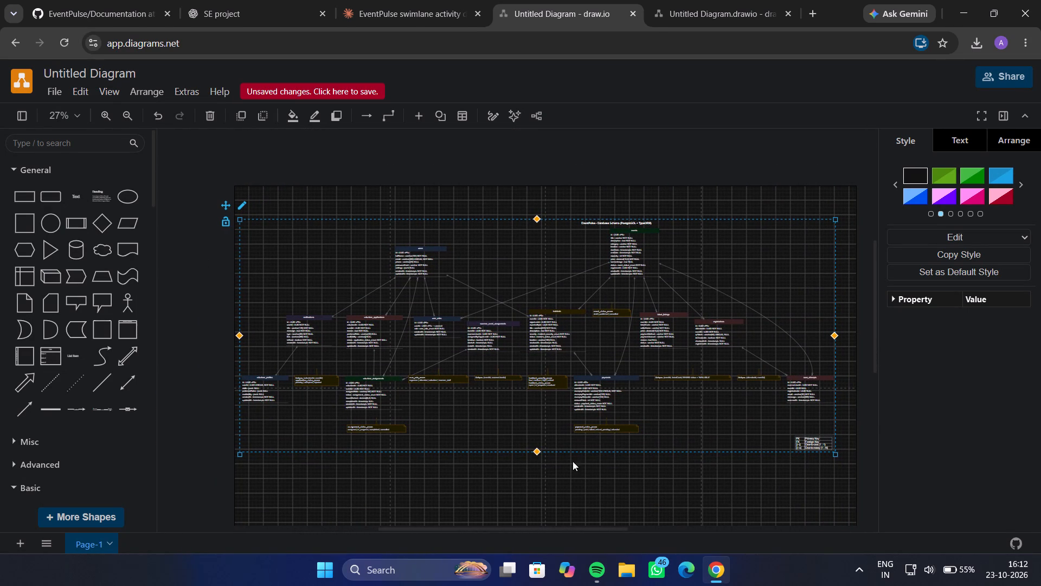
{"action": "left_click_drag", "start_coordinate": [540, 455], "coordinate": [551, 515]}
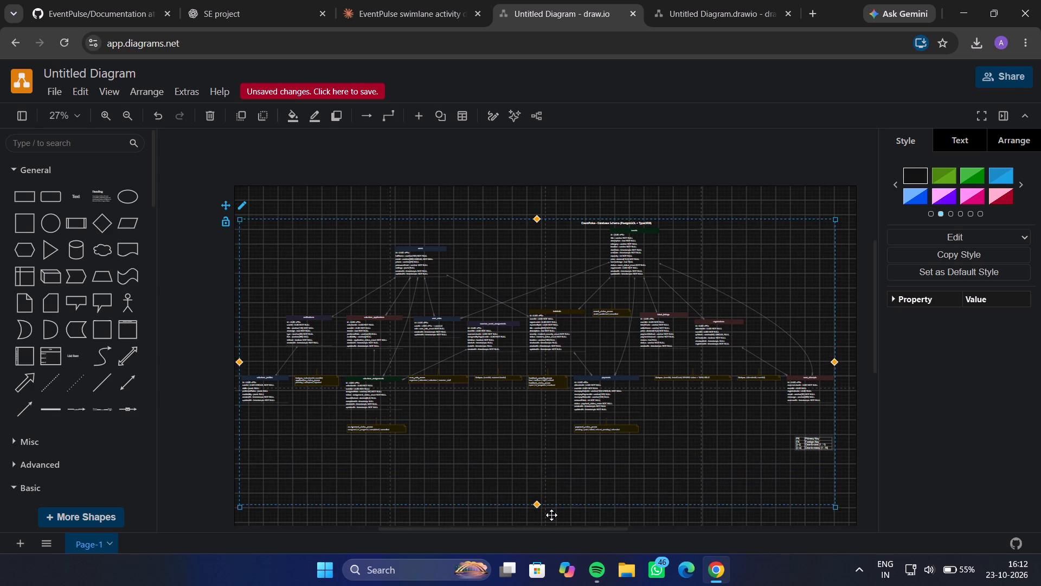
{"action": "left_click_drag", "start_coordinate": [551, 515], "coordinate": [554, 535]}
{"action": "left_click_drag", "start_coordinate": [554, 535], "coordinate": [567, 499]}
{"action": "left_click", "coordinate": [596, 377]}
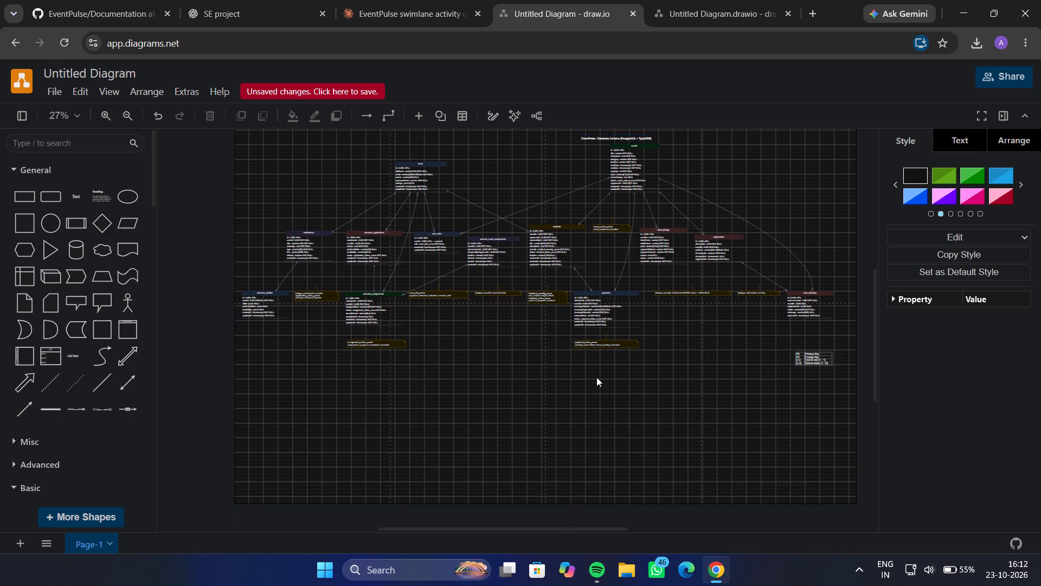
Move the users table up and left within the schema, away from the tables it connects to.
{"action": "scroll", "coordinate": [596, 377], "scroll_direction": "up", "scroll_amount": 3}
{"action": "scroll", "coordinate": [596, 377], "scroll_direction": "down", "scroll_amount": 1}
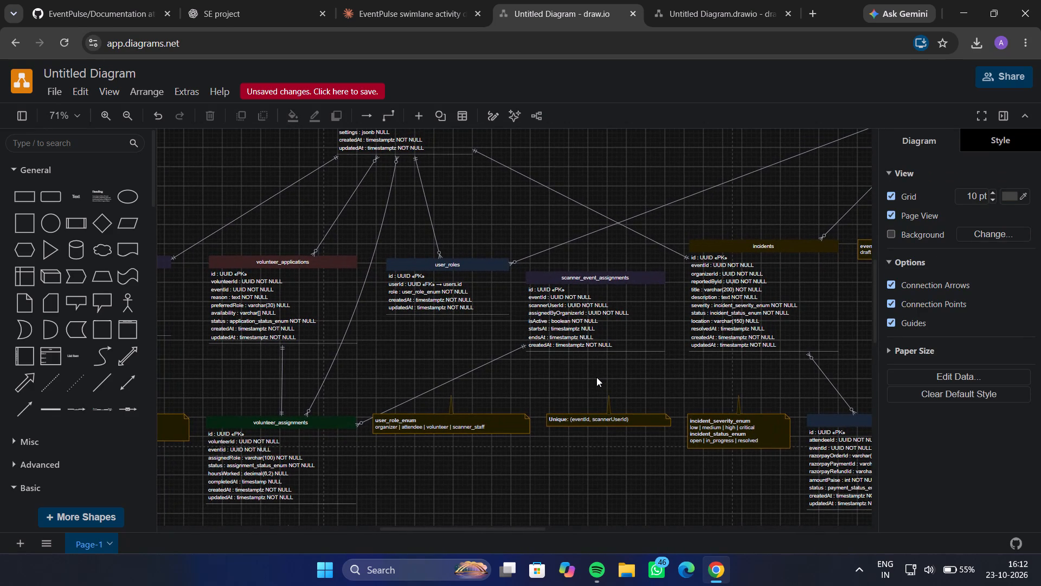
{"action": "scroll", "coordinate": [596, 377], "scroll_direction": "left", "scroll_amount": 4}
{"action": "scroll", "coordinate": [596, 377], "scroll_direction": "right", "scroll_amount": 4}
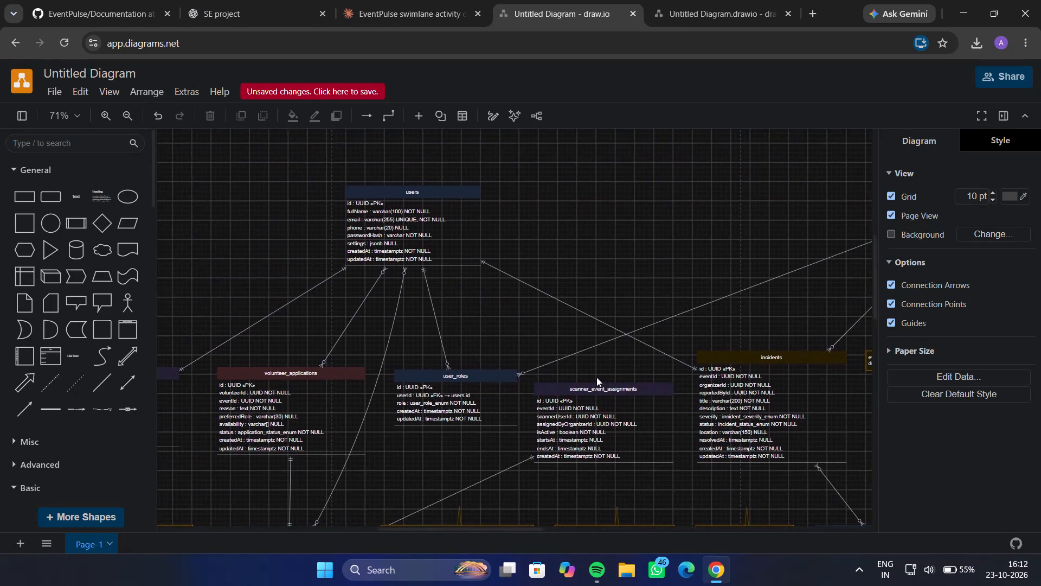
{"action": "scroll", "coordinate": [596, 377], "scroll_direction": "right", "scroll_amount": 1}
{"action": "left_click_drag", "start_coordinate": [504, 246], "coordinate": [397, 216]}
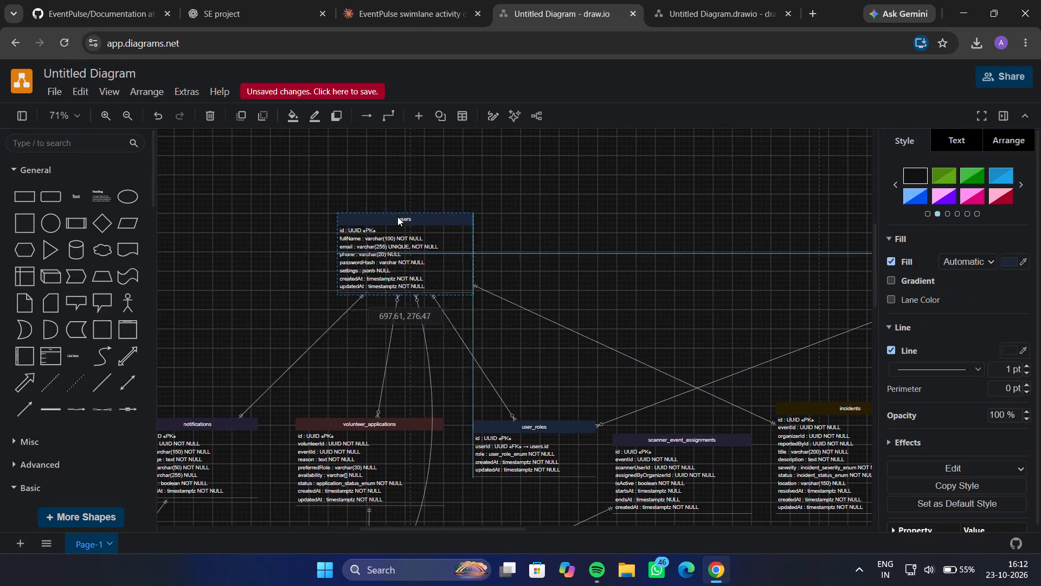
{"action": "left_click_drag", "start_coordinate": [397, 216], "coordinate": [273, 164]}
{"action": "left_click", "coordinate": [476, 306]}
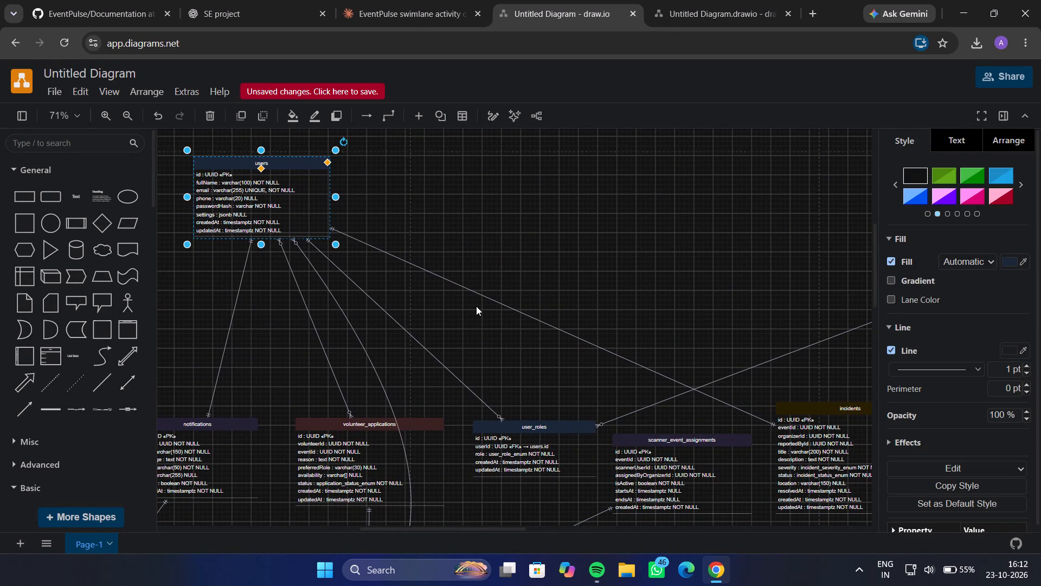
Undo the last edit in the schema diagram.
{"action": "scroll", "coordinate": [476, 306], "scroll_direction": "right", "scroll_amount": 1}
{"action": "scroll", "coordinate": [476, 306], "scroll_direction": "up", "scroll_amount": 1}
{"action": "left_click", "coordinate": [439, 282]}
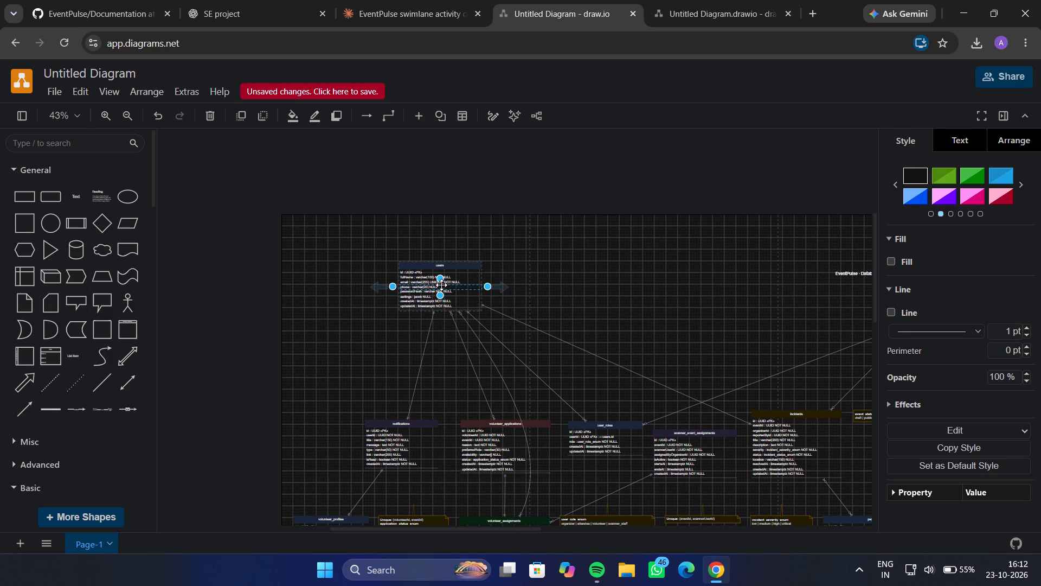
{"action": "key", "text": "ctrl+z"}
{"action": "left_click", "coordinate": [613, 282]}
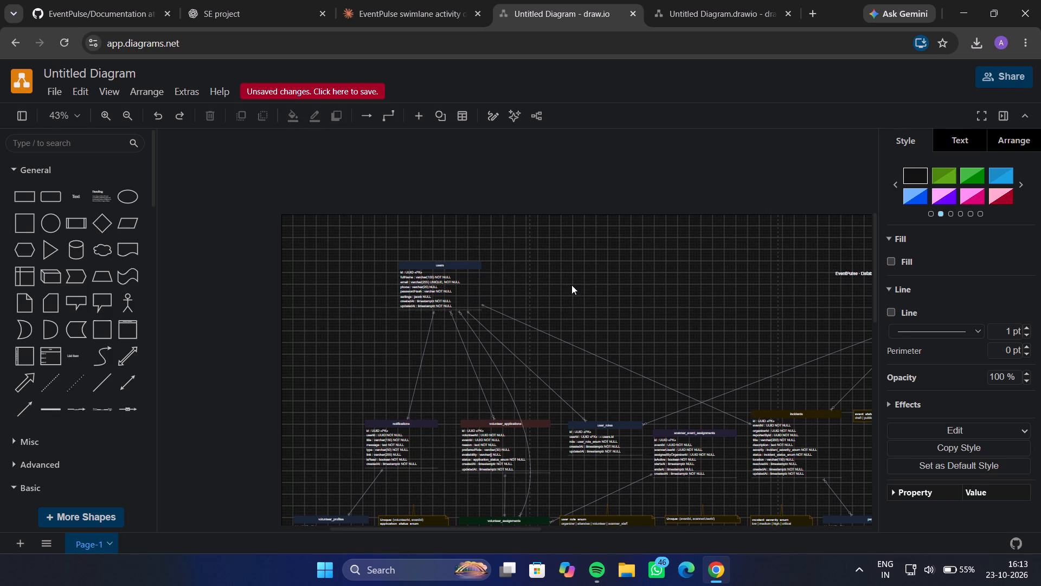
Move the users table further up and left, to about 280, 117, above the notifications table.
{"action": "left_click_drag", "start_coordinate": [341, 246], "coordinate": [267, 233]}
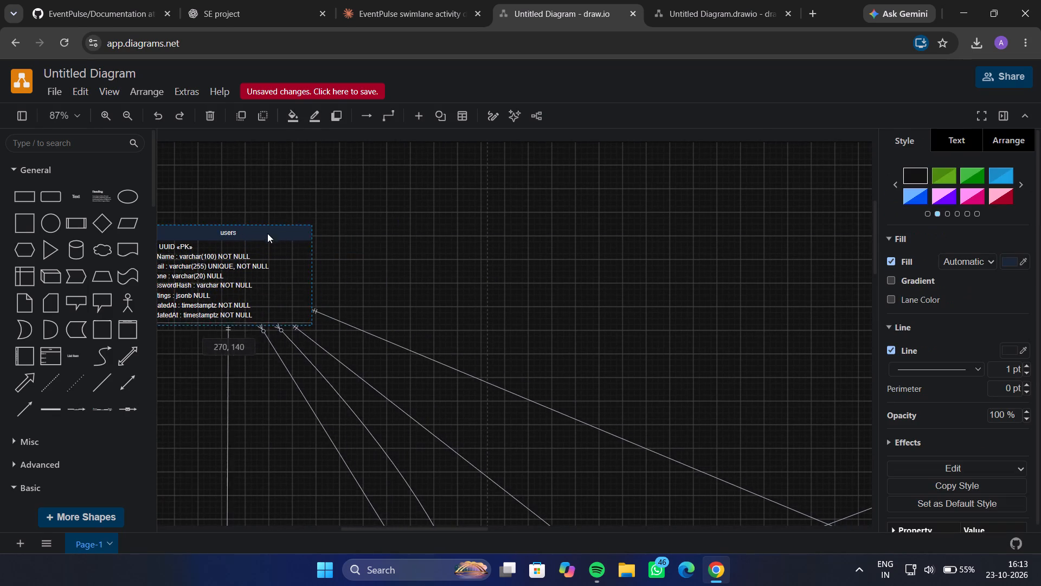
{"action": "left_click_drag", "start_coordinate": [267, 233], "coordinate": [274, 222]}
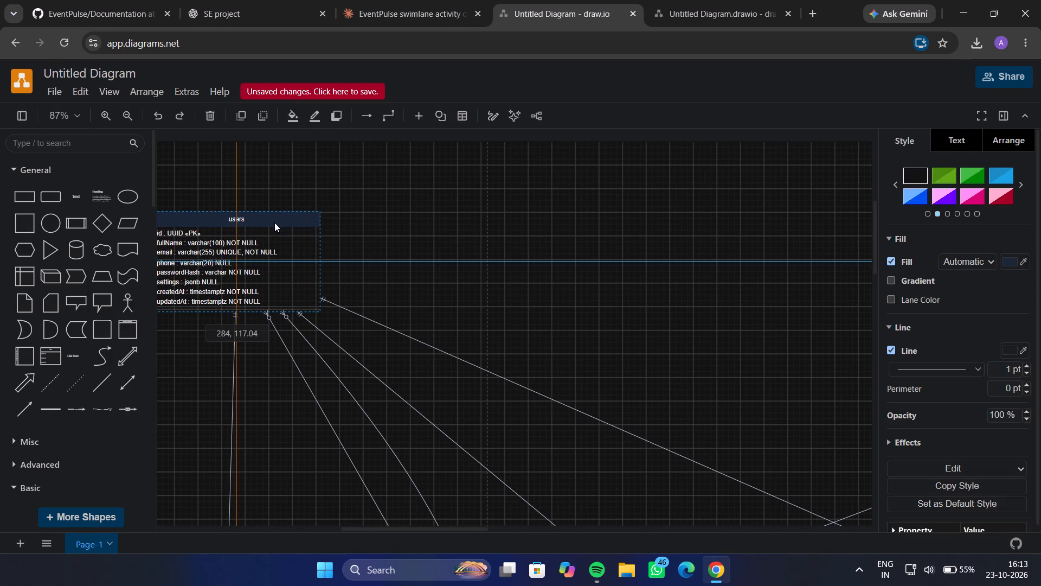
{"action": "left_click_drag", "start_coordinate": [274, 222], "coordinate": [269, 223]}
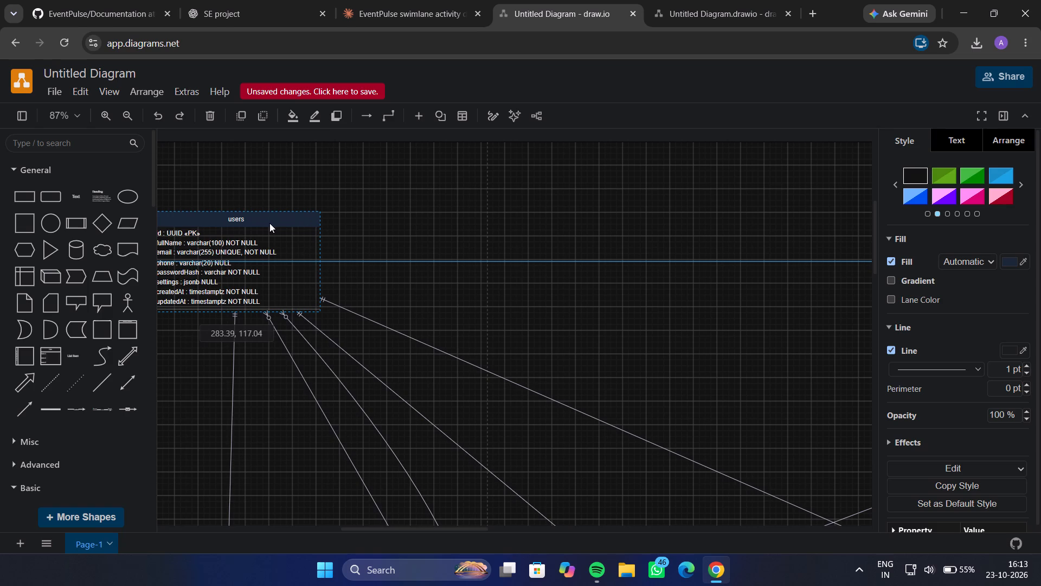
{"action": "left_click_drag", "start_coordinate": [269, 223], "coordinate": [267, 222]}
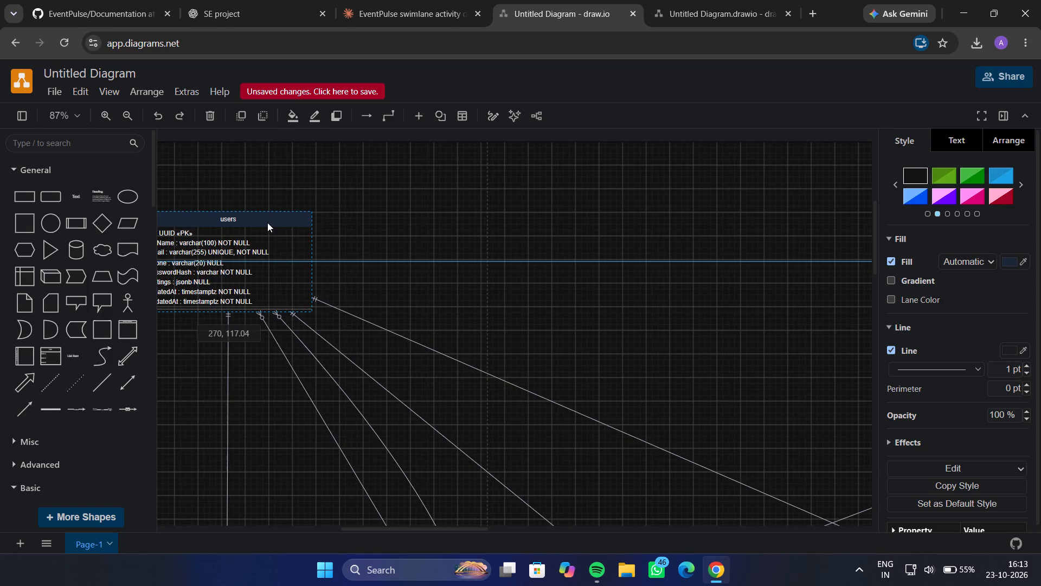
{"action": "left_click_drag", "start_coordinate": [267, 222], "coordinate": [267, 223]}
{"action": "left_click_drag", "start_coordinate": [267, 223], "coordinate": [267, 224]}
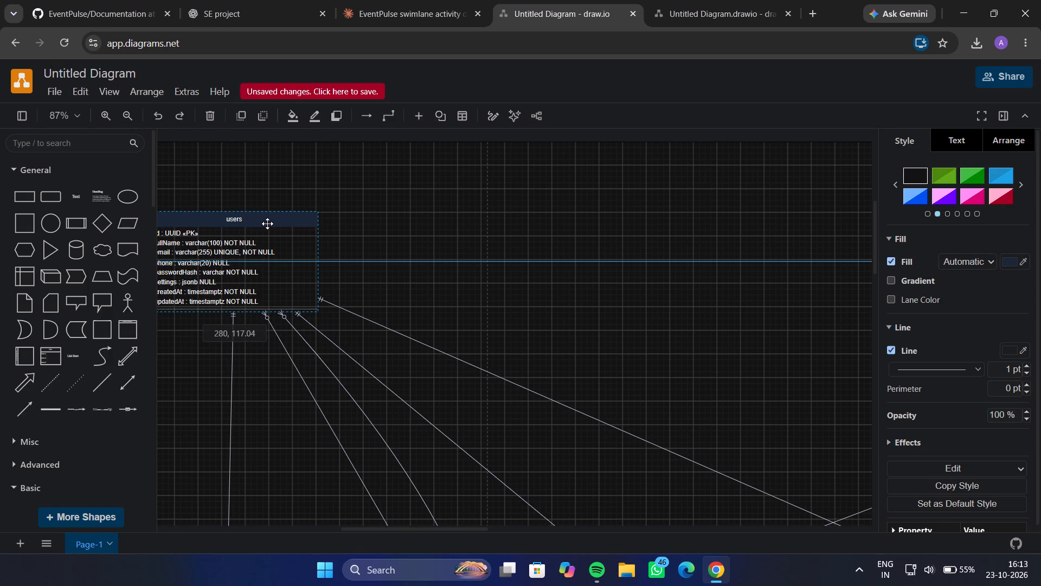
{"action": "left_click_drag", "start_coordinate": [267, 224], "coordinate": [268, 224]}
{"action": "left_click", "coordinate": [421, 249]}
Bend the connector between the users and notifications tables to the left with a waypoint at about 350, 360.
{"action": "scroll", "coordinate": [421, 249], "scroll_direction": "down", "scroll_amount": 2}
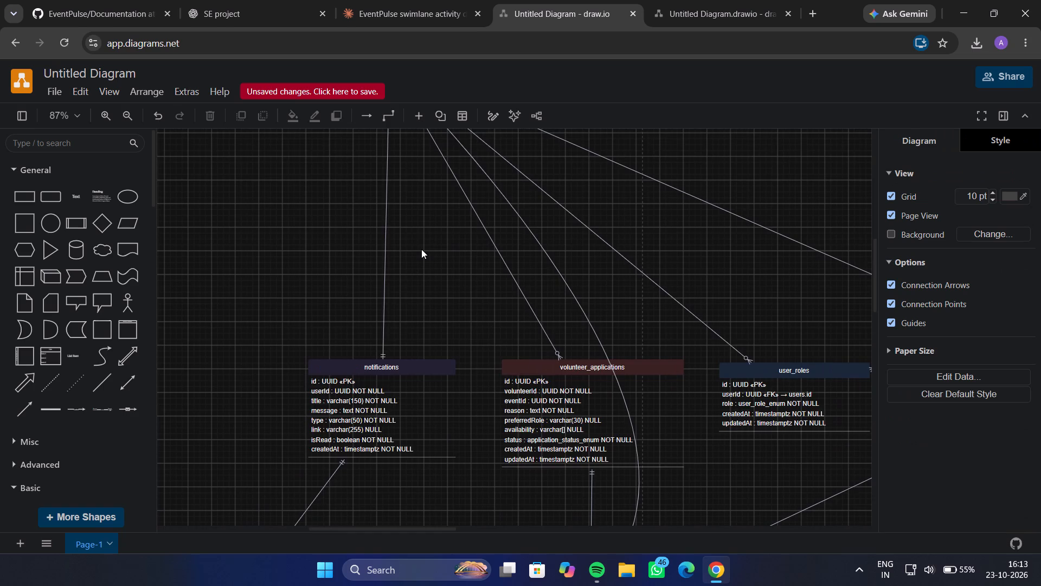
{"action": "scroll", "coordinate": [421, 249], "scroll_direction": "up", "scroll_amount": 1}
{"action": "scroll", "coordinate": [421, 249], "scroll_direction": "down", "scroll_amount": 1}
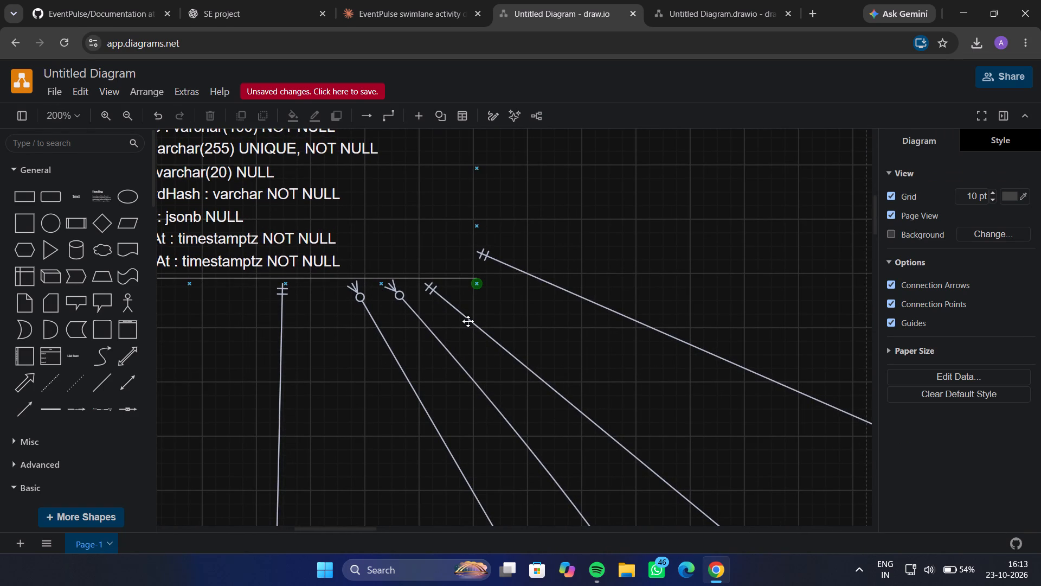
{"action": "scroll", "coordinate": [468, 321], "scroll_direction": "down", "scroll_amount": 2}
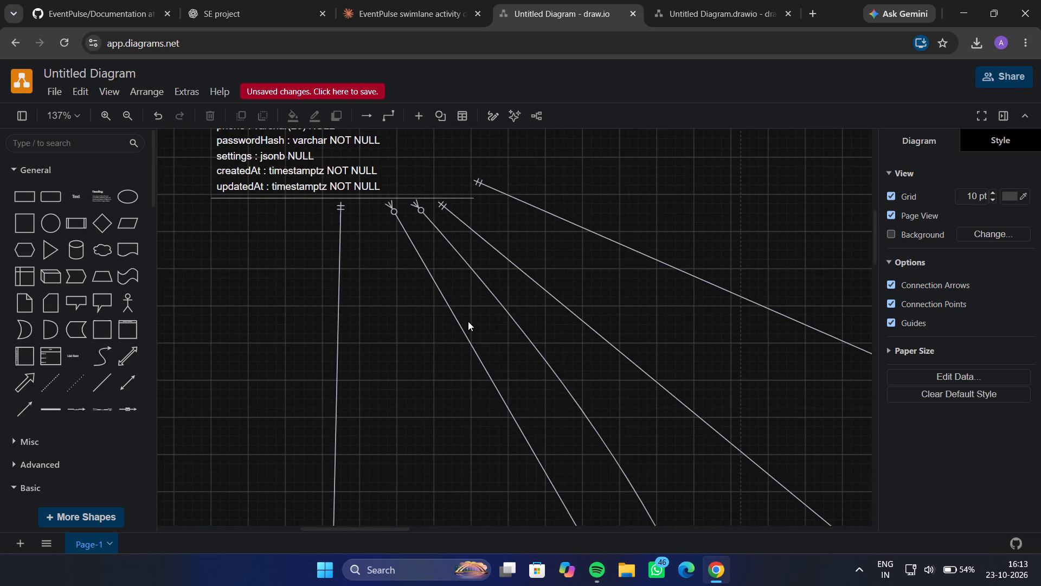
{"action": "scroll", "coordinate": [468, 321], "scroll_direction": "down", "scroll_amount": 1}
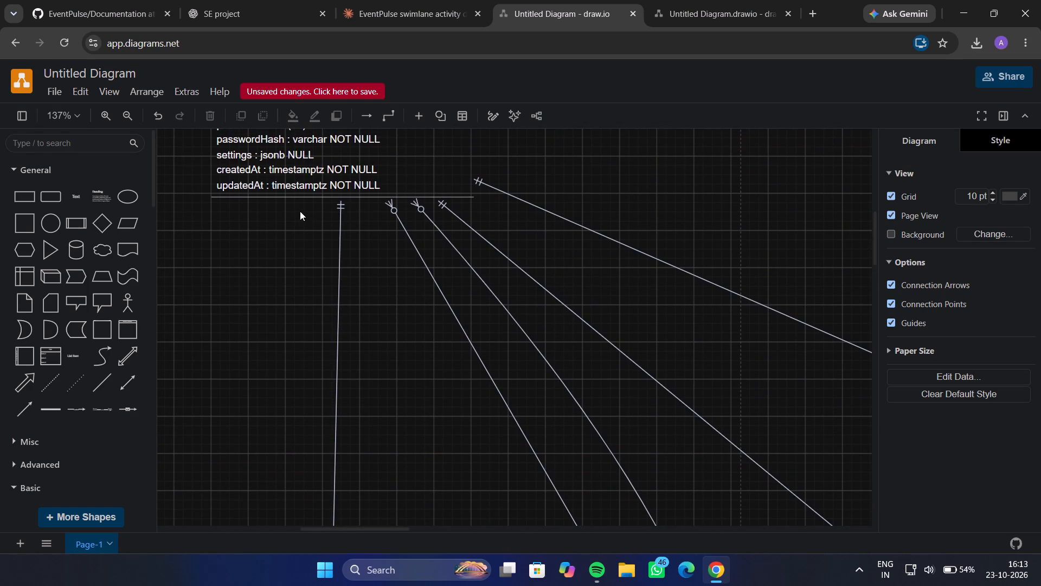
{"action": "left_click", "coordinate": [337, 207]}
{"action": "left_click", "coordinate": [337, 201]}
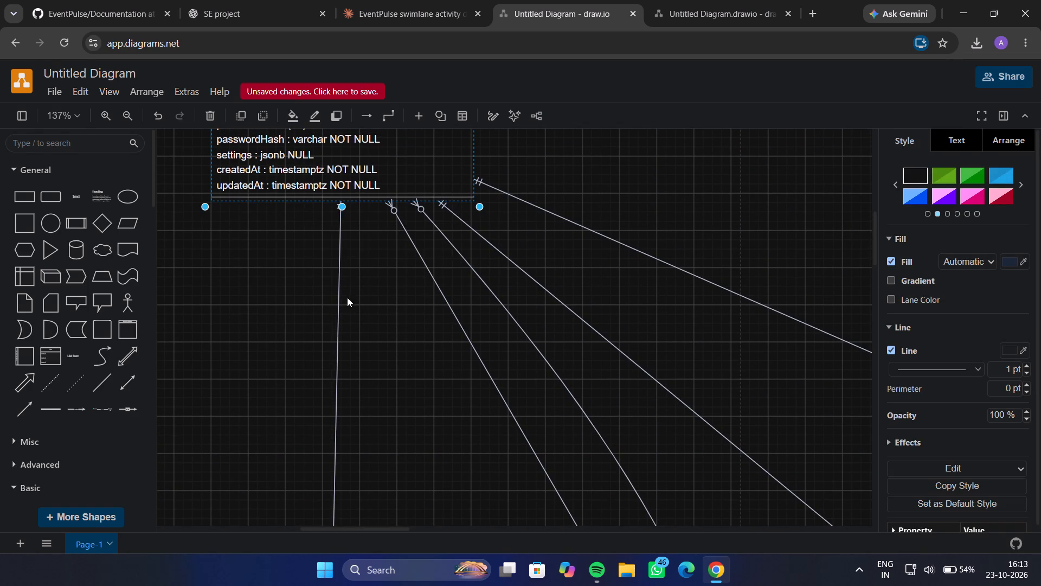
{"action": "left_click_drag", "start_coordinate": [339, 285], "coordinate": [241, 265]}
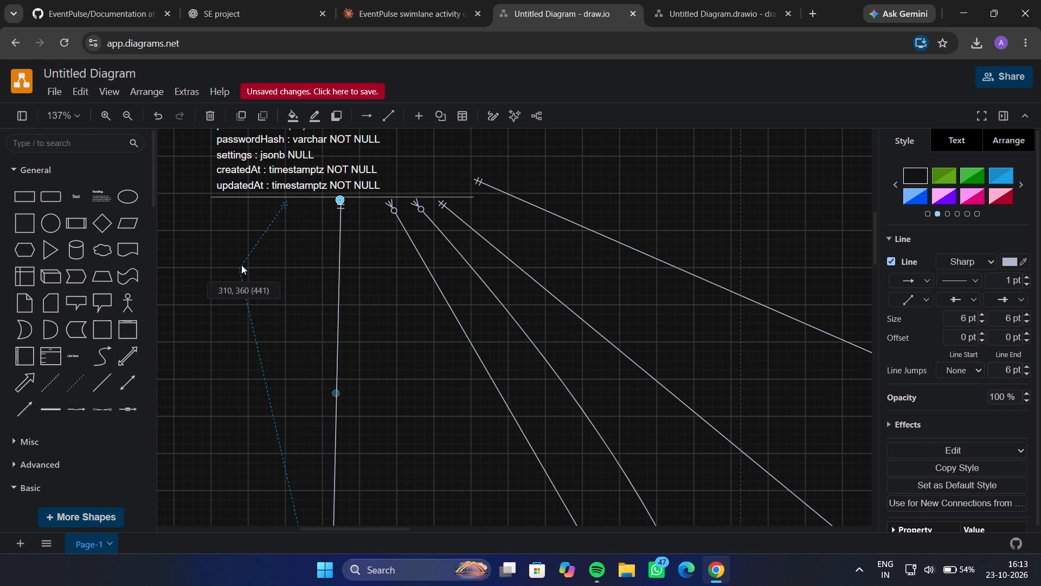
{"action": "left_click_drag", "start_coordinate": [241, 265], "coordinate": [279, 268]}
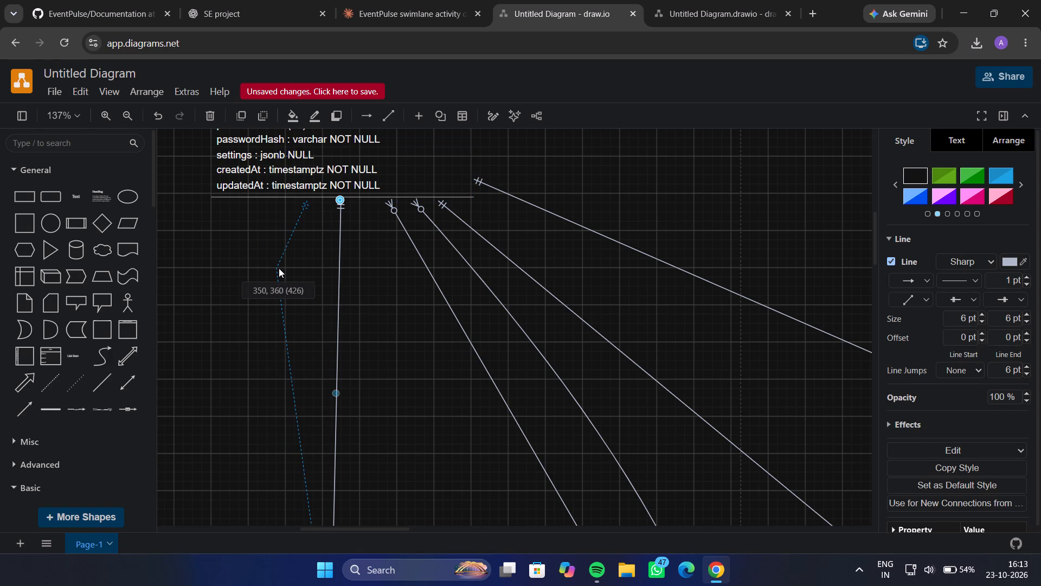
{"action": "left_click_drag", "start_coordinate": [279, 268], "coordinate": [279, 265]}
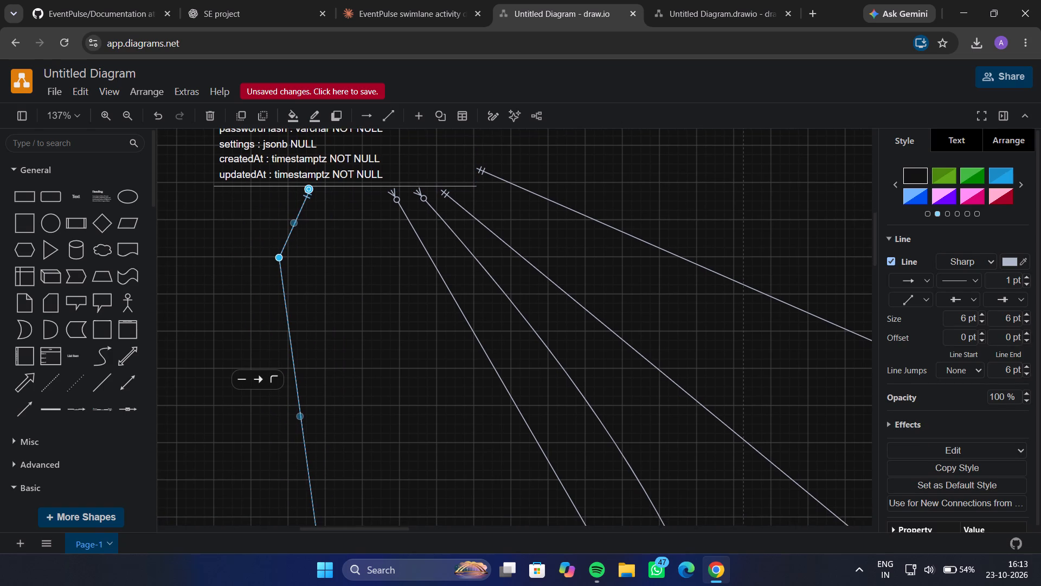
Reattach the bent connector's users end to the table's bottom edge, straight above the waypoint.
{"action": "right_click_drag", "start_coordinate": [309, 187], "coordinate": [284, 187]}
{"action": "left_click_drag", "start_coordinate": [284, 187], "coordinate": [256, 190]}
{"action": "left_click", "coordinate": [292, 260]}
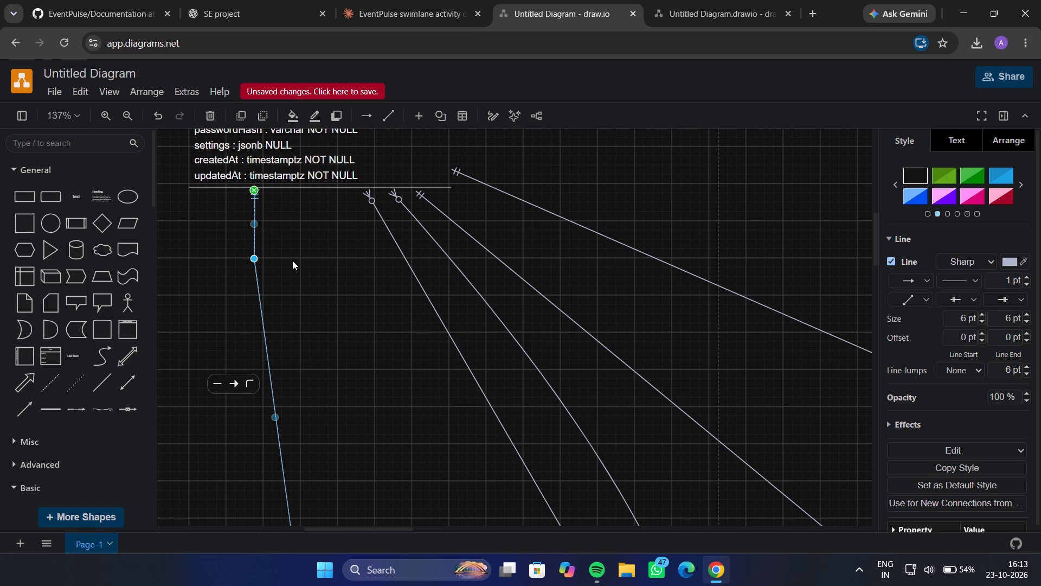
Move the notifications table left so that its connector to the users table runs nearly vertical.
{"action": "scroll", "coordinate": [292, 260], "scroll_direction": "down", "scroll_amount": 3}
{"action": "left_click_drag", "start_coordinate": [371, 398], "coordinate": [316, 403]}
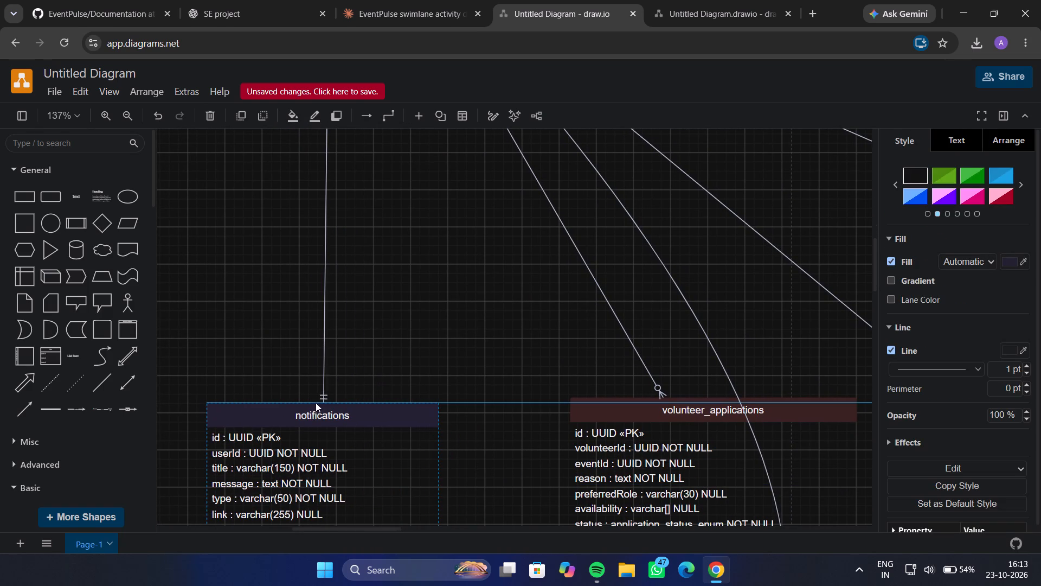
{"action": "left_click_drag", "start_coordinate": [316, 403], "coordinate": [318, 402]}
{"action": "right_click", "coordinate": [387, 335]}
{"action": "scroll", "coordinate": [387, 335], "scroll_direction": "up", "scroll_amount": 1}
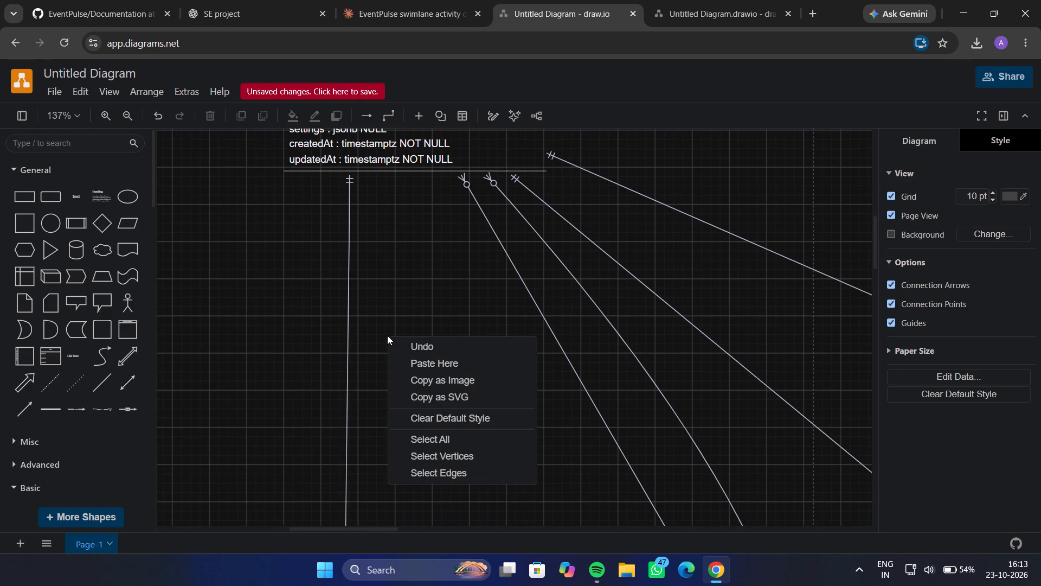
{"action": "left_click", "coordinate": [367, 267]}
{"action": "right_click", "coordinate": [367, 267]}
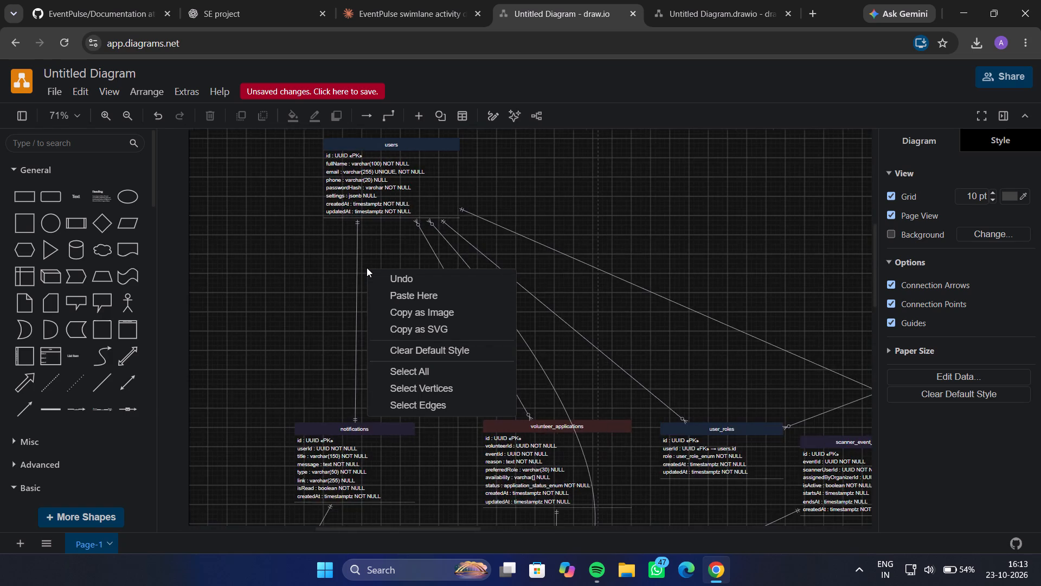
{"action": "left_click", "coordinate": [674, 161]}
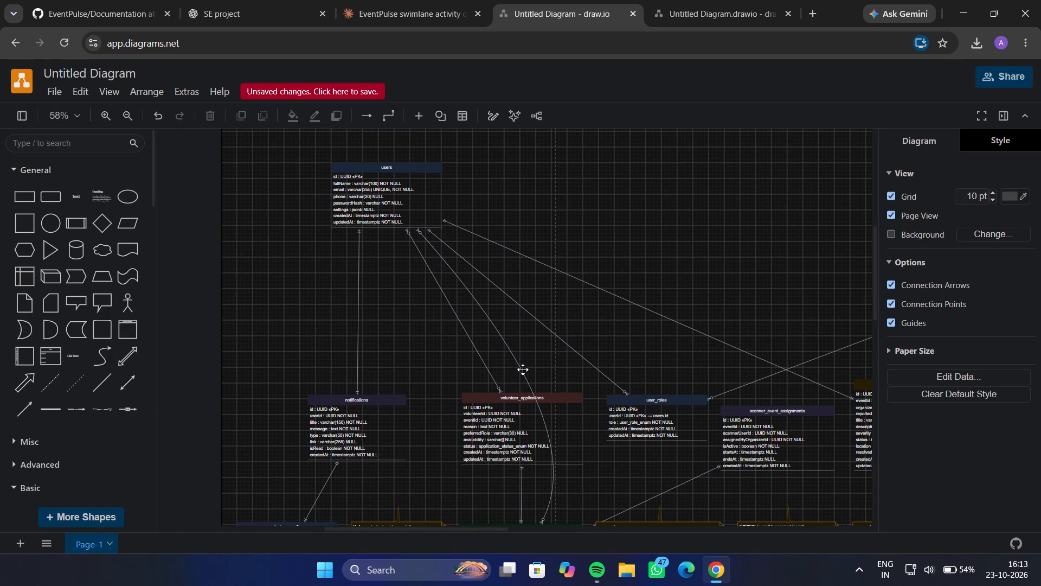
{"action": "scroll", "coordinate": [540, 327], "scroll_direction": "down", "scroll_amount": 4}
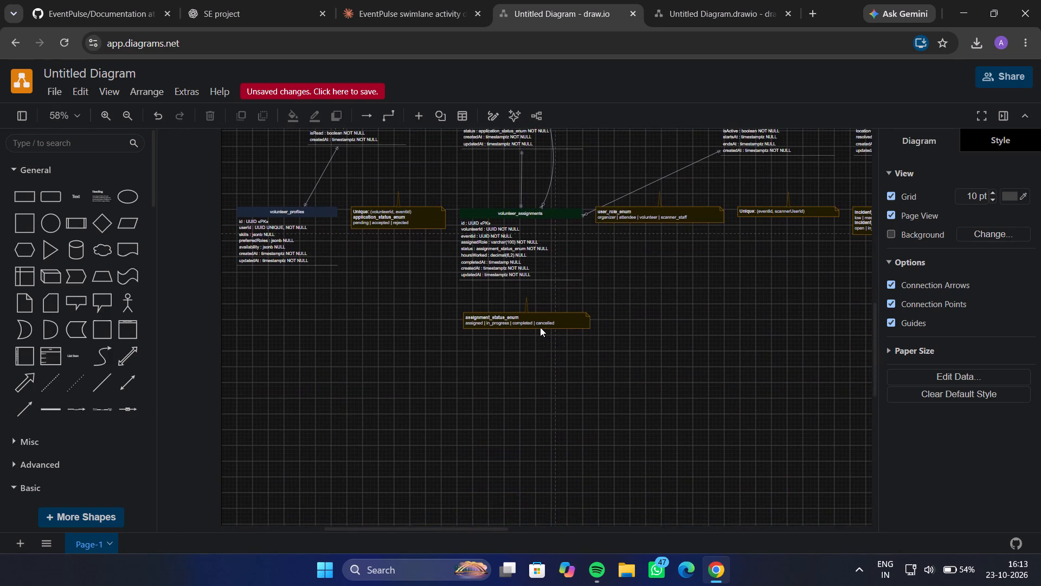
{"action": "scroll", "coordinate": [540, 327], "scroll_direction": "up", "scroll_amount": 1}
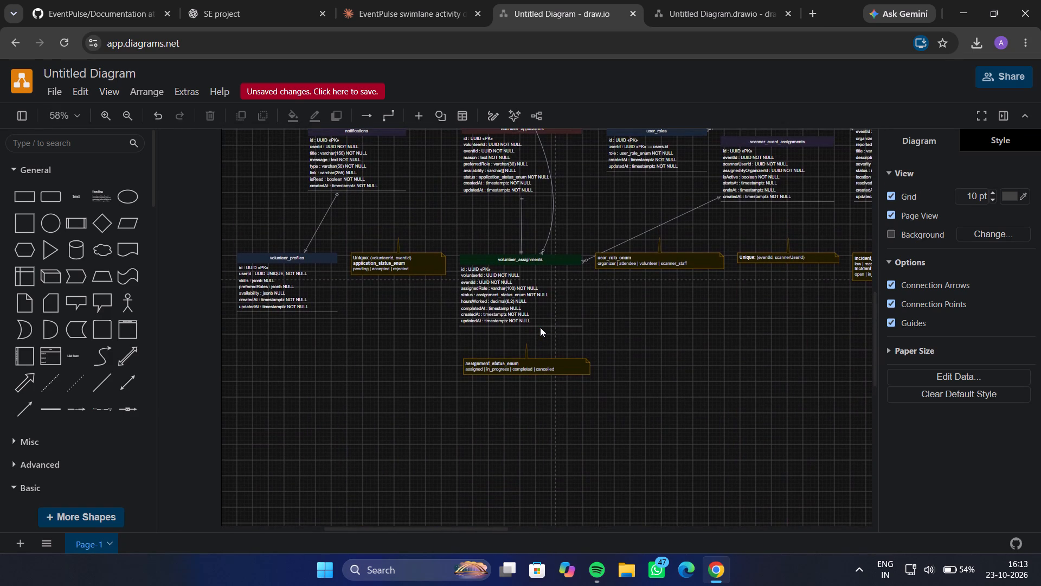
{"action": "scroll", "coordinate": [540, 327], "scroll_direction": "up", "scroll_amount": 3}
{"action": "scroll", "coordinate": [540, 327], "scroll_direction": "right", "scroll_amount": 1}
{"action": "left_click", "coordinate": [701, 0]}
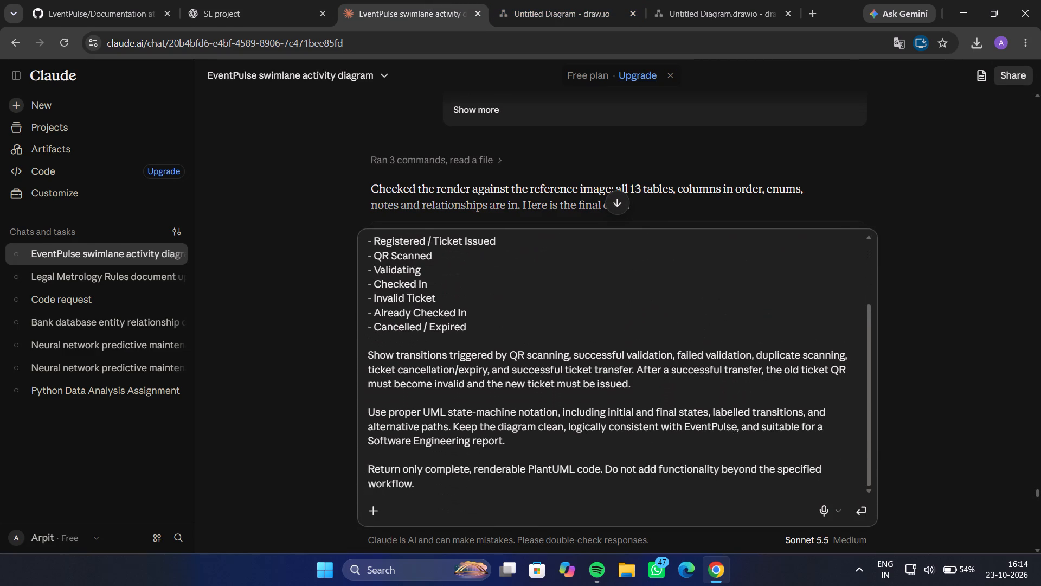
{"action": "key", "text": "Return"}
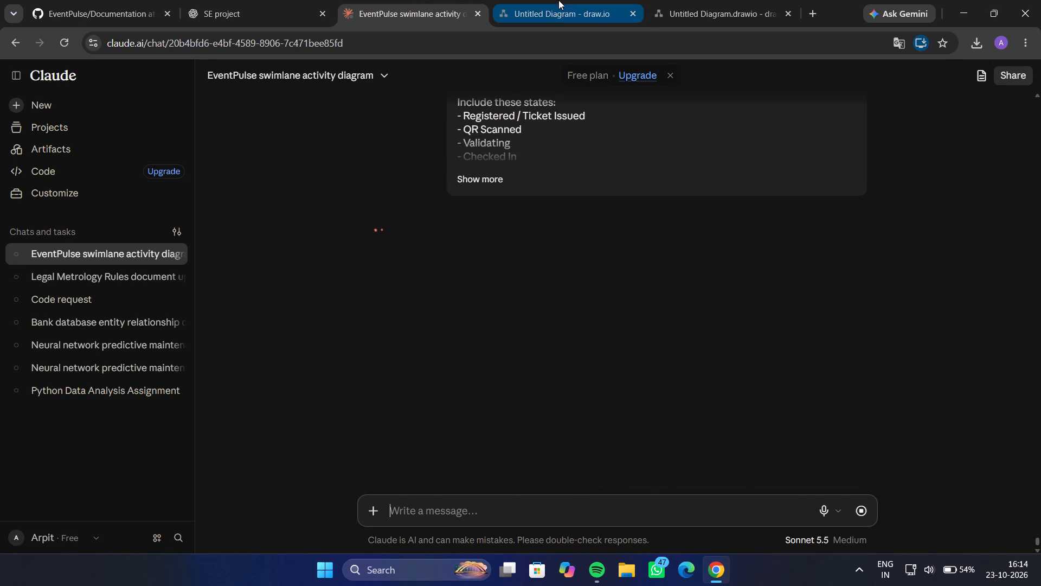
Back in draw.io's ER diagram, move the users table up and left to about 50, 70.
{"action": "left_click", "coordinate": [558, 0]}
{"action": "scroll", "coordinate": [598, 233], "scroll_direction": "up", "scroll_amount": 1}
{"action": "scroll", "coordinate": [598, 233], "scroll_direction": "down", "scroll_amount": 1}
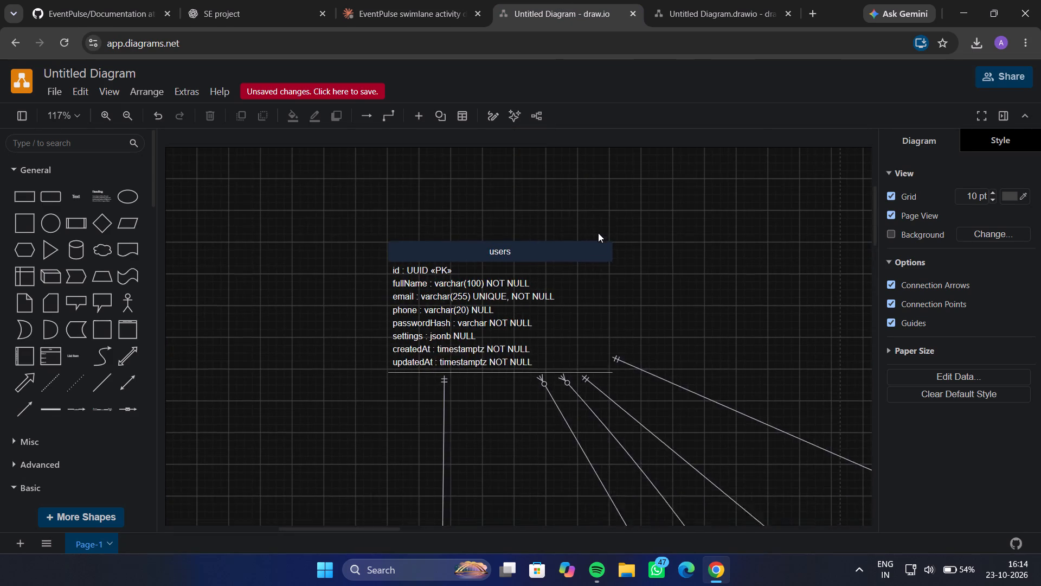
{"action": "scroll", "coordinate": [598, 233], "scroll_direction": "down", "scroll_amount": 1}
{"action": "left_click_drag", "start_coordinate": [539, 215], "coordinate": [355, 176]}
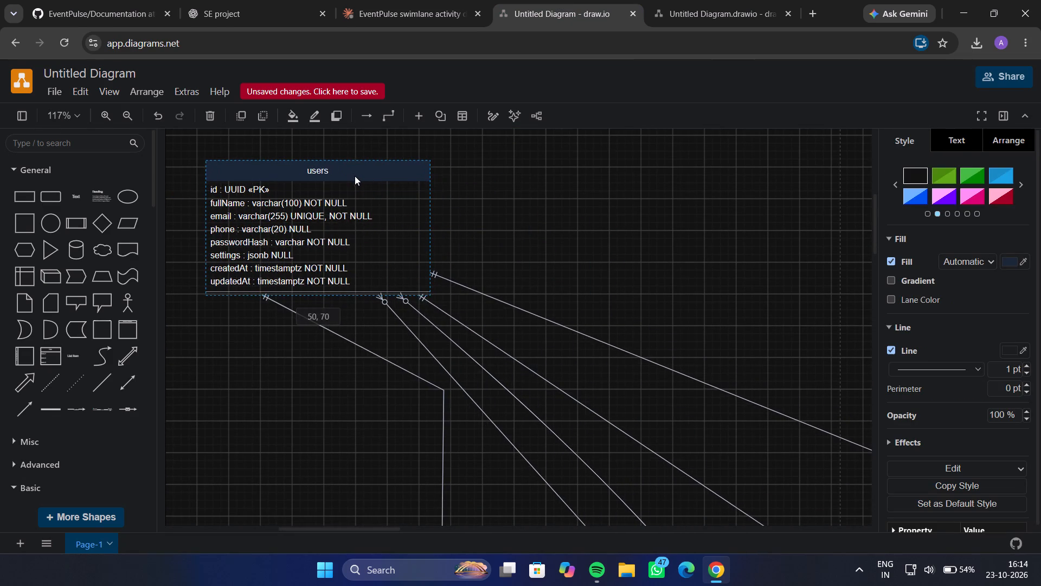
{"action": "left_click_drag", "start_coordinate": [355, 176], "coordinate": [360, 185]}
{"action": "left_click", "coordinate": [565, 303]}
Move the notifications table left so that it sits roughly below the relocated users table.
{"action": "scroll", "coordinate": [565, 303], "scroll_direction": "down", "scroll_amount": 2}
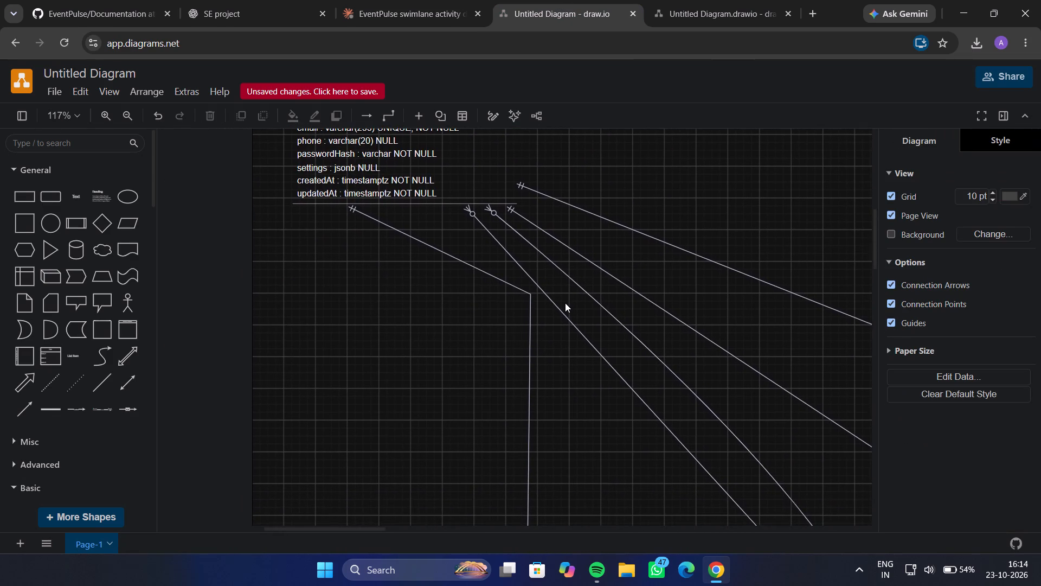
{"action": "left_click", "coordinate": [565, 303]}
{"action": "scroll", "coordinate": [565, 303], "scroll_direction": "down", "scroll_amount": 2}
{"action": "left_click", "coordinate": [589, 447]}
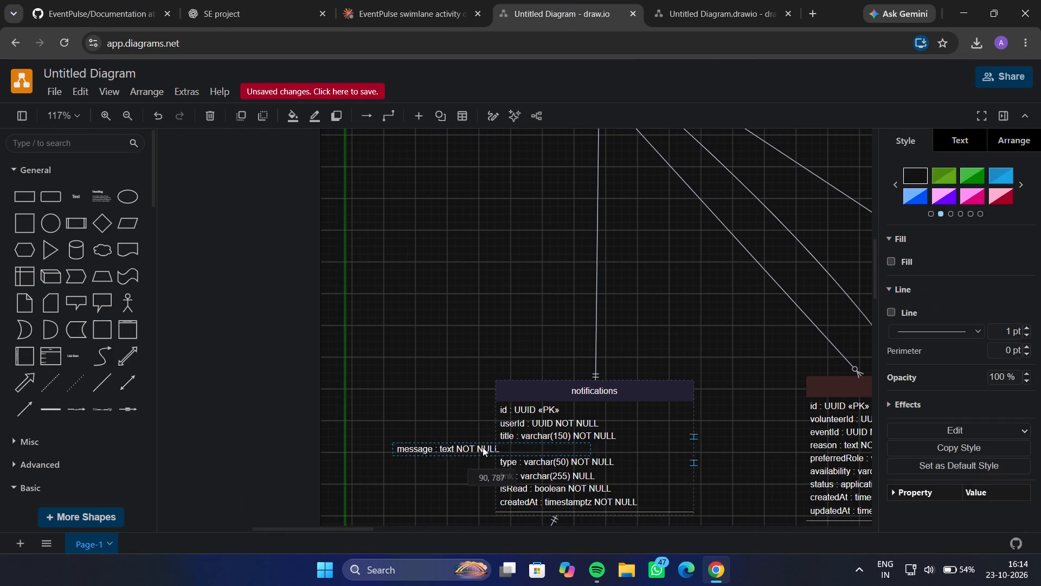
{"action": "left_click", "coordinate": [417, 412]}
{"action": "left_click_drag", "start_coordinate": [554, 392], "coordinate": [506, 390]}
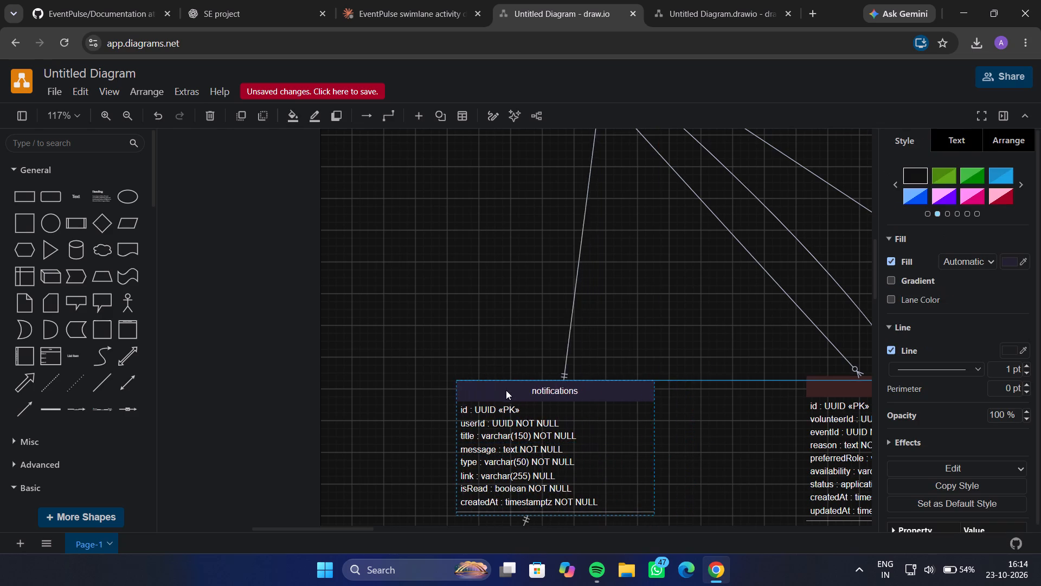
{"action": "left_click_drag", "start_coordinate": [506, 390], "coordinate": [409, 400]}
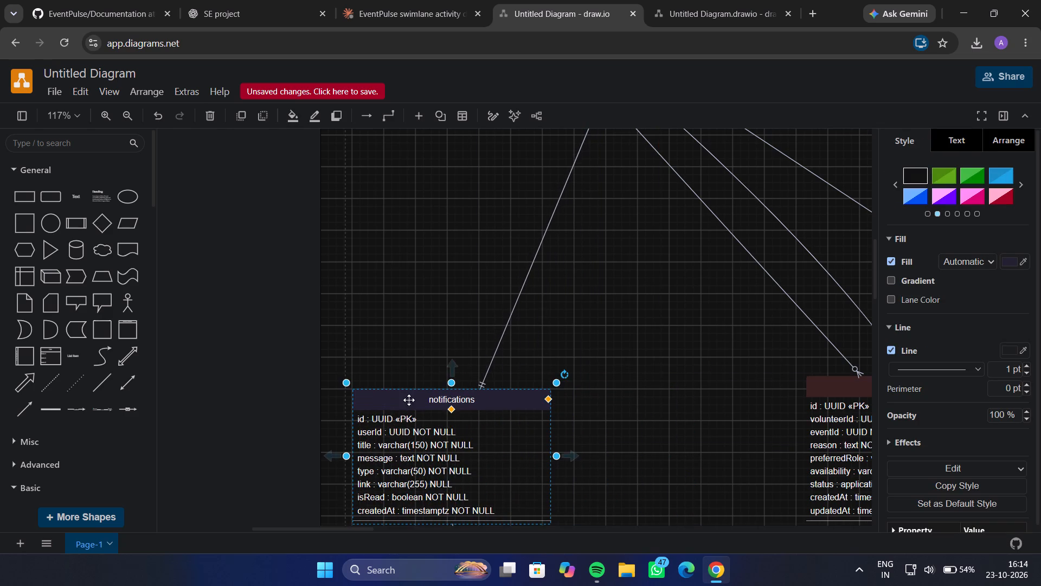
{"action": "left_click", "coordinate": [413, 336]}
Shift the waypoint of the users–notifications connector left until it lies straight below the connector's users end.
{"action": "scroll", "coordinate": [413, 336], "scroll_direction": "up", "scroll_amount": 3}
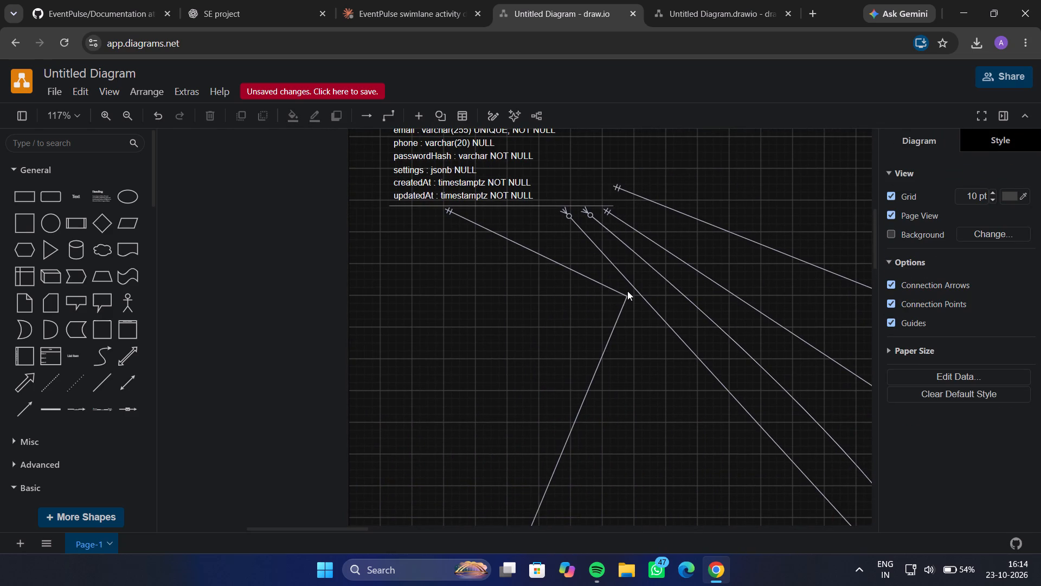
{"action": "left_click_drag", "start_coordinate": [624, 297], "coordinate": [445, 302]}
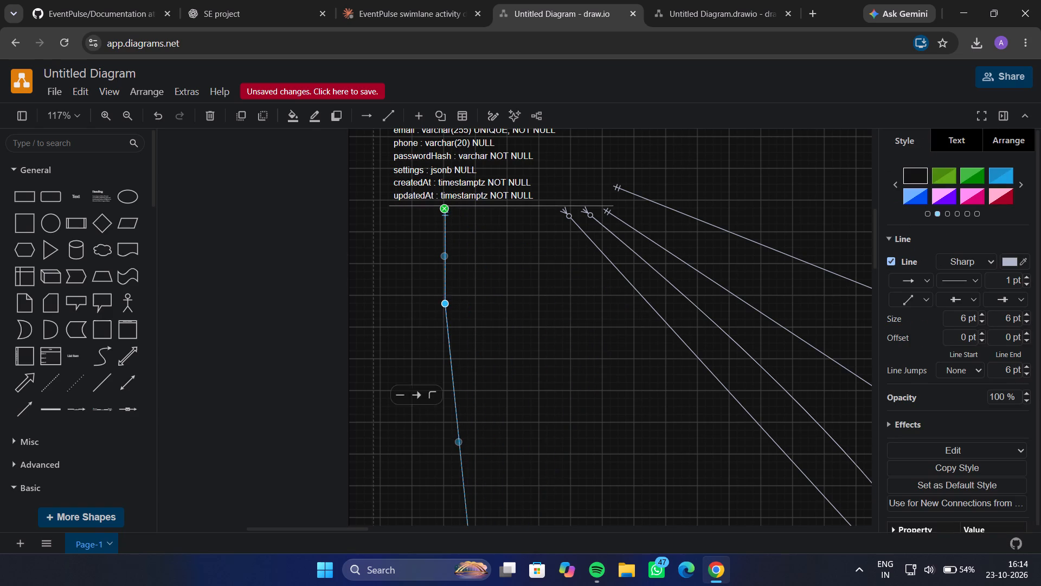
{"action": "left_click", "coordinate": [554, 354]}
Move the notifications table slightly further left so that its connector to the users table runs nearly vertical.
{"action": "scroll", "coordinate": [554, 354], "scroll_direction": "down", "scroll_amount": 2}
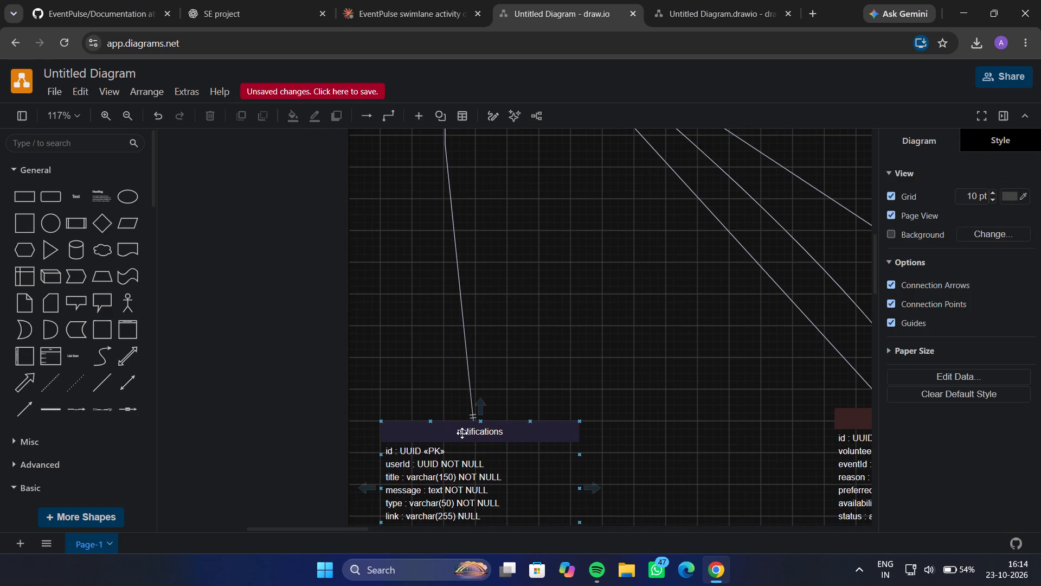
{"action": "left_click_drag", "start_coordinate": [462, 433], "coordinate": [429, 435]}
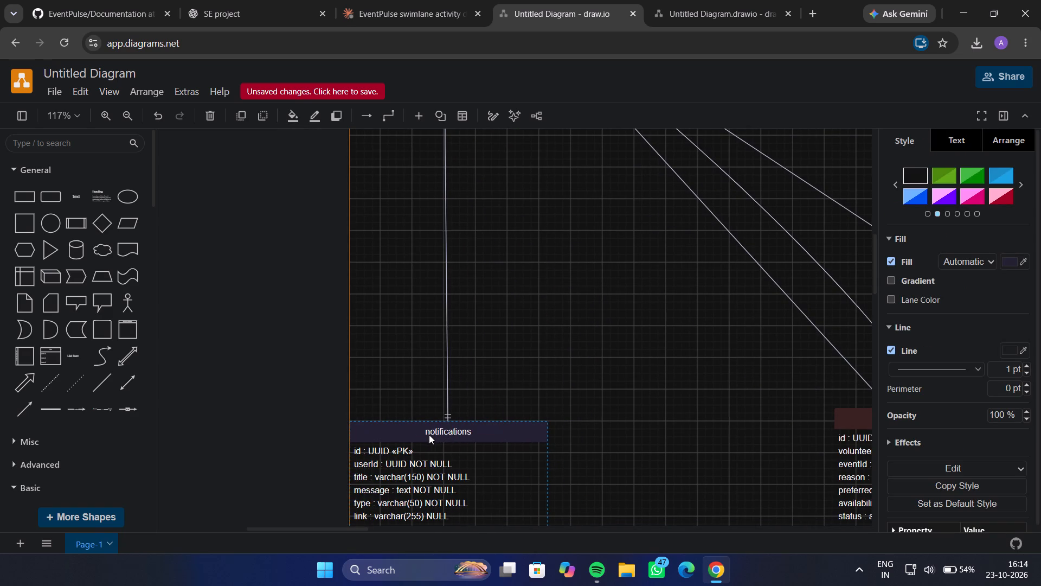
{"action": "left_click_drag", "start_coordinate": [429, 435], "coordinate": [428, 436]}
{"action": "left_click", "coordinate": [532, 364]}
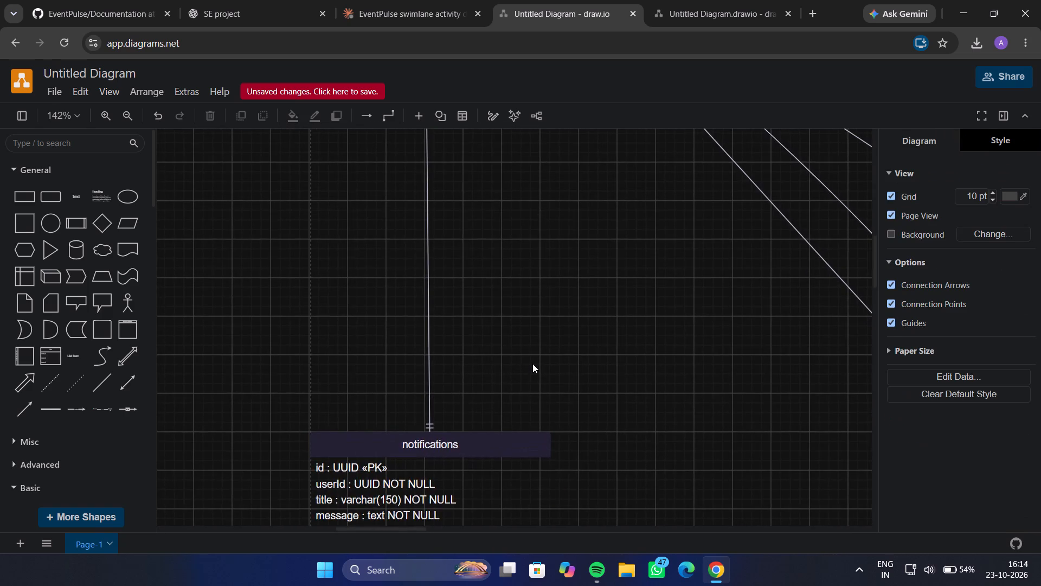
Shift the connector's lower end slightly left along the notifications table's top edge to straighten the line.
{"action": "scroll", "coordinate": [532, 364], "scroll_direction": "down", "scroll_amount": 2}
{"action": "scroll", "coordinate": [532, 364], "scroll_direction": "up", "scroll_amount": 1}
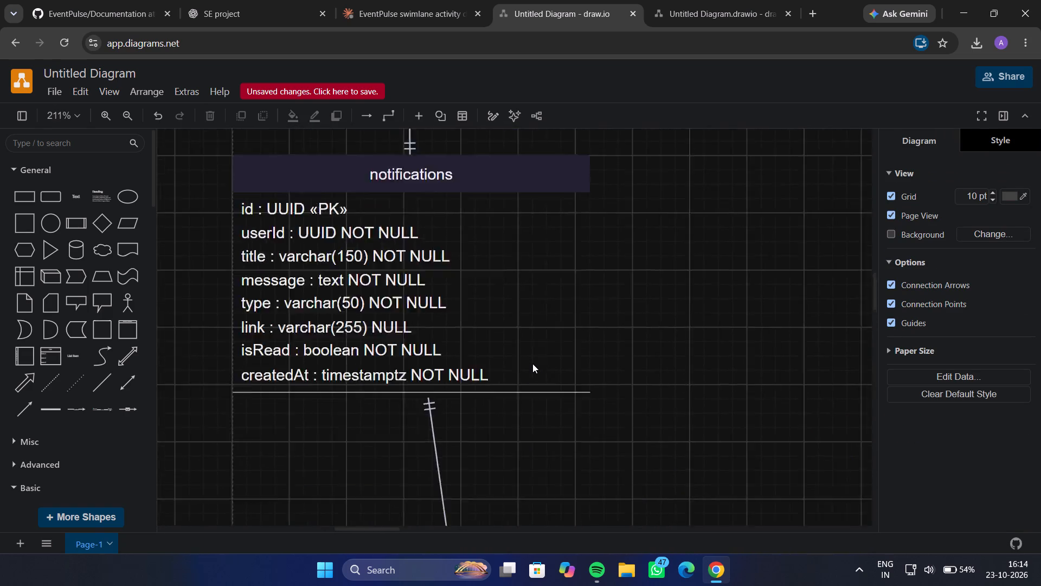
{"action": "scroll", "coordinate": [532, 364], "scroll_direction": "up", "scroll_amount": 3}
{"action": "left_click", "coordinate": [423, 378]}
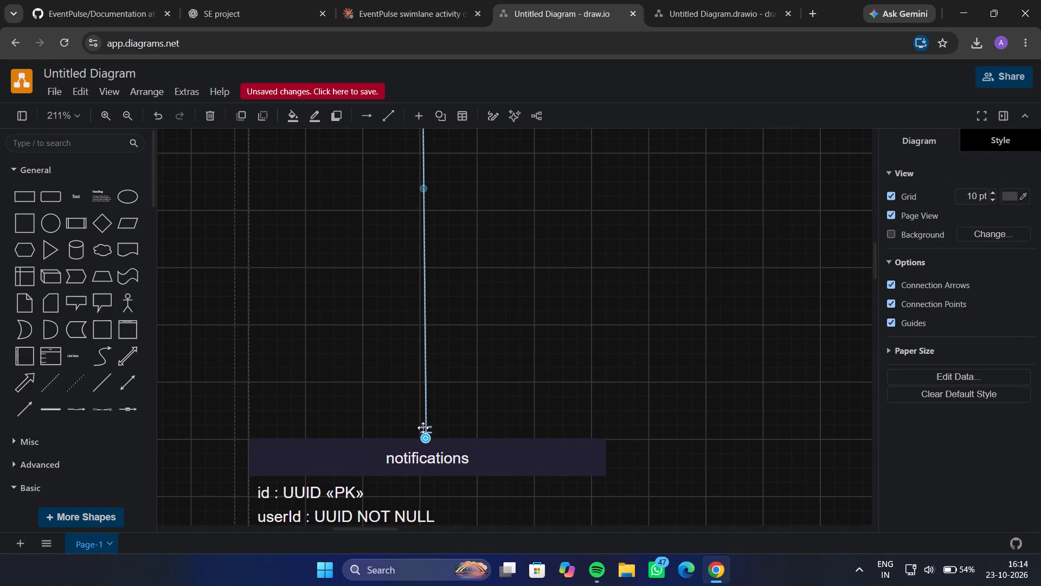
{"action": "left_click_drag", "start_coordinate": [426, 438], "coordinate": [419, 442]}
{"action": "left_click", "coordinate": [507, 384]}
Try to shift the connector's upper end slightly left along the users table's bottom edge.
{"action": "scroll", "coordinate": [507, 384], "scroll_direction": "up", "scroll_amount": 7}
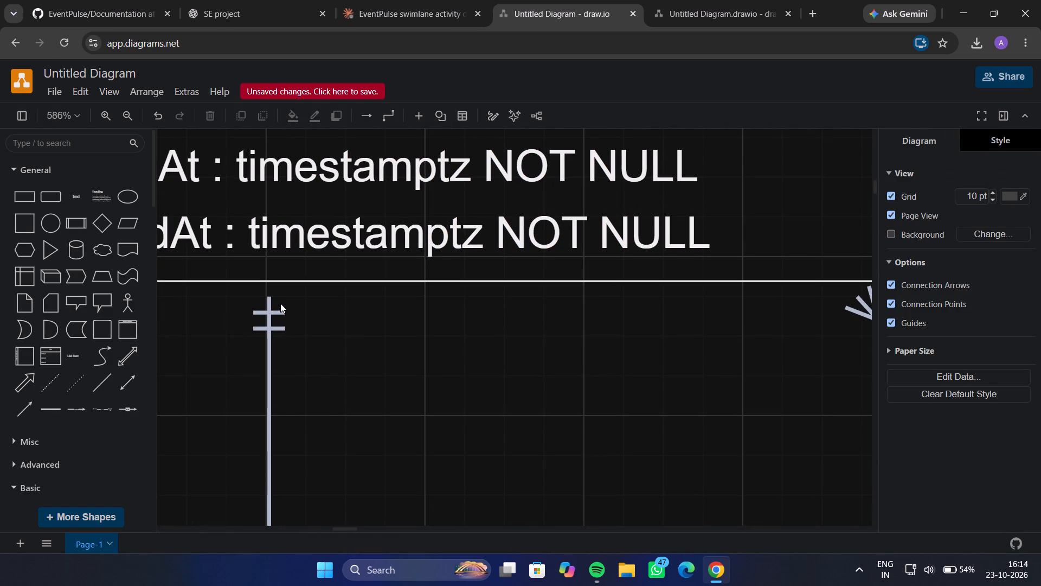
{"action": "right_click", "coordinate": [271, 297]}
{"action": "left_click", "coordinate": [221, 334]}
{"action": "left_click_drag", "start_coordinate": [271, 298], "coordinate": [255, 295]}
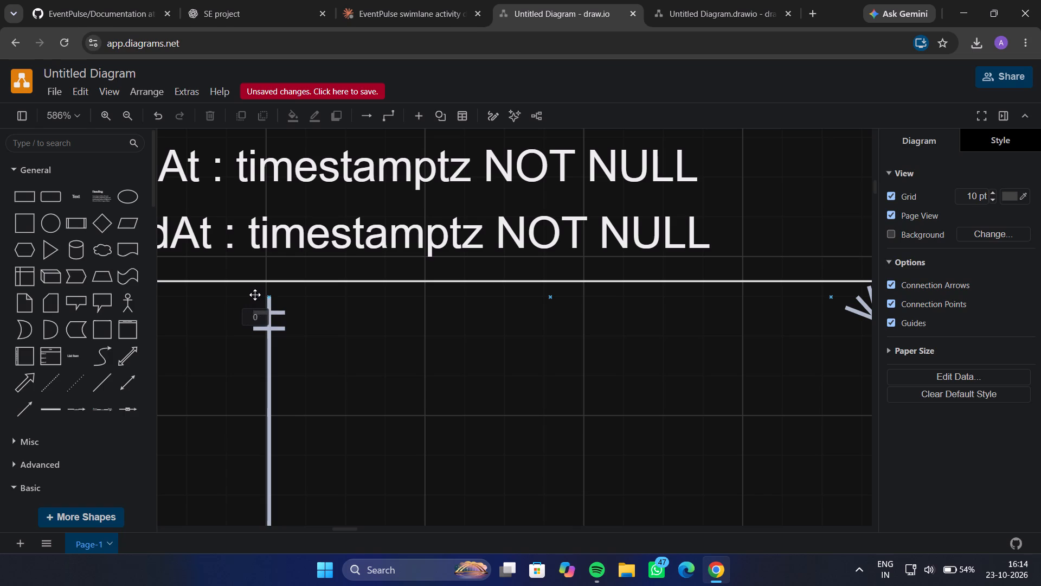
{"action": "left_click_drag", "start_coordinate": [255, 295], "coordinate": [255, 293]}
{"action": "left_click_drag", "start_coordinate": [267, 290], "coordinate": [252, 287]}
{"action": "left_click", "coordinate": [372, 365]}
Examine the ER diagram's layout around the users, notifications and volunteer tables and their connectors.
{"action": "scroll", "coordinate": [372, 365], "scroll_direction": "down", "scroll_amount": 2}
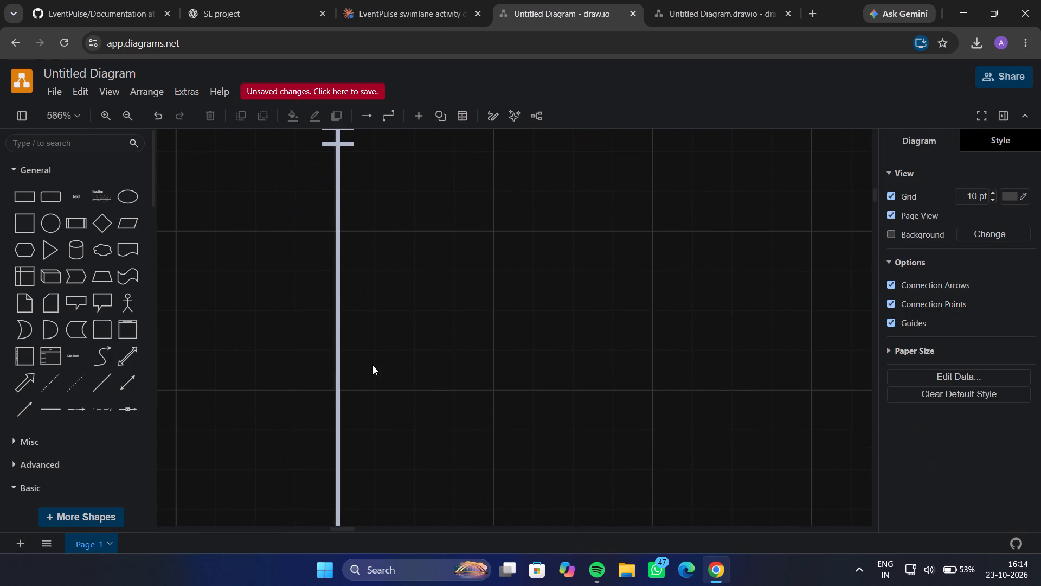
{"action": "scroll", "coordinate": [372, 365], "scroll_direction": "down", "scroll_amount": 4}
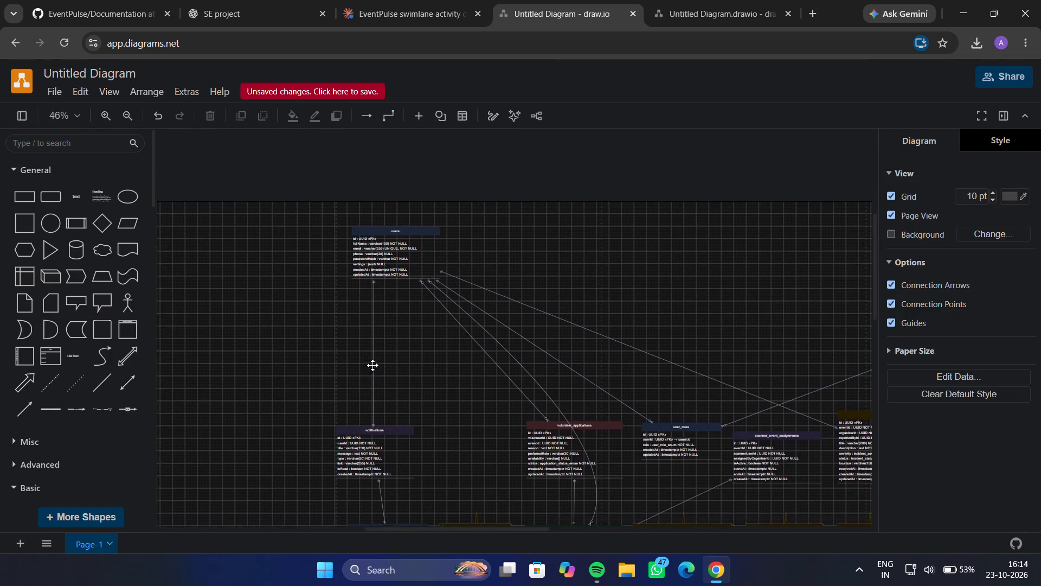
{"action": "scroll", "coordinate": [372, 365], "scroll_direction": "down", "scroll_amount": 3}
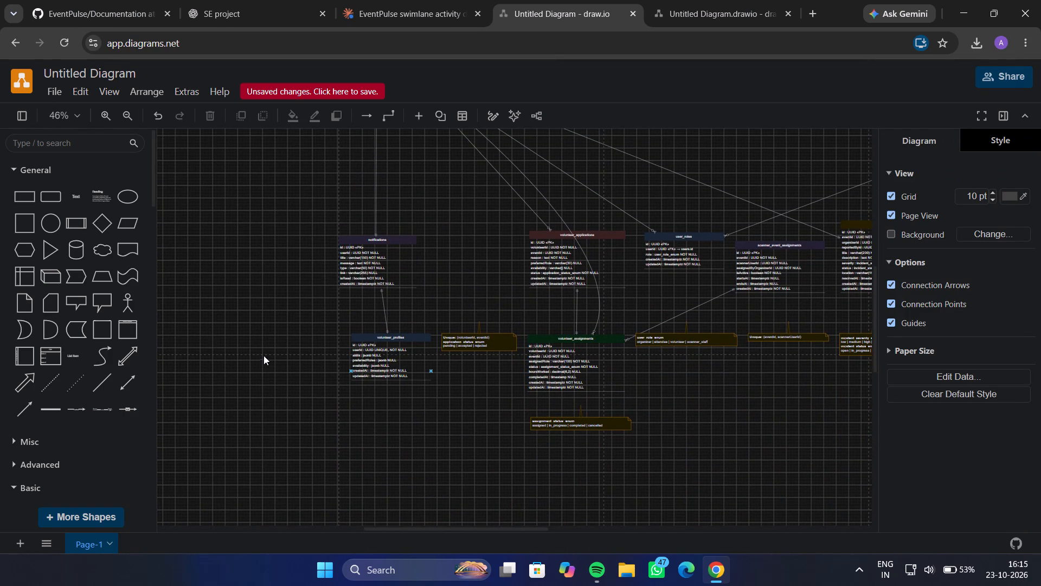
{"action": "left_click", "coordinate": [264, 355]}
{"action": "left_click", "coordinate": [293, 308]}
{"action": "scroll", "coordinate": [293, 308], "scroll_direction": "up", "scroll_amount": 2}
{"action": "left_click", "coordinate": [450, 337]}
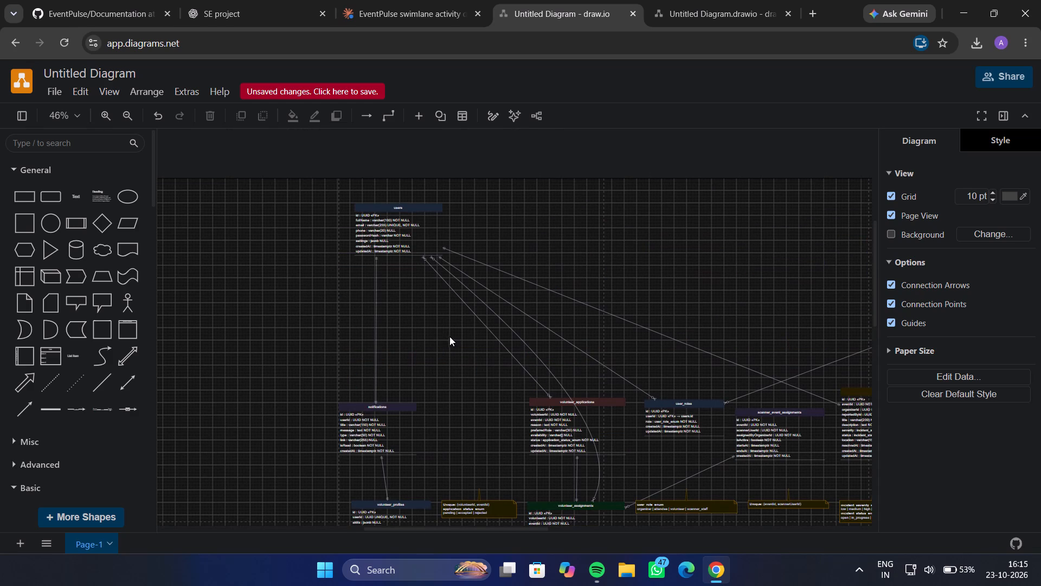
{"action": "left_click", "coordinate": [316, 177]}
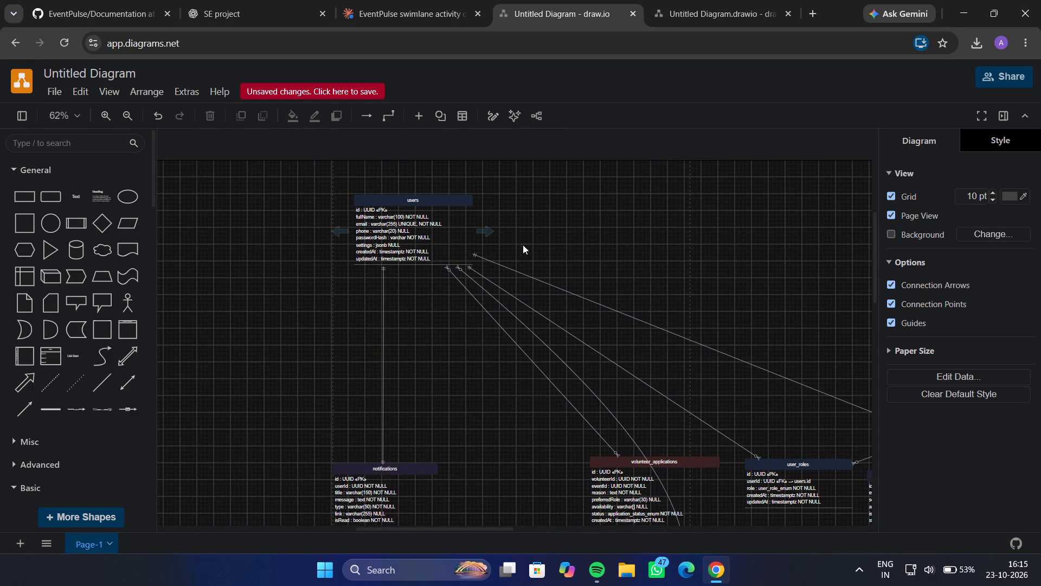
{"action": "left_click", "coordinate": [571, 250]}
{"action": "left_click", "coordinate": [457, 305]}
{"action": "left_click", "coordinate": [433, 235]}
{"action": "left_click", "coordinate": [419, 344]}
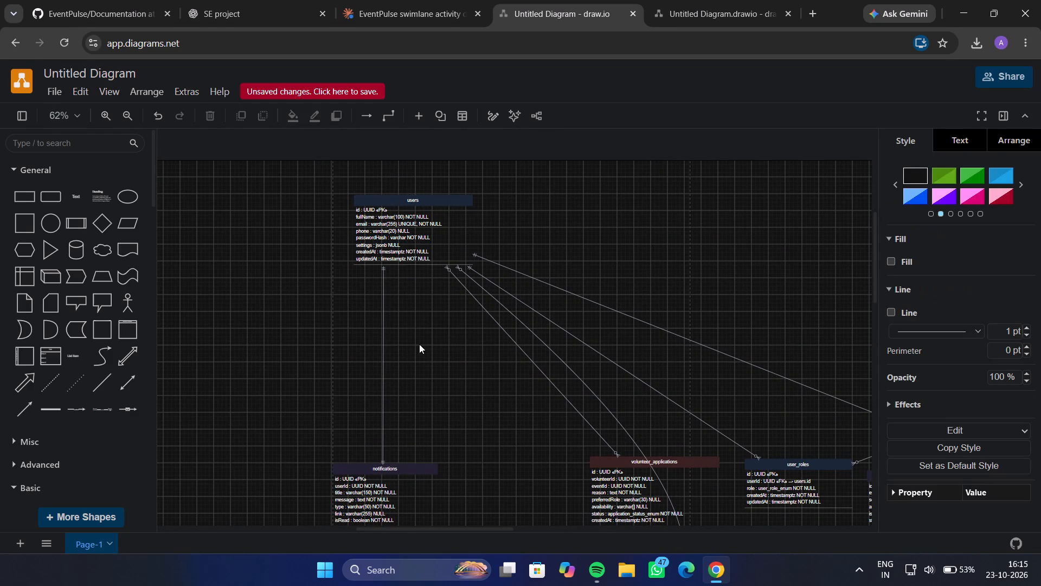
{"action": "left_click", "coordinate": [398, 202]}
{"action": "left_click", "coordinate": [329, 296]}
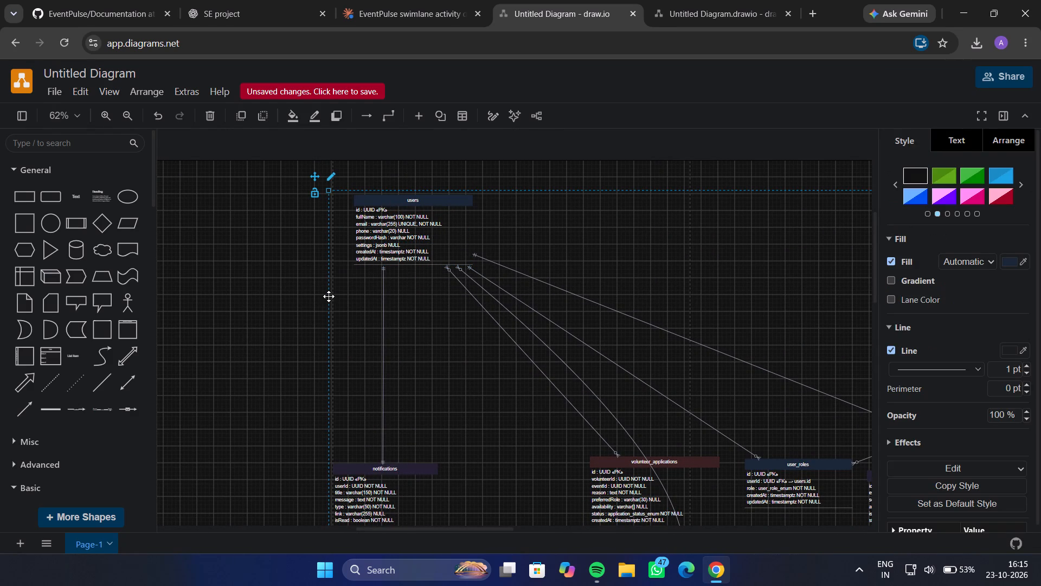
Move the whole ER diagram container left and slightly up on the canvas.
{"action": "left_click_drag", "start_coordinate": [329, 296], "coordinate": [219, 267]}
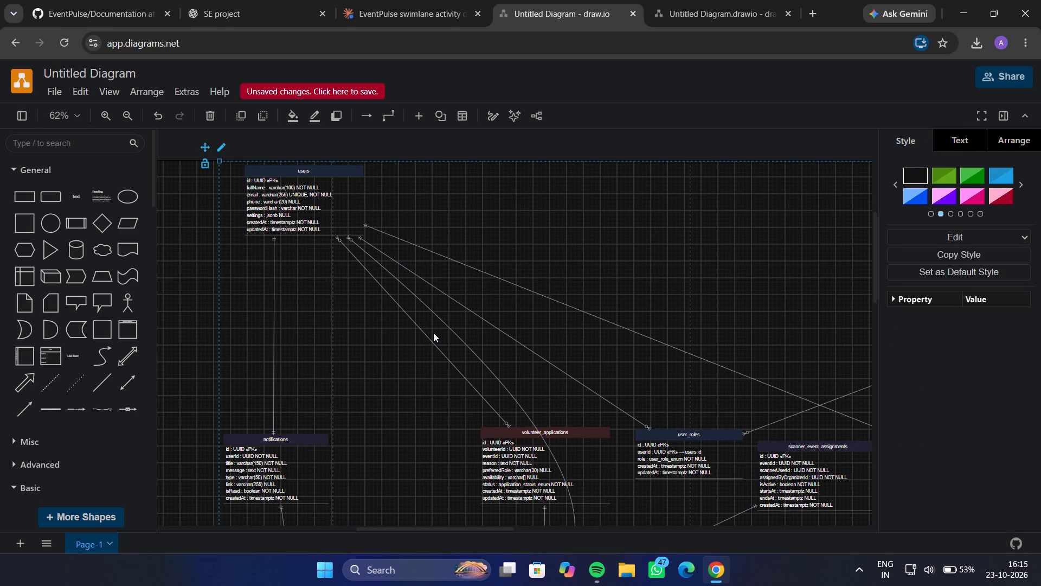
{"action": "scroll", "coordinate": [433, 333], "scroll_direction": "down", "scroll_amount": 3}
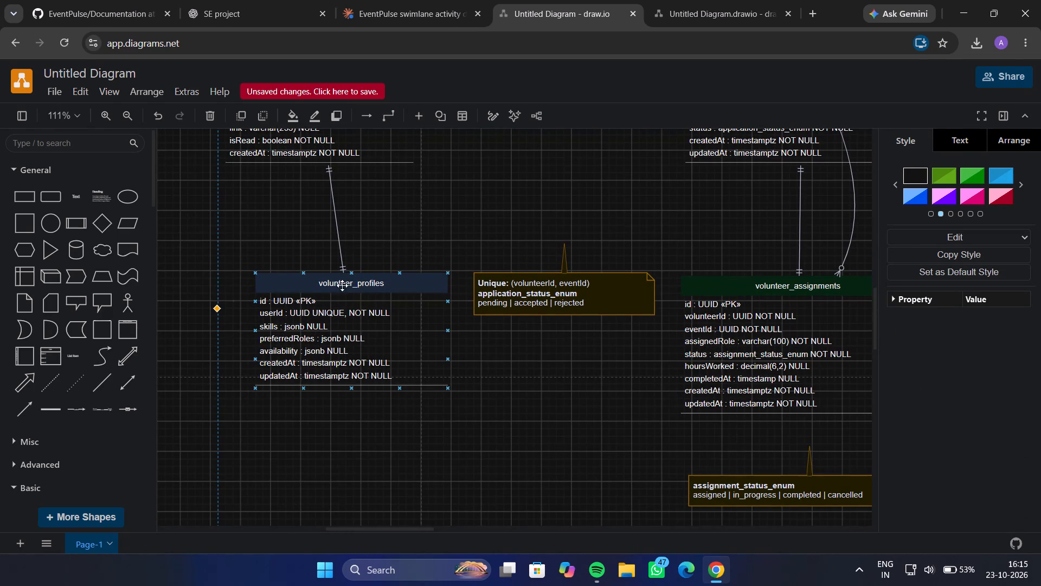
{"action": "left_click_drag", "start_coordinate": [345, 278], "coordinate": [306, 285]}
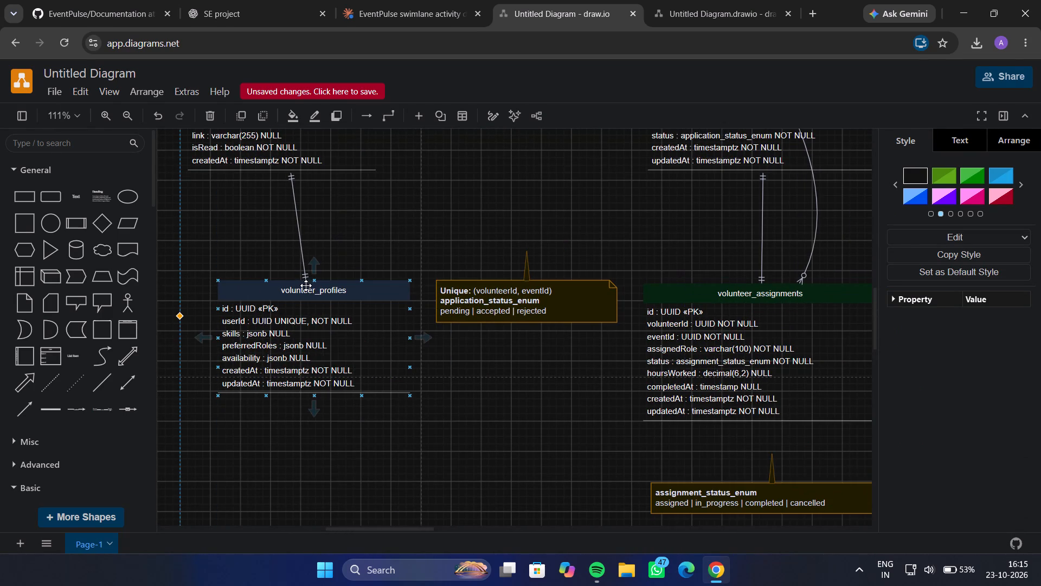
Extend the ER diagram container's left border outward, leaving more room beside the notifications and volunteer_profiles tables.
{"action": "left_click", "coordinate": [306, 289]}
{"action": "scroll", "coordinate": [290, 420], "scroll_direction": "right", "scroll_amount": 1}
{"action": "left_click", "coordinate": [262, 297]}
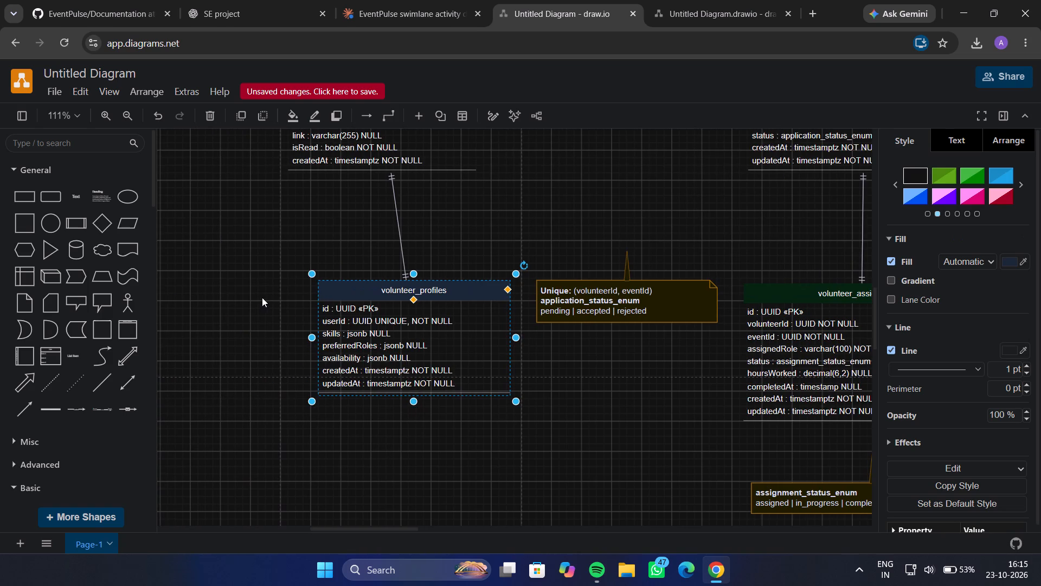
{"action": "left_click", "coordinate": [293, 272]}
{"action": "scroll", "coordinate": [293, 272], "scroll_direction": "up", "scroll_amount": 2}
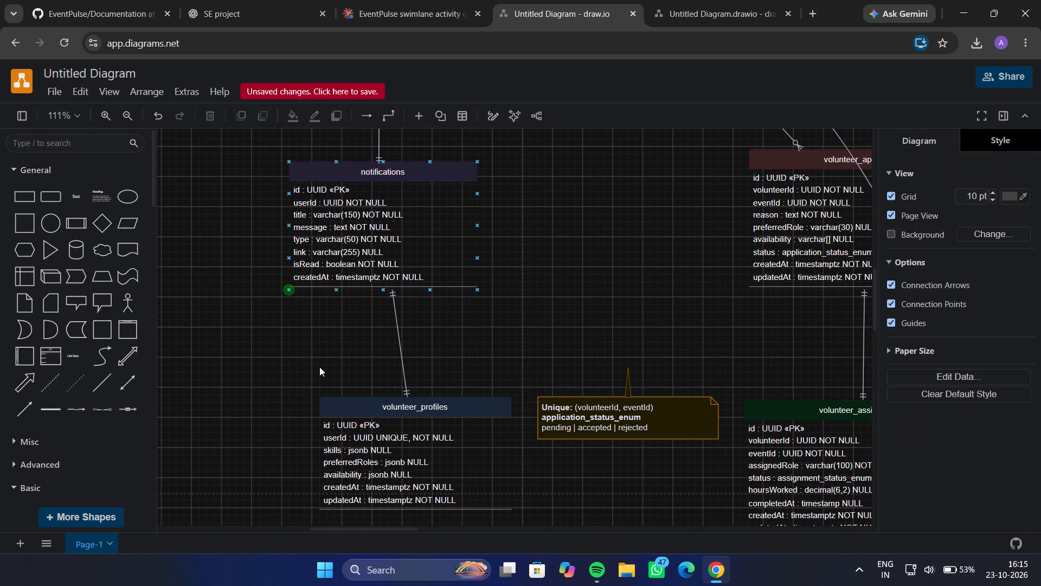
{"action": "left_click", "coordinate": [319, 367]}
{"action": "left_click", "coordinate": [280, 349]}
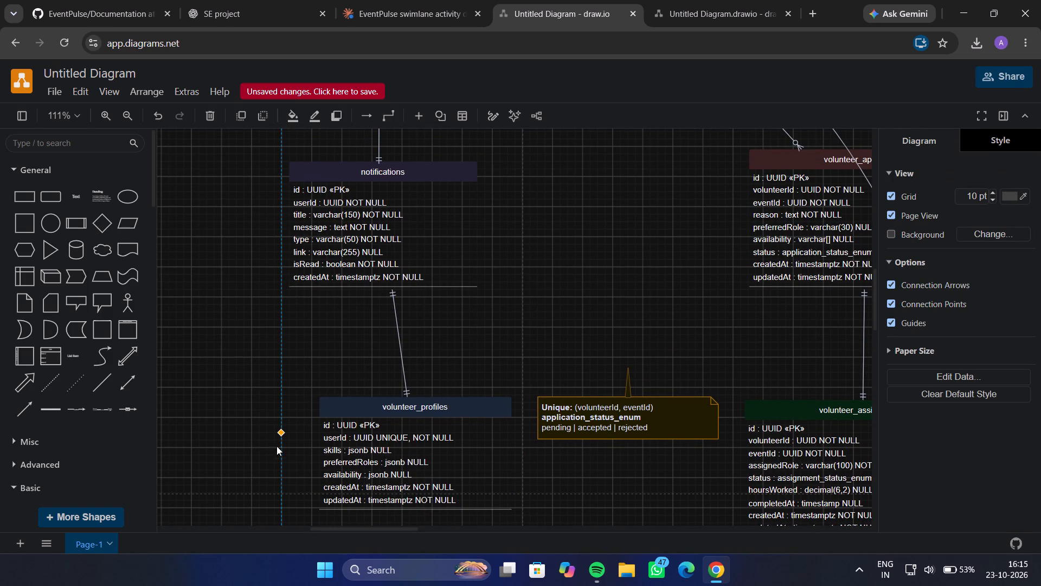
{"action": "left_click_drag", "start_coordinate": [281, 431], "coordinate": [207, 423]}
Move the volunteer_profiles table left and slightly up so that it sits below the notifications table.
{"action": "left_click", "coordinate": [302, 368]}
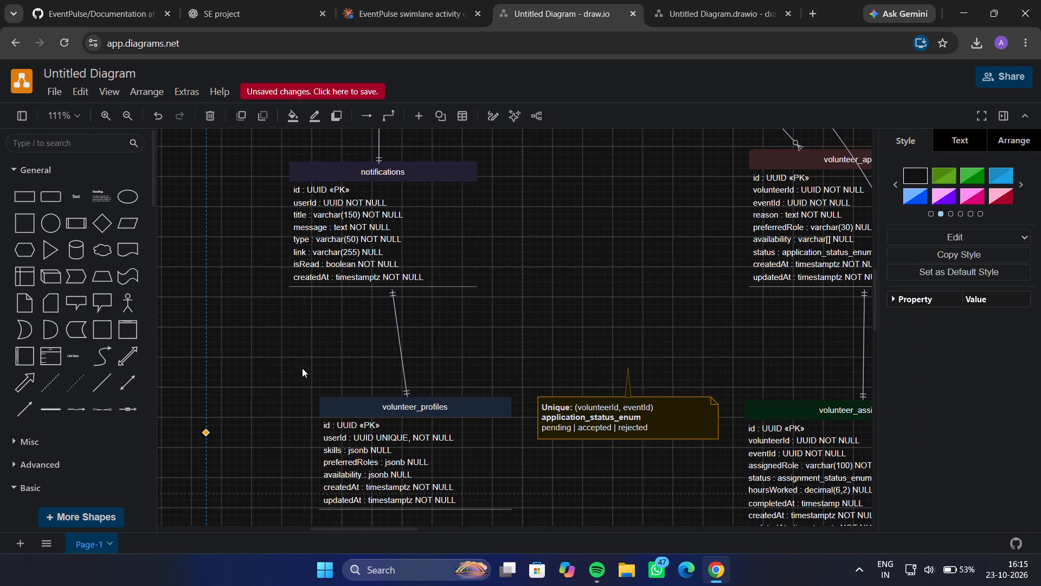
{"action": "left_click_drag", "start_coordinate": [398, 402], "coordinate": [345, 409]}
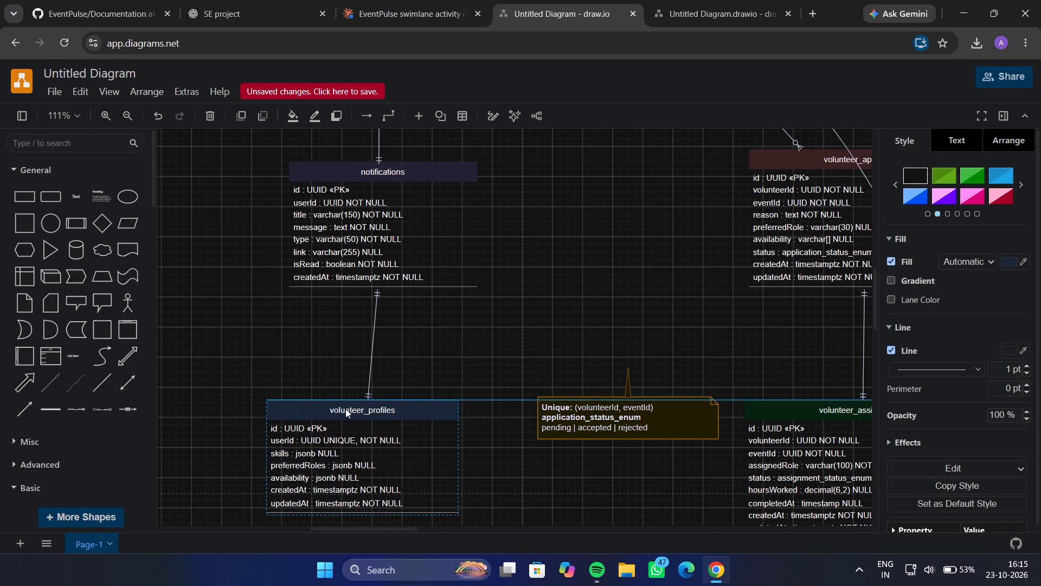
{"action": "left_click_drag", "start_coordinate": [345, 409], "coordinate": [342, 394]}
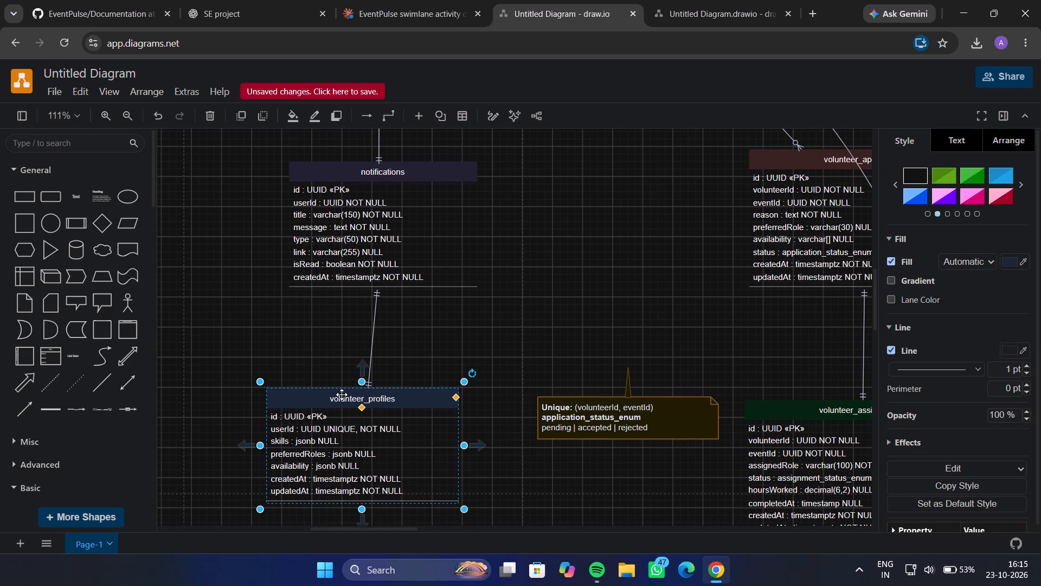
{"action": "left_click", "coordinate": [431, 343]}
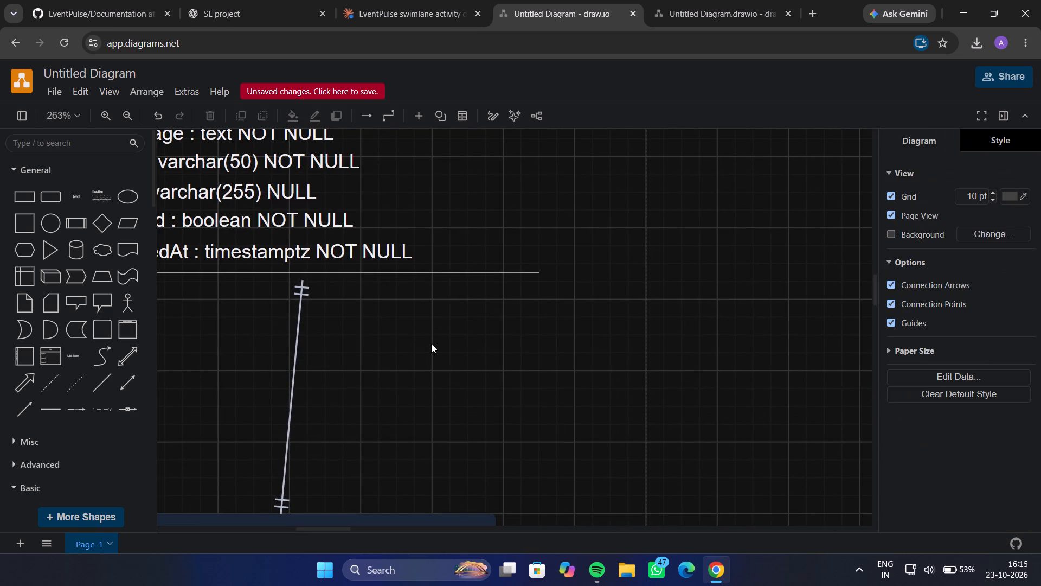
Shift the upper end of the notifications–volunteer_profiles connector slightly left along the notifications table's bottom edge to straighten the line.
{"action": "left_click", "coordinate": [302, 282]}
{"action": "left_click_drag", "start_coordinate": [302, 280], "coordinate": [289, 269]}
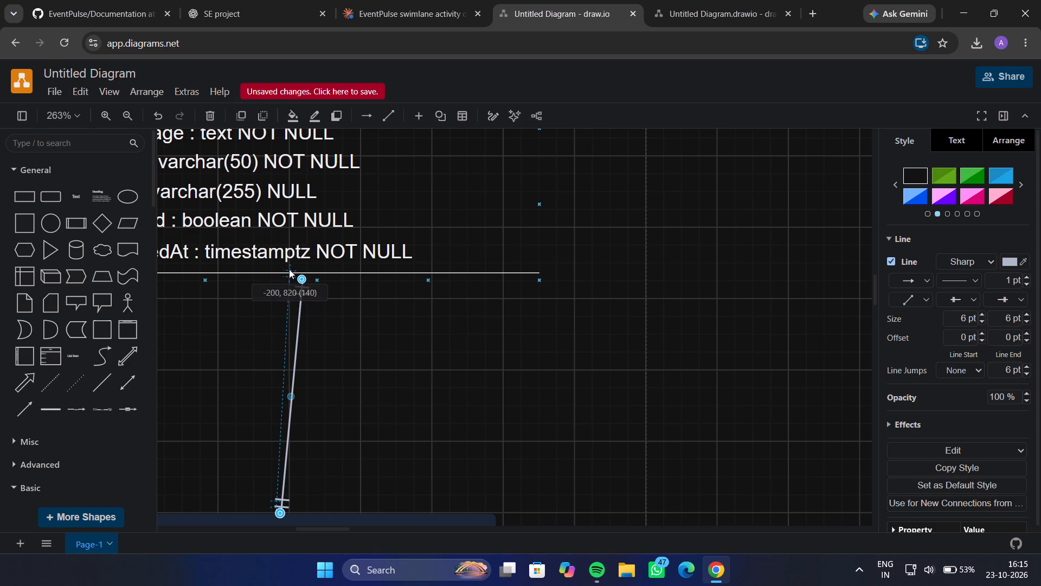
{"action": "left_click_drag", "start_coordinate": [289, 269], "coordinate": [289, 273]}
{"action": "left_click", "coordinate": [397, 388]}
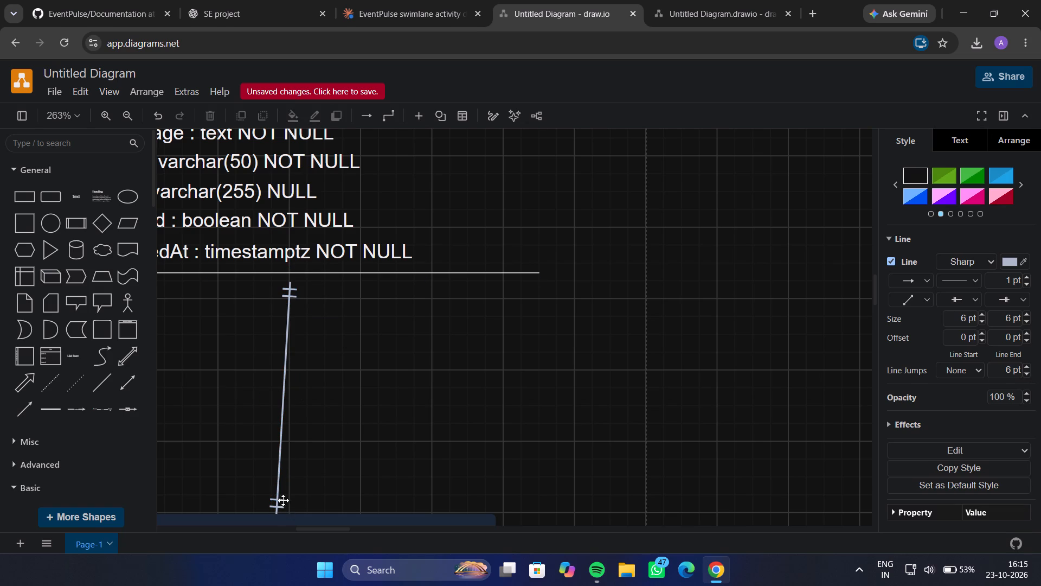
Shift the lower end of the notifications–volunteer_profiles connector slightly right along the volunteer_profiles table's top edge to make the line vertical.
{"action": "left_click", "coordinate": [277, 479]}
{"action": "left_click_drag", "start_coordinate": [277, 511], "coordinate": [288, 510]}
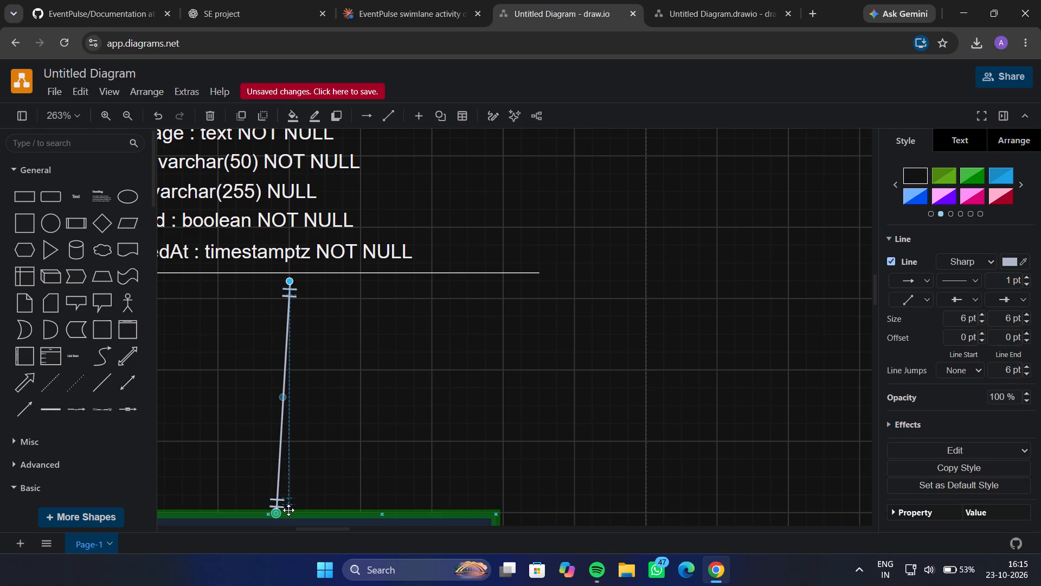
{"action": "left_click_drag", "start_coordinate": [288, 510], "coordinate": [288, 515]}
{"action": "left_click", "coordinate": [458, 405]}
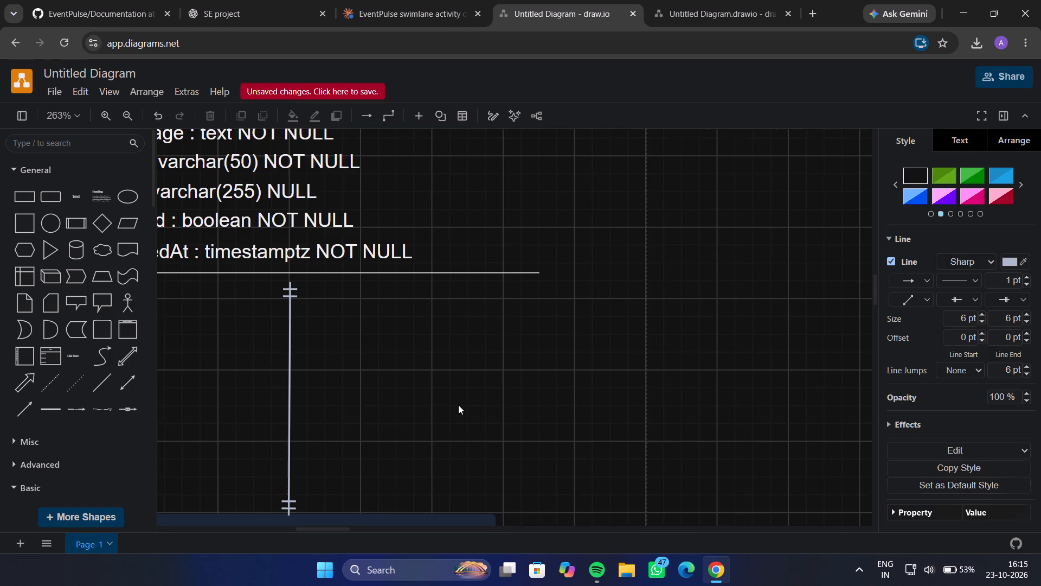
Check the ER diagram's layout against the EventPulse database schema image (WhatsApp Image, 3.58.50 PM) in Downloads, examining its tables, enum notes and relationships.
{"action": "scroll", "coordinate": [458, 405], "scroll_direction": "left", "scroll_amount": 2}
{"action": "scroll", "coordinate": [458, 405], "scroll_direction": "up", "scroll_amount": 1}
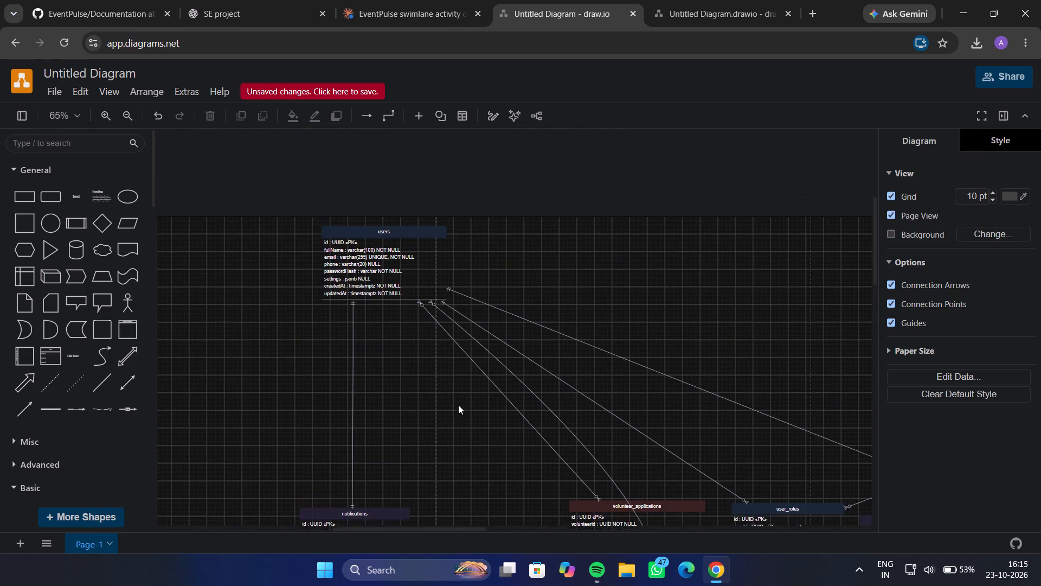
{"action": "scroll", "coordinate": [458, 405], "scroll_direction": "up", "scroll_amount": 1}
{"action": "scroll", "coordinate": [458, 405], "scroll_direction": "down", "scroll_amount": 1}
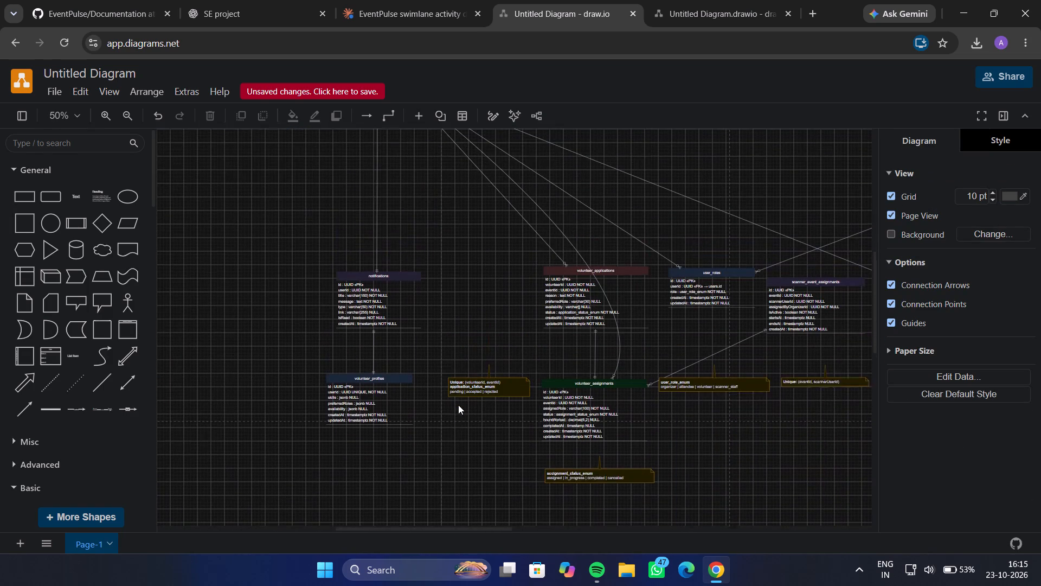
{"action": "scroll", "coordinate": [458, 405], "scroll_direction": "down", "scroll_amount": 1}
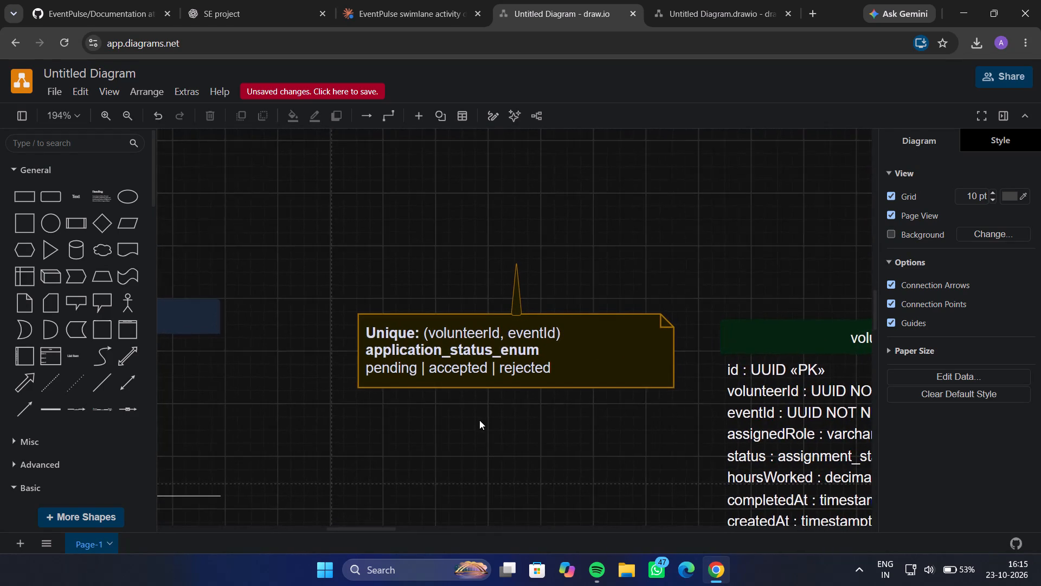
{"action": "double_click", "coordinate": [615, 571]}
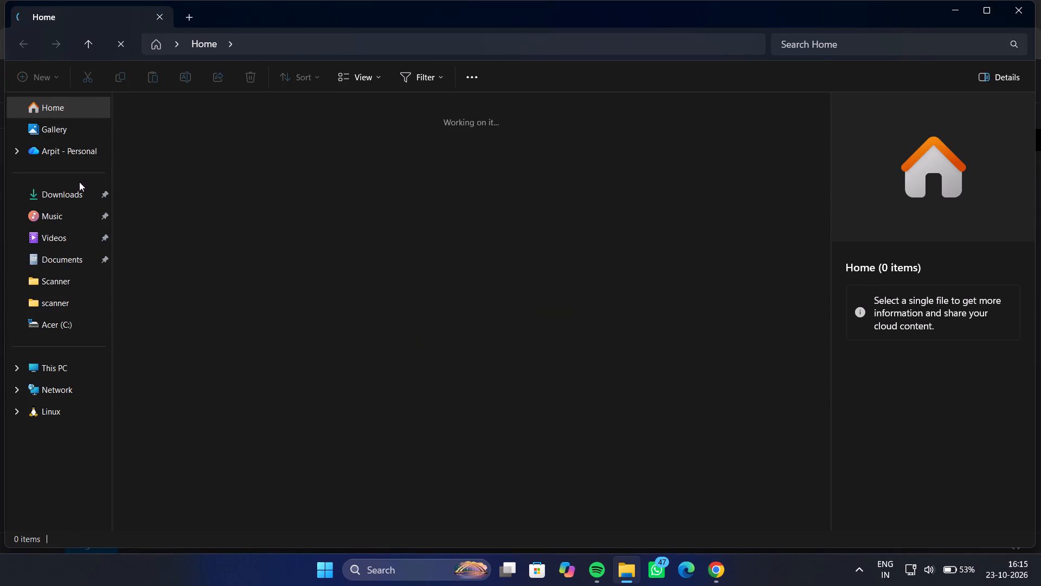
{"action": "left_click", "coordinate": [82, 186]}
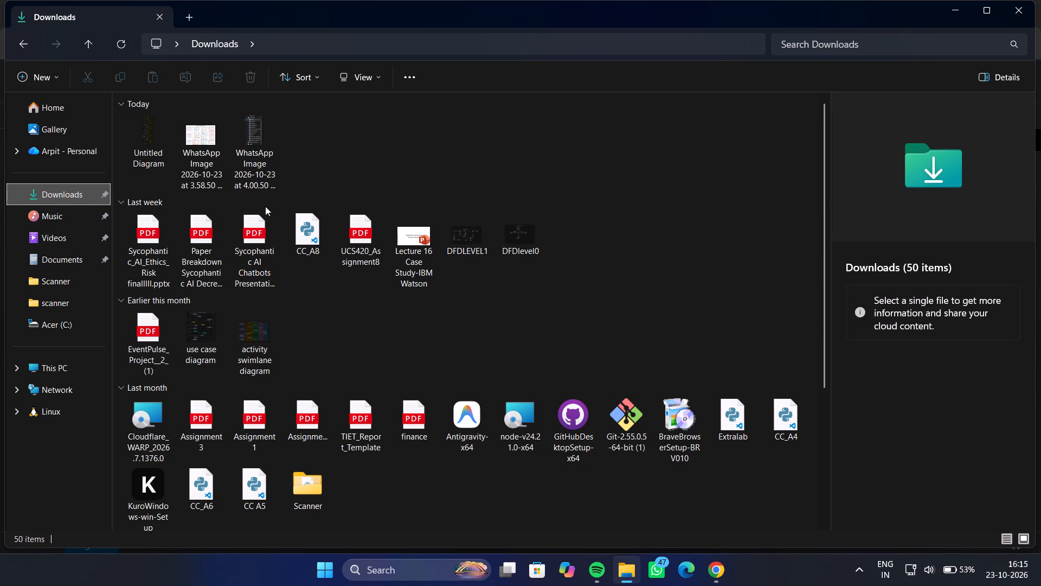
{"action": "double_click", "coordinate": [220, 174]}
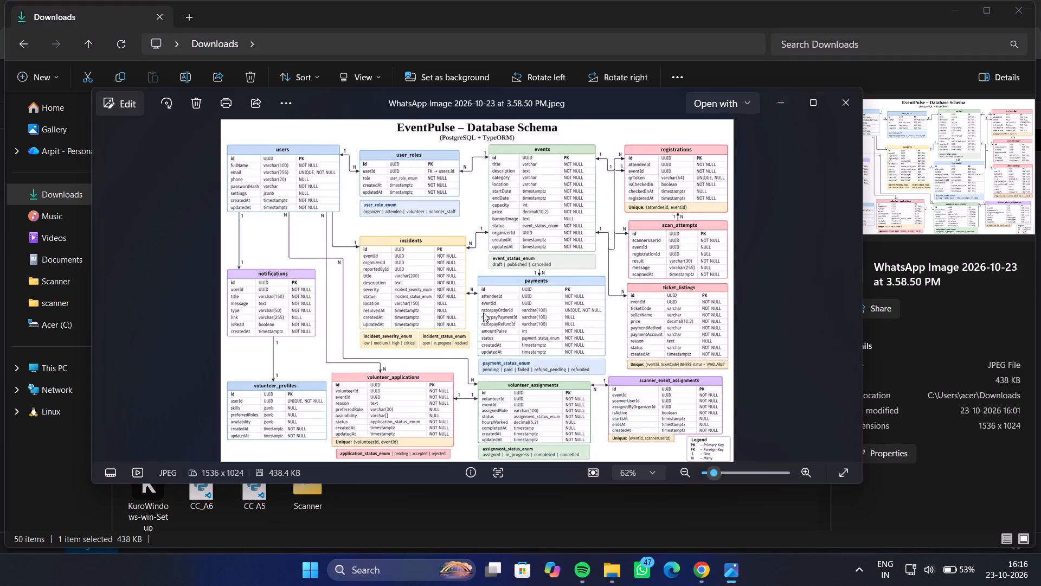
{"action": "scroll", "coordinate": [483, 313], "scroll_direction": "up", "scroll_amount": 7, "text": "ctrl"}
{"action": "scroll", "coordinate": [483, 313], "scroll_direction": "up", "scroll_amount": 1}
{"action": "scroll", "coordinate": [483, 313], "scroll_direction": "down", "scroll_amount": 6, "text": "ctrl"}
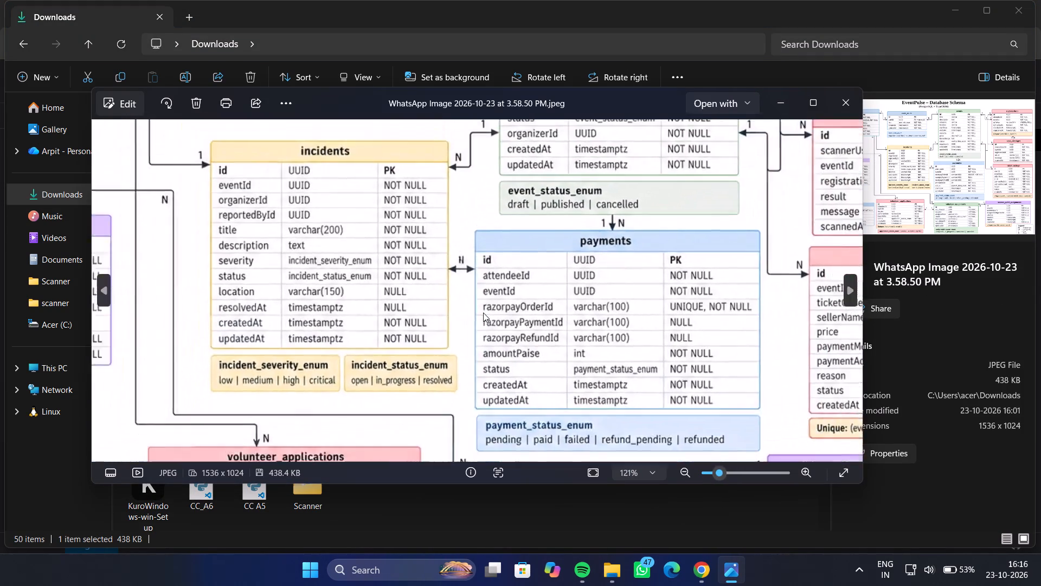
{"action": "scroll", "coordinate": [483, 313], "scroll_direction": "down", "scroll_amount": 3, "text": "ctrl"}
{"action": "scroll", "coordinate": [483, 313], "scroll_direction": "down", "scroll_amount": 1}
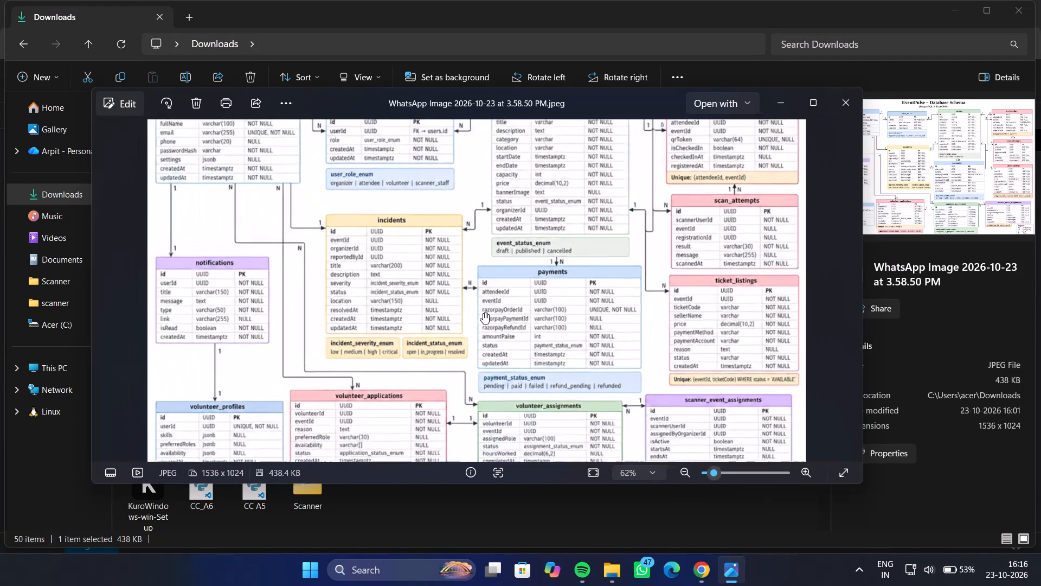
{"action": "scroll", "coordinate": [483, 313], "scroll_direction": "down", "scroll_amount": 2}
{"action": "left_click_drag", "start_coordinate": [395, 195], "coordinate": [433, 262]}
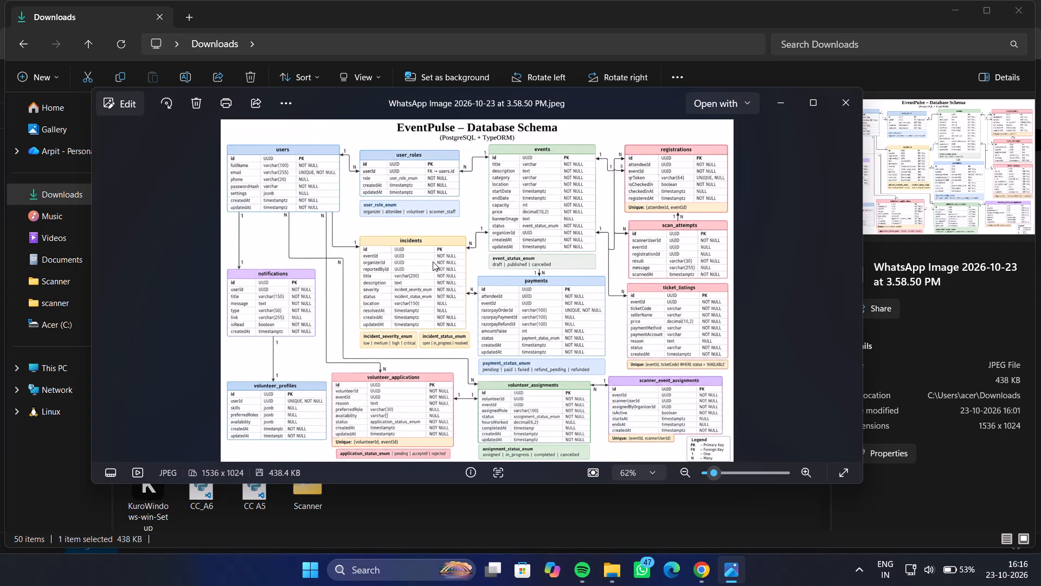
{"action": "scroll", "coordinate": [569, 369], "scroll_direction": "down", "scroll_amount": 2}
{"action": "left_click", "coordinate": [834, 101]}
{"action": "left_click", "coordinate": [712, 572]}
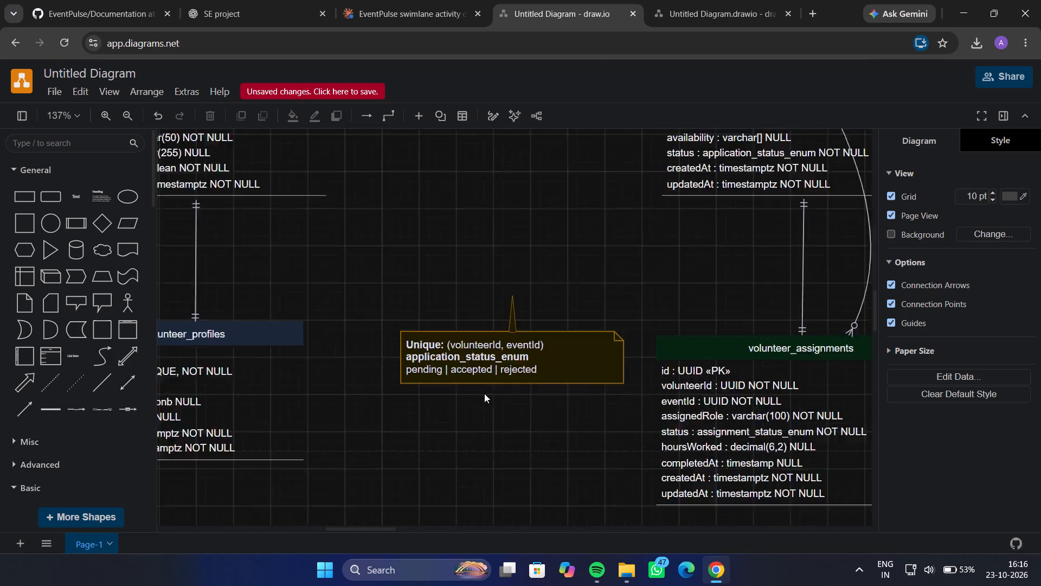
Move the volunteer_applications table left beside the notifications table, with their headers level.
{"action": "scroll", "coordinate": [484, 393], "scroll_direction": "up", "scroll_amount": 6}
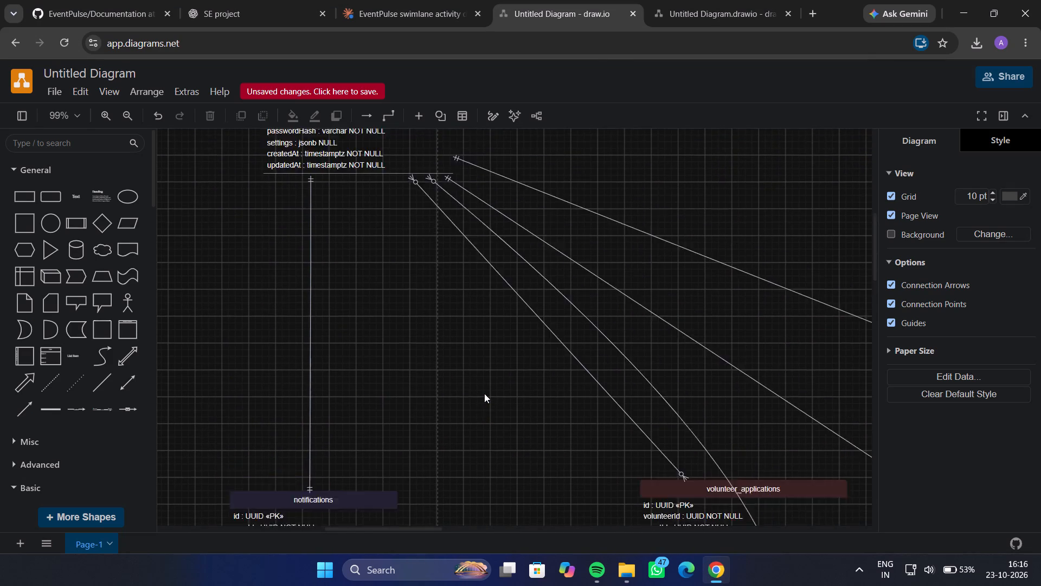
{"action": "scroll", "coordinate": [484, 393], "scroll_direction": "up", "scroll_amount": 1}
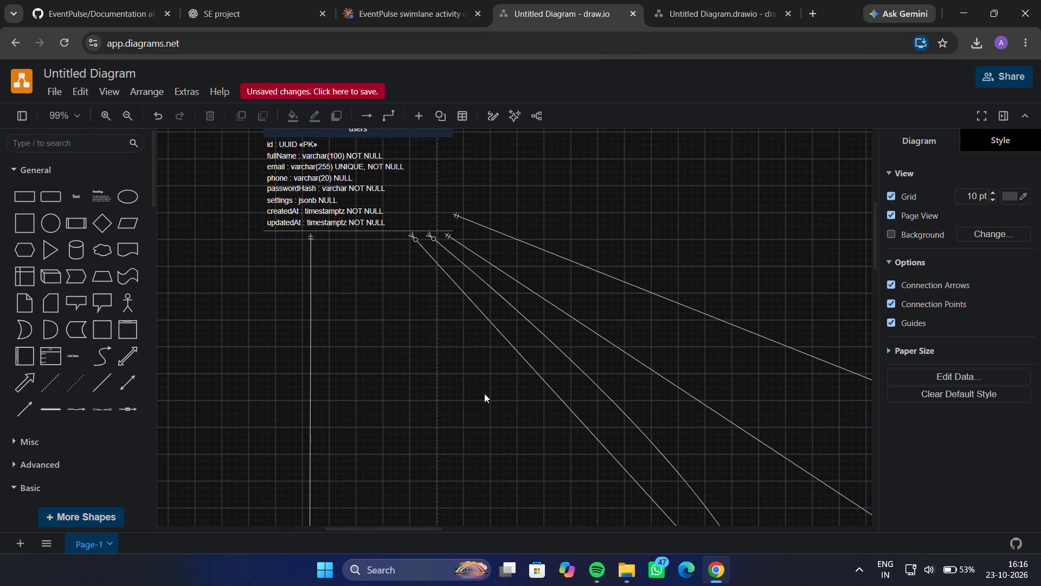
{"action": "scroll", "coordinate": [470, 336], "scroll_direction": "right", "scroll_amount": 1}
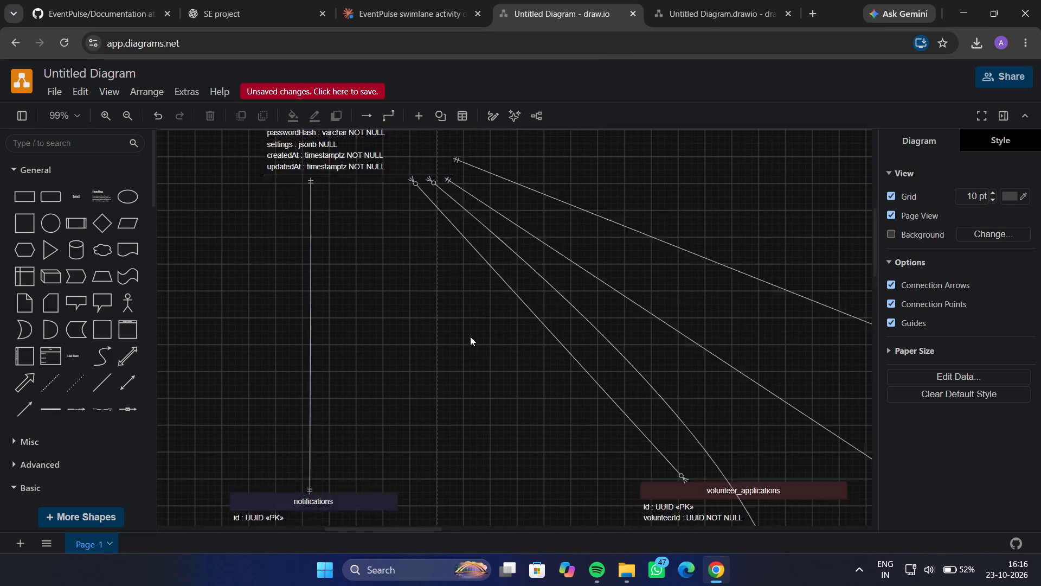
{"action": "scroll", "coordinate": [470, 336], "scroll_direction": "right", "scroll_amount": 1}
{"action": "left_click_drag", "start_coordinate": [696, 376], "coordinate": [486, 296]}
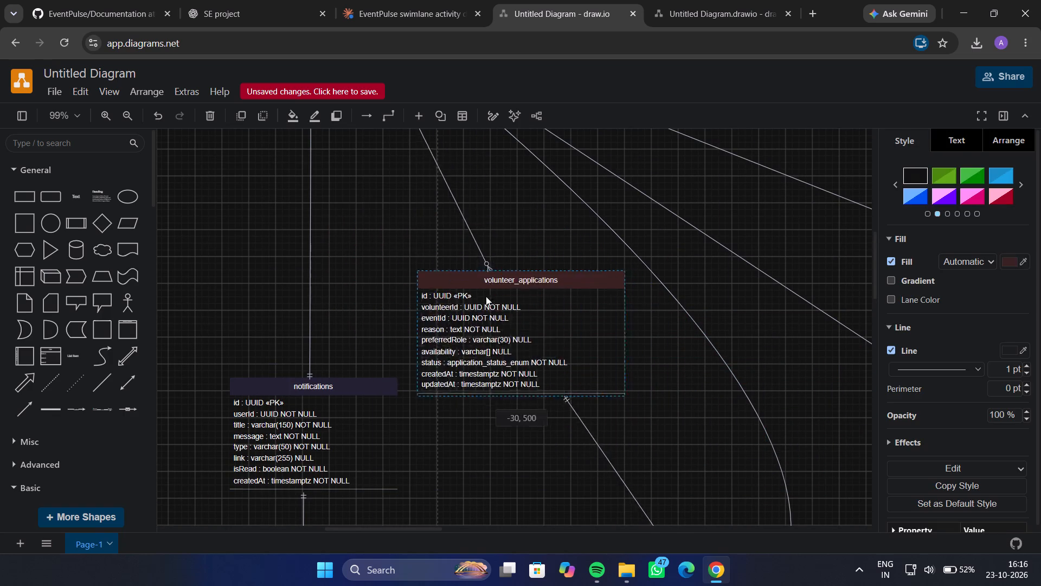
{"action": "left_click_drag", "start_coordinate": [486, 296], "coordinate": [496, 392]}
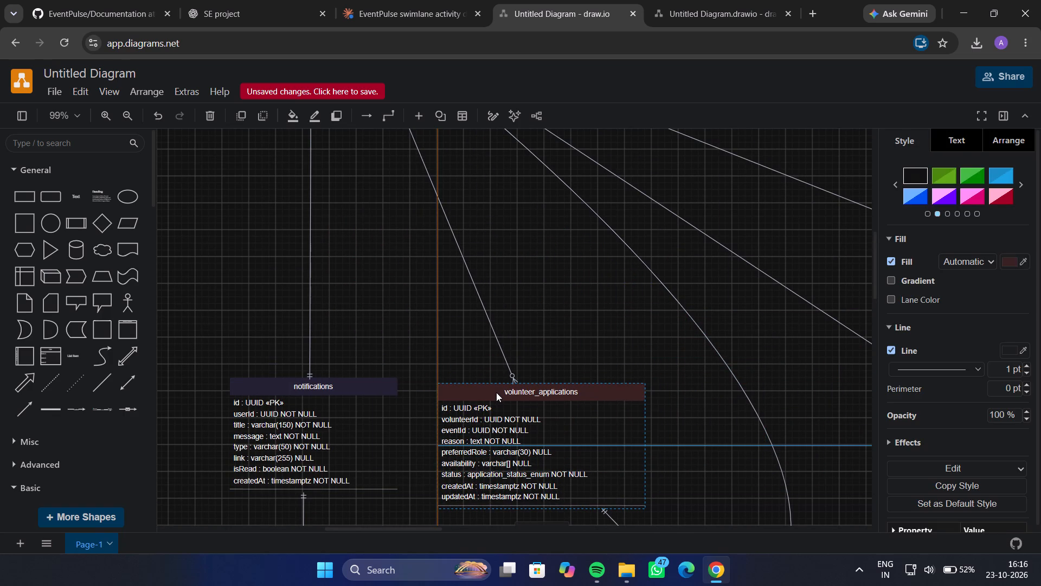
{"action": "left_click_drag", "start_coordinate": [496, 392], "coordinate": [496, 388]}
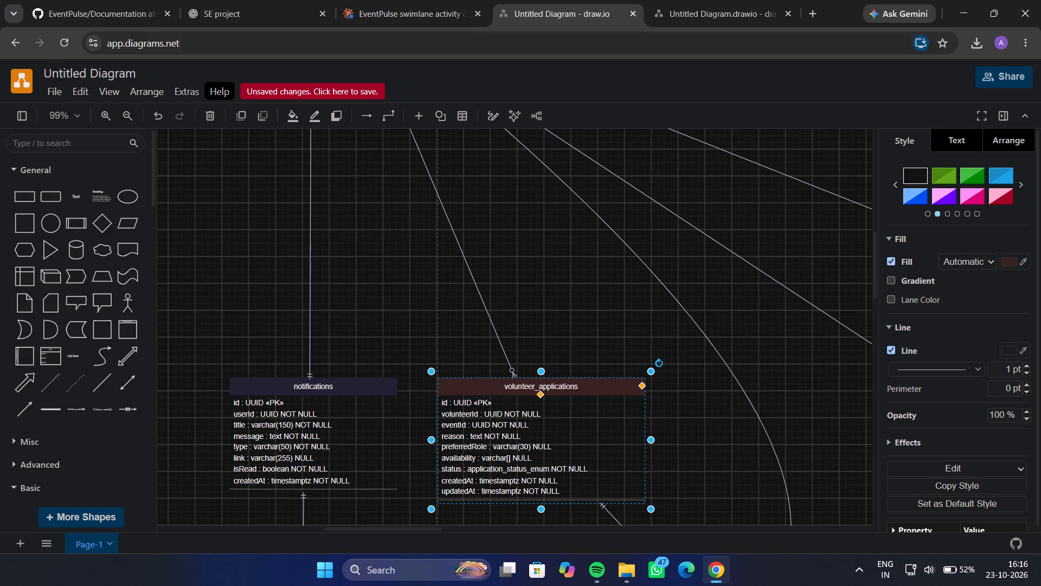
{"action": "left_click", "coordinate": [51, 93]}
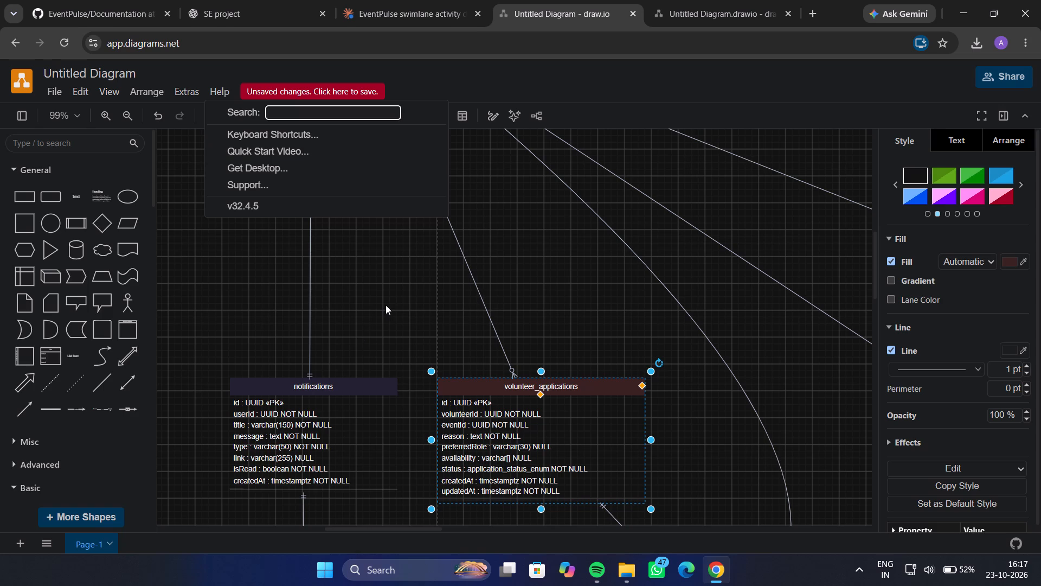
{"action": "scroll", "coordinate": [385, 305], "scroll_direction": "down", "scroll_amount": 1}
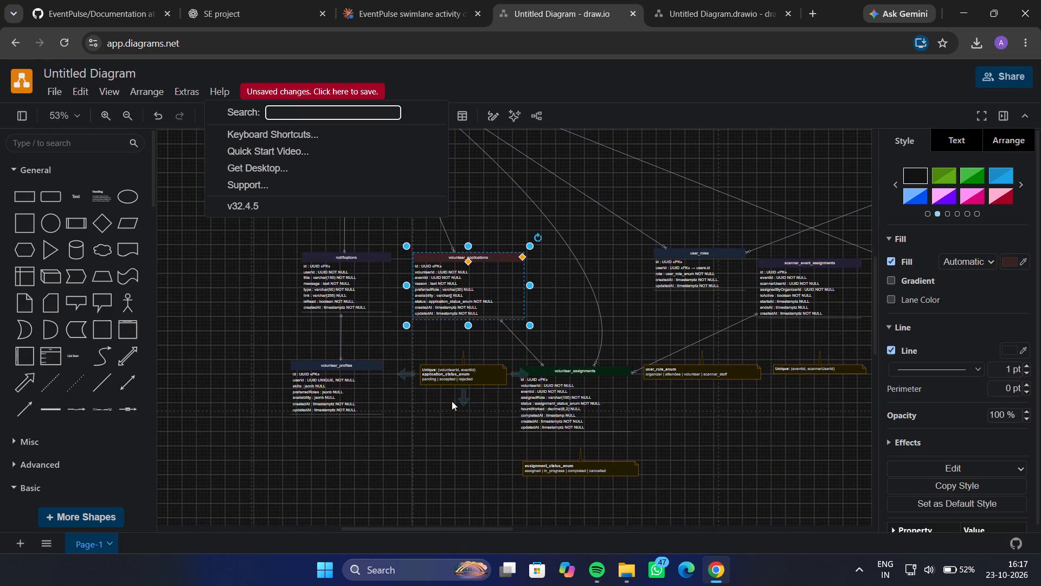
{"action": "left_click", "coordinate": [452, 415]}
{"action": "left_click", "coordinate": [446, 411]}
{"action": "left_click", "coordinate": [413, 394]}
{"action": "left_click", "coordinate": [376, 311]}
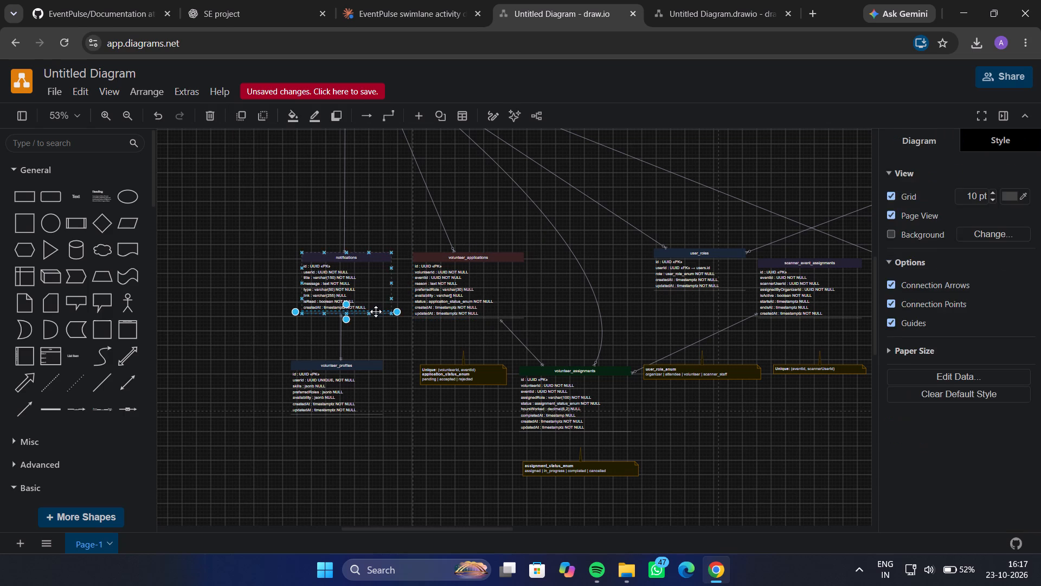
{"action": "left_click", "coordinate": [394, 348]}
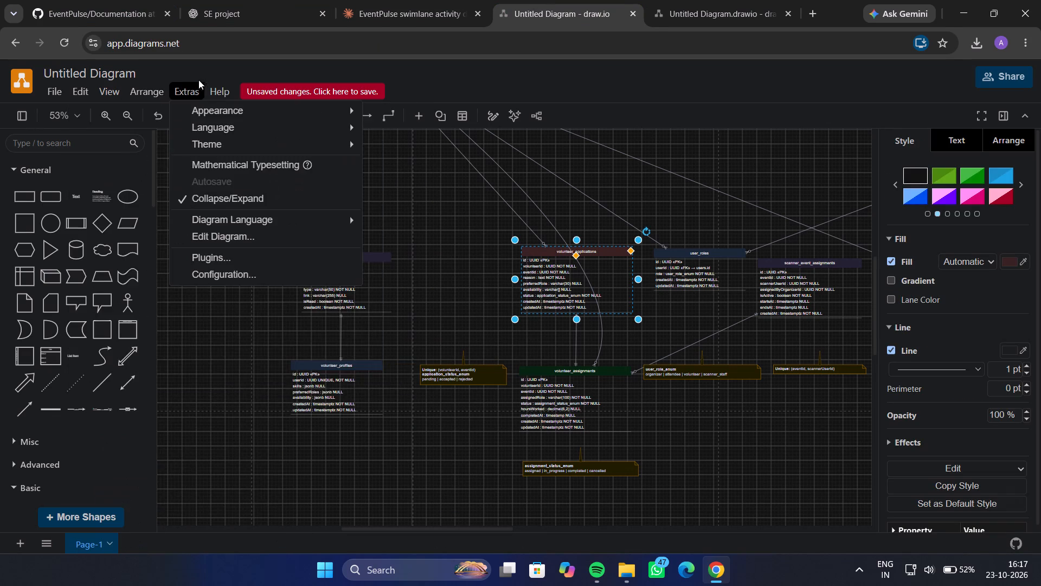
{"action": "left_click", "coordinate": [156, 90]}
{"action": "left_click", "coordinate": [156, 90]}
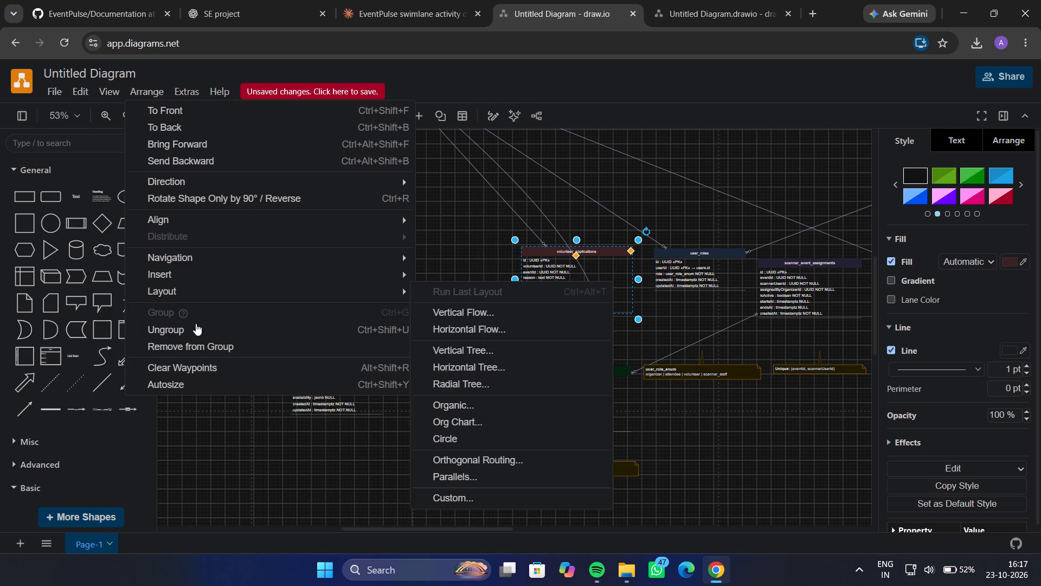
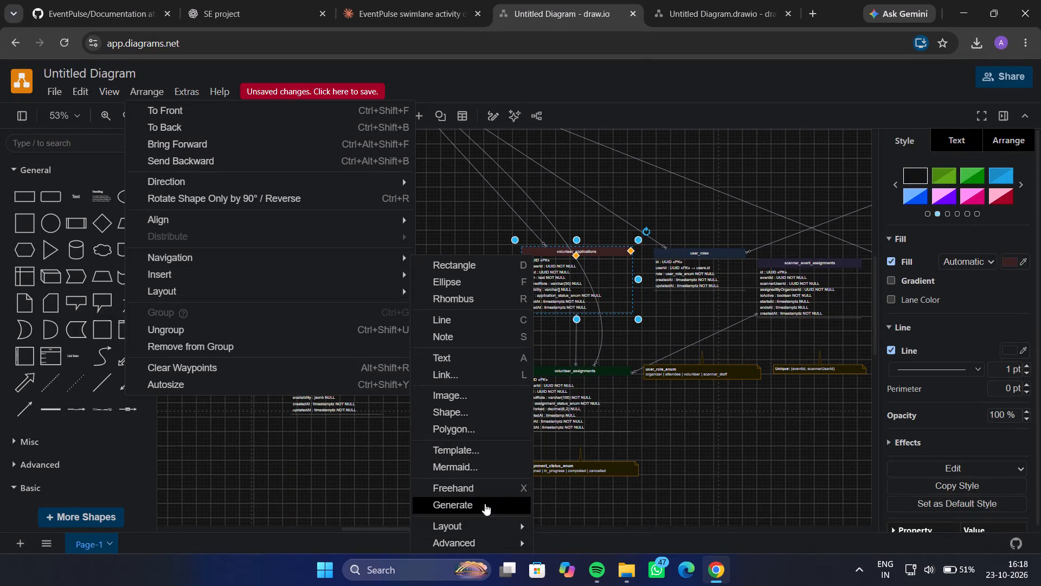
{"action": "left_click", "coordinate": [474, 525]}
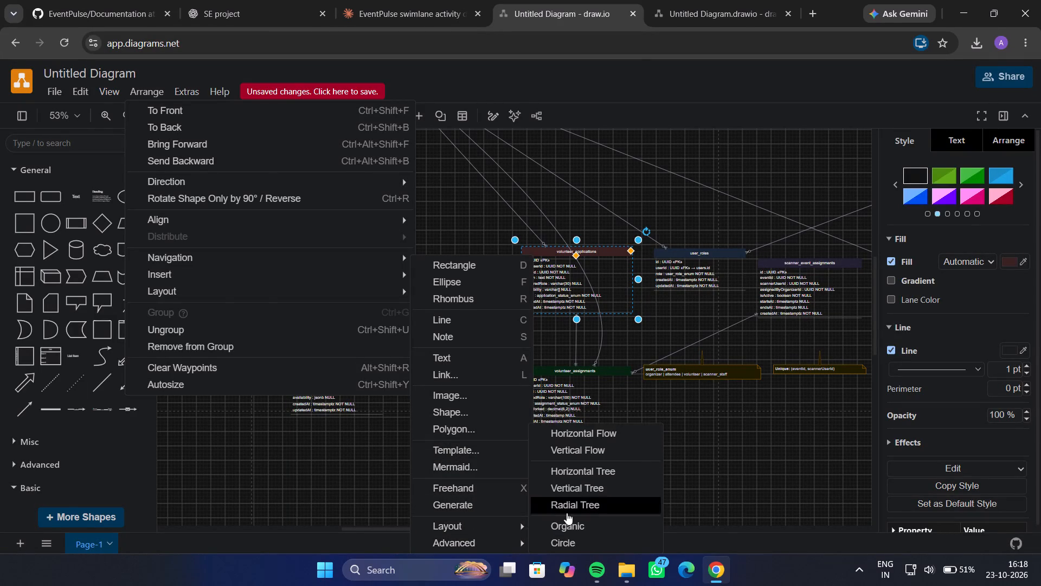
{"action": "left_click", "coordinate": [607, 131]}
Switch to the other draw.io file and delete the entire Event Lifecycle Sequence Diagram from its canvas.
{"action": "left_click", "coordinate": [673, 21]}
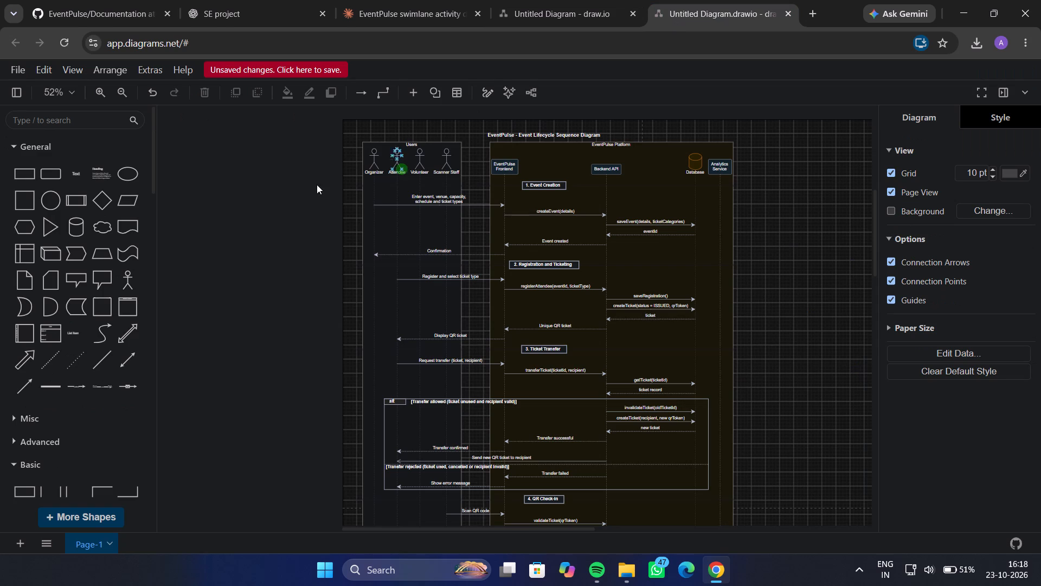
{"action": "left_click", "coordinate": [506, 297]}
{"action": "left_click", "coordinate": [784, 334]}
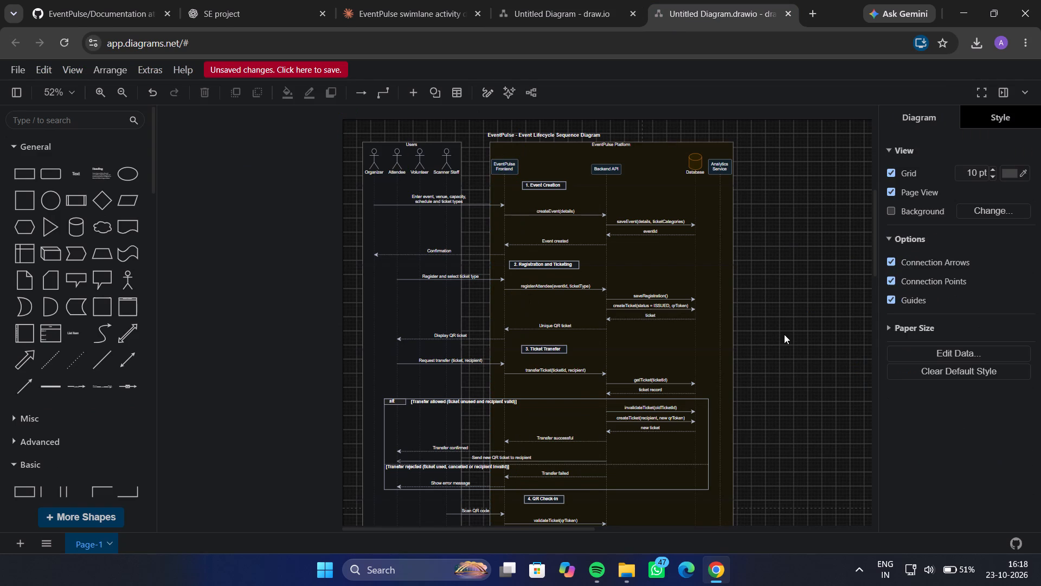
{"action": "key", "text": "ctrl+a"}
{"action": "key", "text": "Delete"}
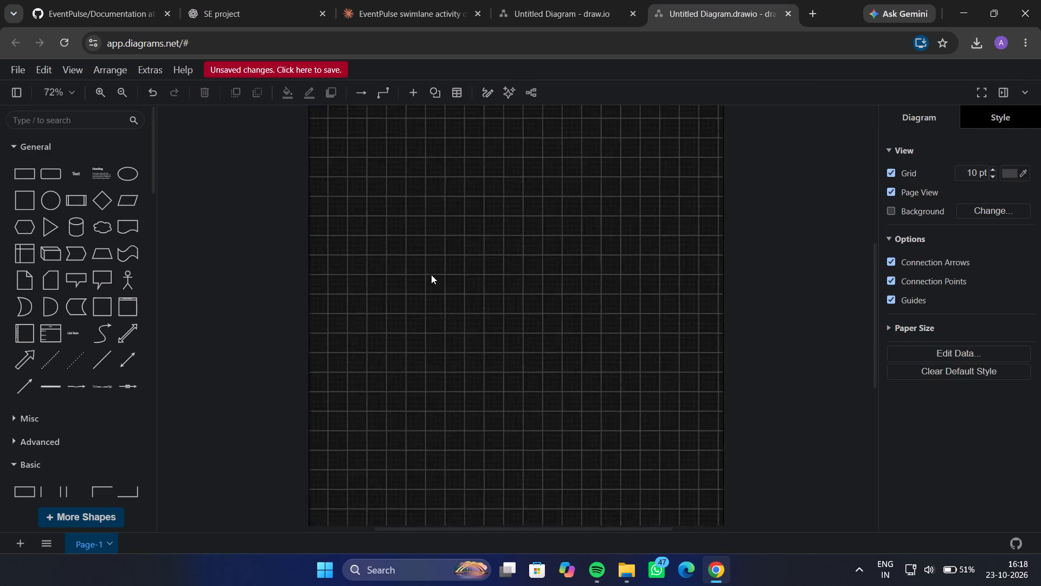
Open the PlantUML code editor for inserting a new diagram on the emptied canvas.
{"action": "left_click", "coordinate": [112, 70]}
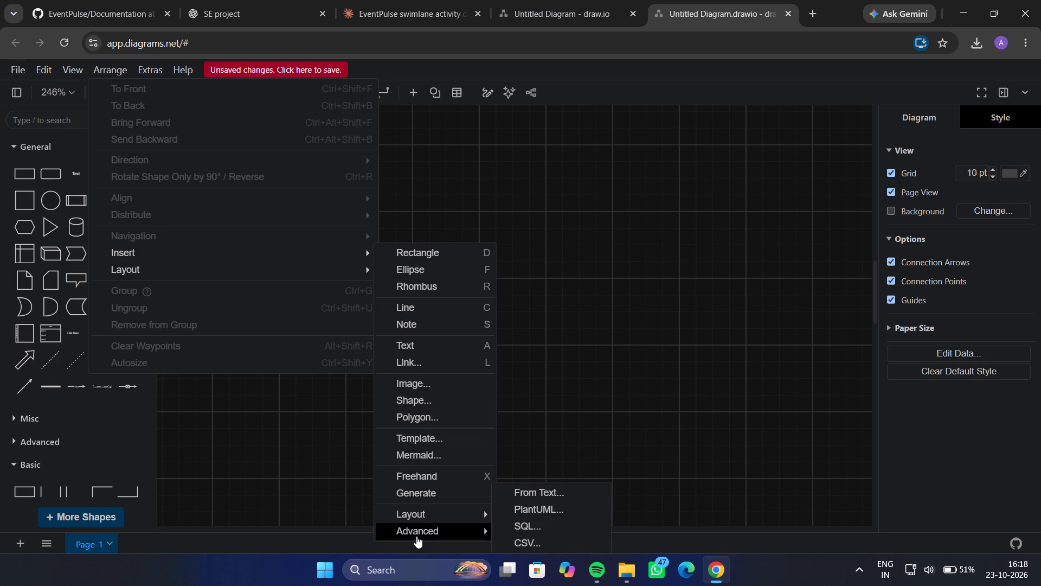
{"action": "left_click", "coordinate": [537, 508]}
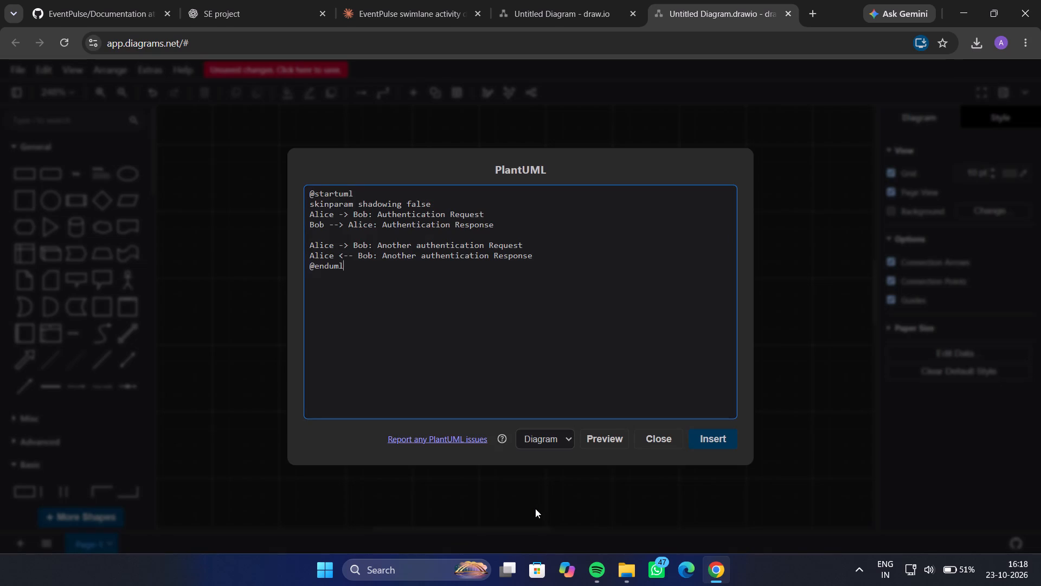
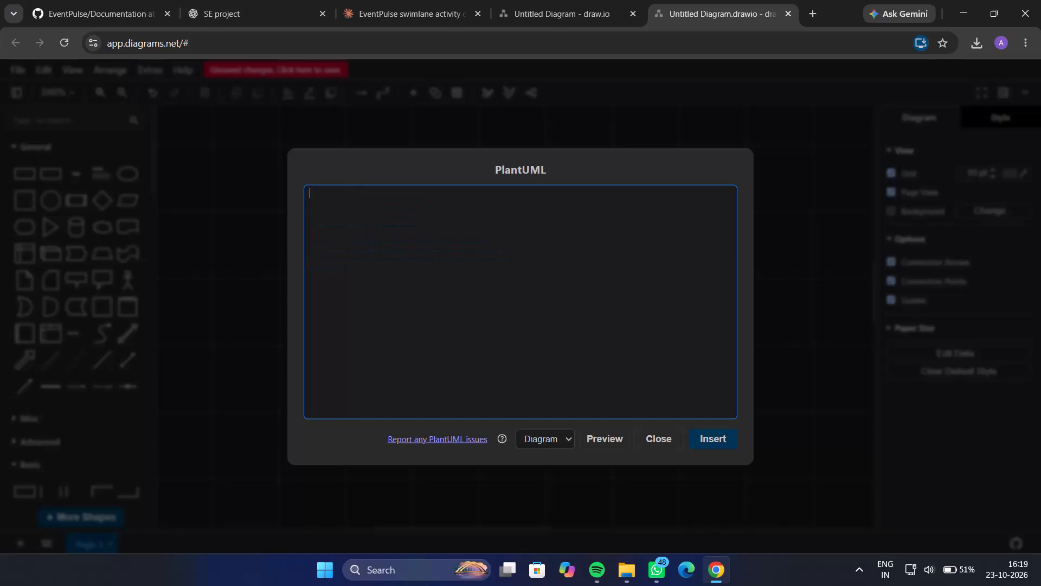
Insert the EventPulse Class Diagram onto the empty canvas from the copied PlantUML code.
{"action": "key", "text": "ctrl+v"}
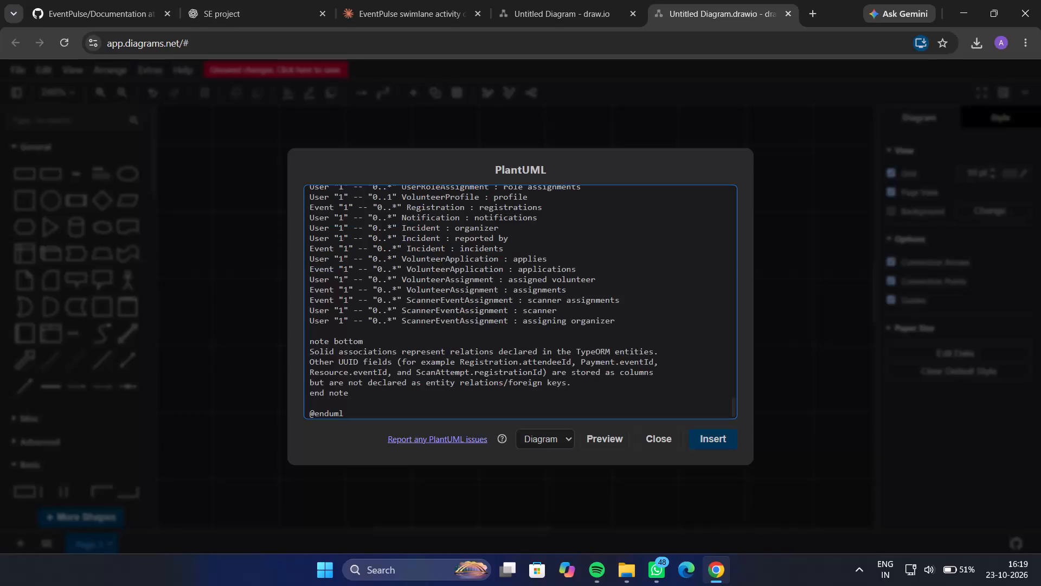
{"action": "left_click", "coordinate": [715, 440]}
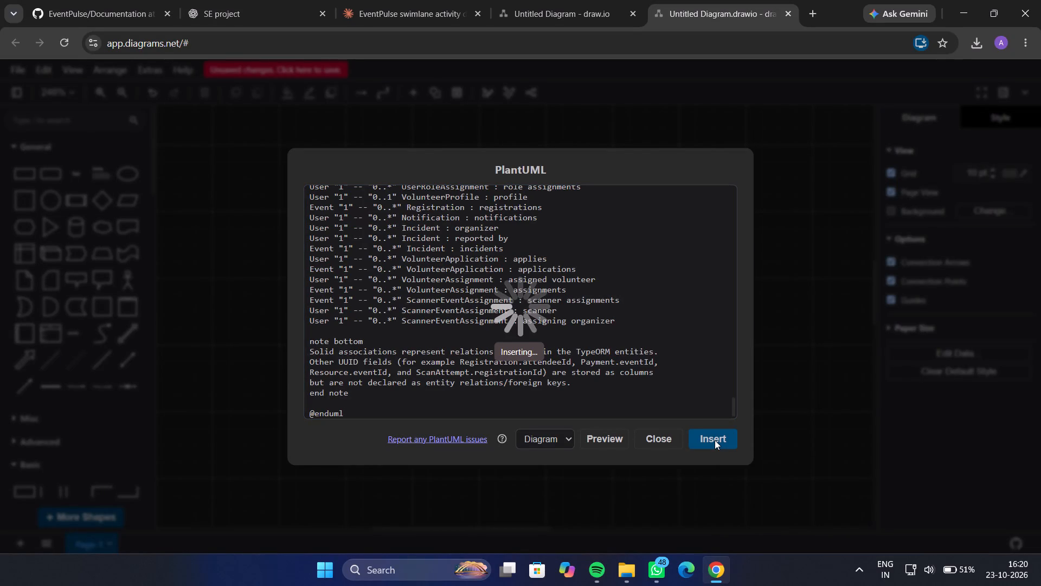
Examine the EventPulse Class Diagram's classes and relations and compare them with the database schema diagram in the other draw.io file.
{"action": "scroll", "coordinate": [715, 440], "scroll_direction": "left", "scroll_amount": 4}
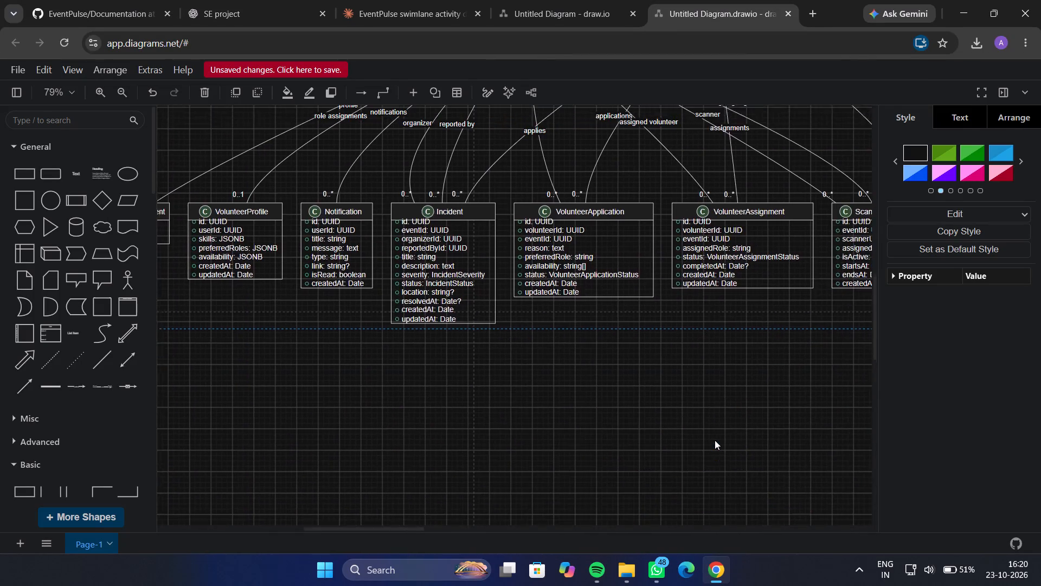
{"action": "scroll", "coordinate": [715, 440], "scroll_direction": "left", "scroll_amount": 3}
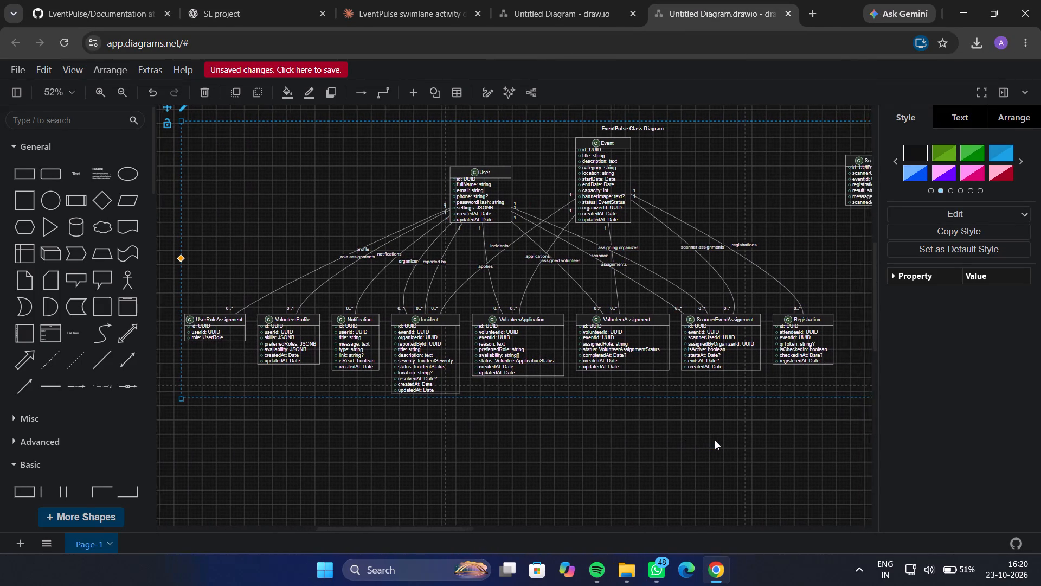
{"action": "scroll", "coordinate": [715, 440], "scroll_direction": "left", "scroll_amount": 1}
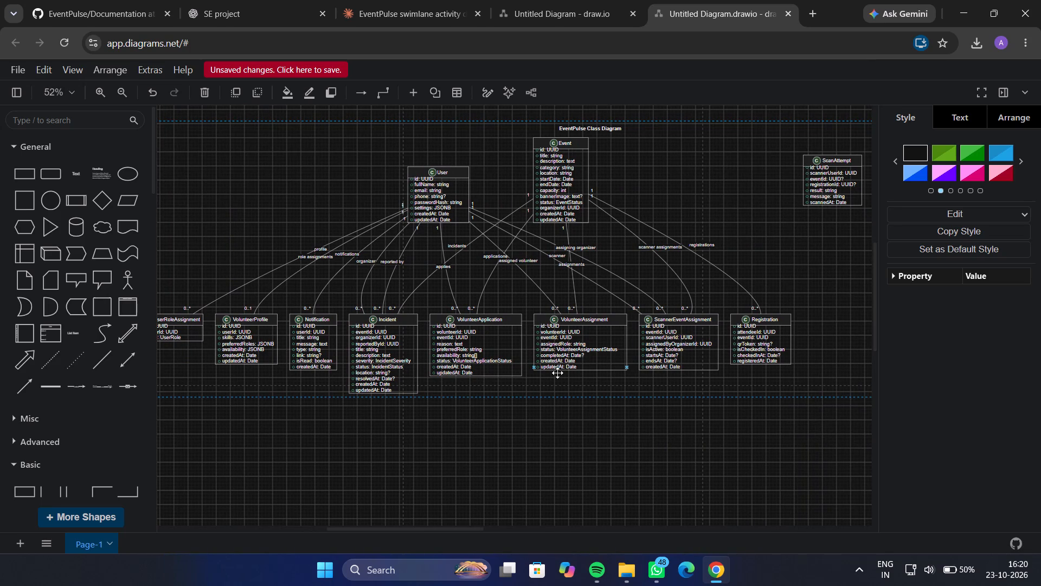
{"action": "scroll", "coordinate": [557, 373], "scroll_direction": "right", "scroll_amount": 2}
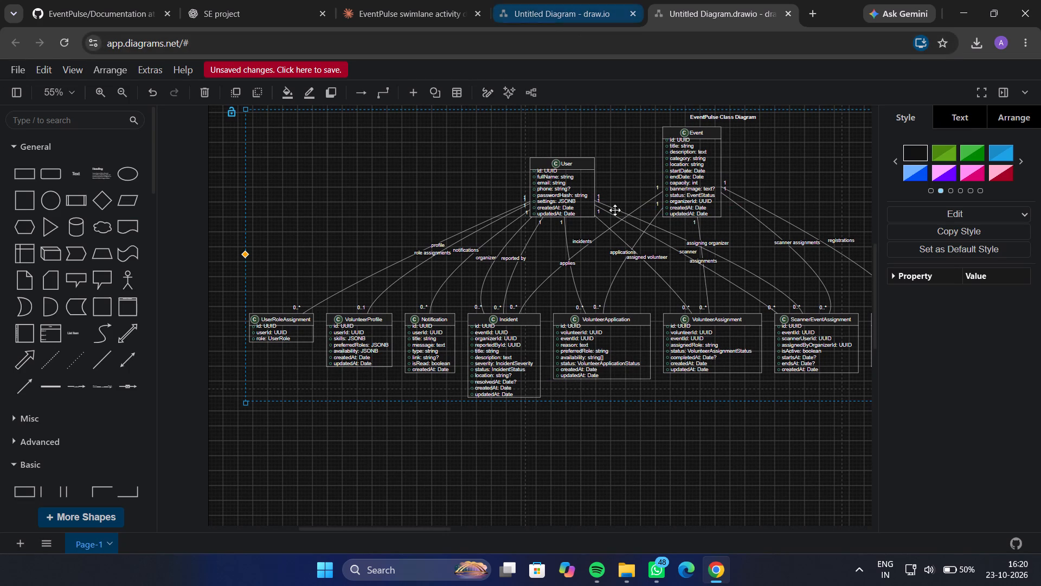
{"action": "left_click", "coordinate": [588, 26]}
{"action": "scroll", "coordinate": [630, 279], "scroll_direction": "up", "scroll_amount": 1}
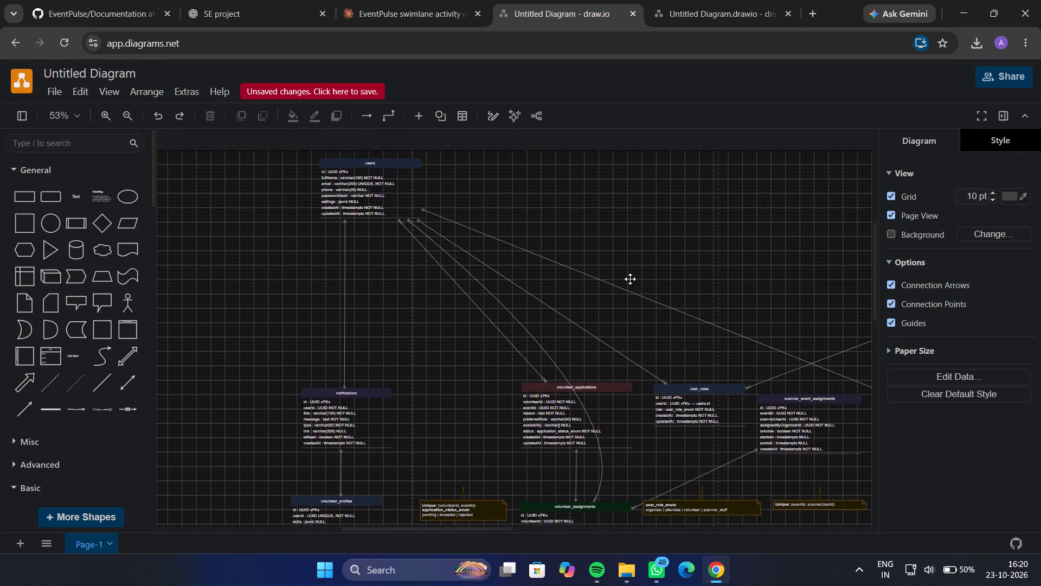
{"action": "scroll", "coordinate": [630, 279], "scroll_direction": "up", "scroll_amount": 2}
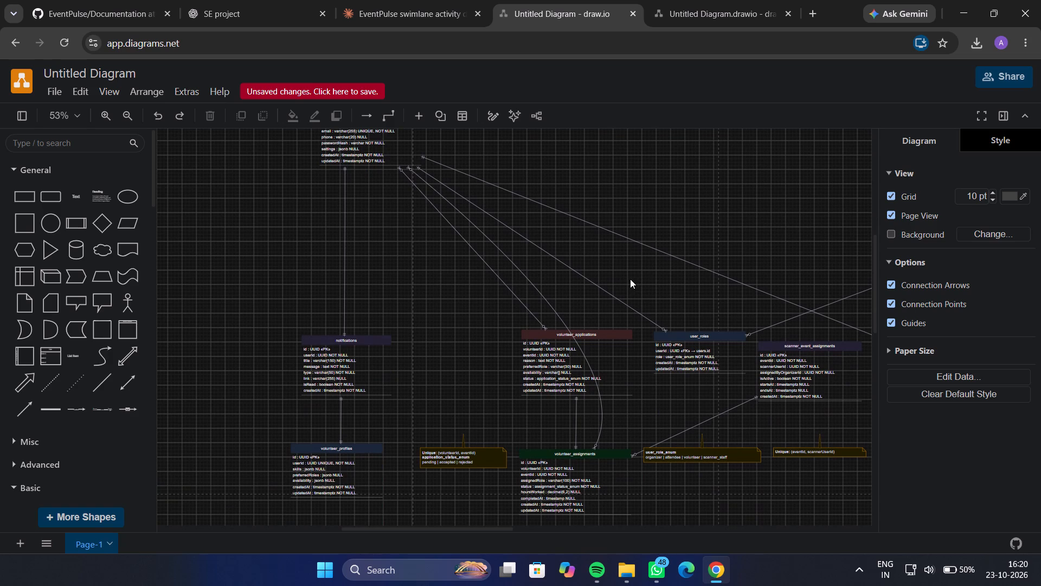
{"action": "left_click", "coordinate": [729, 0]}
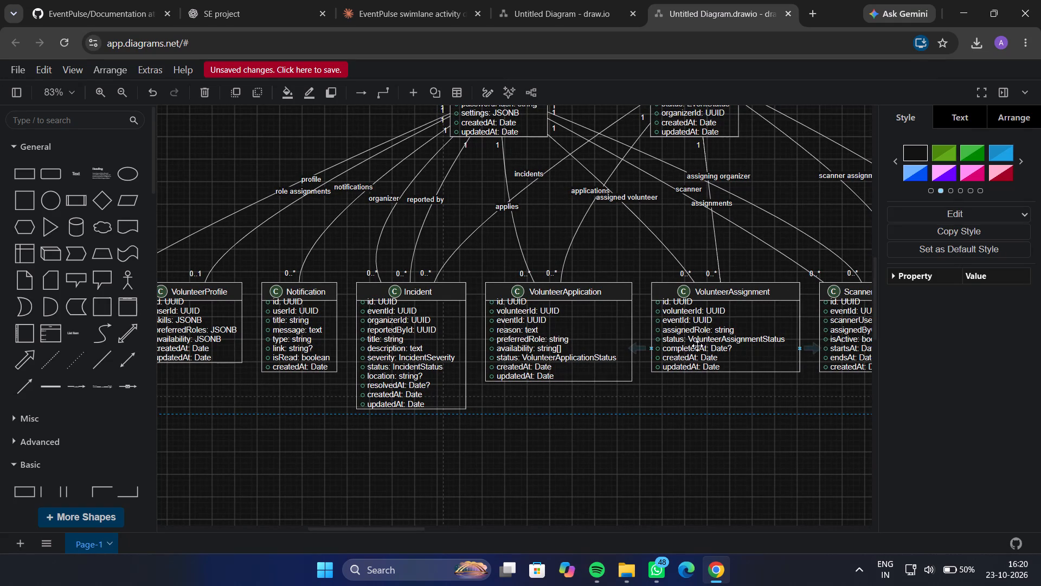
{"action": "left_click", "coordinate": [552, 0]}
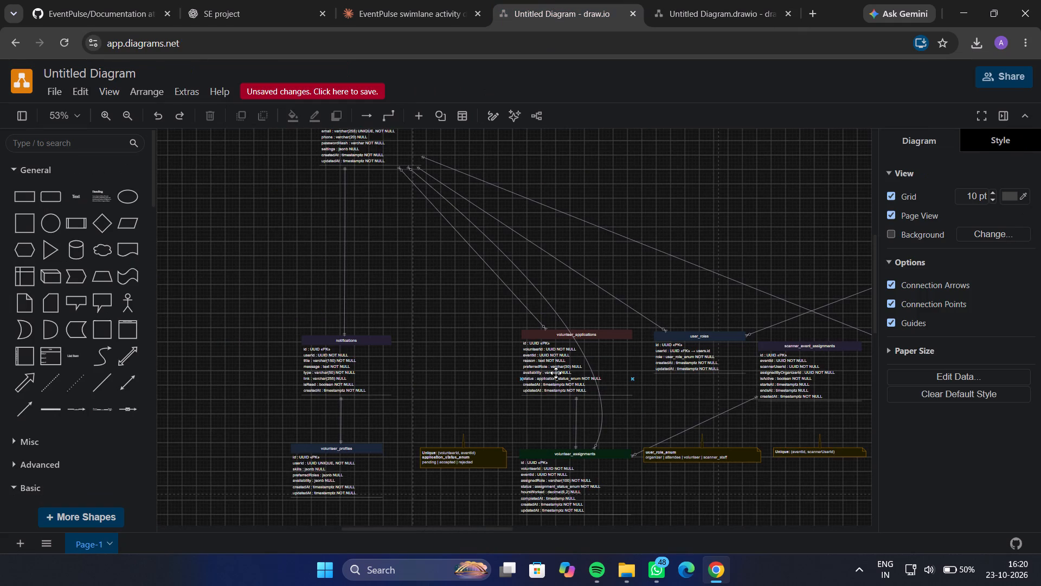
{"action": "scroll", "coordinate": [556, 373], "scroll_direction": "down", "scroll_amount": 1}
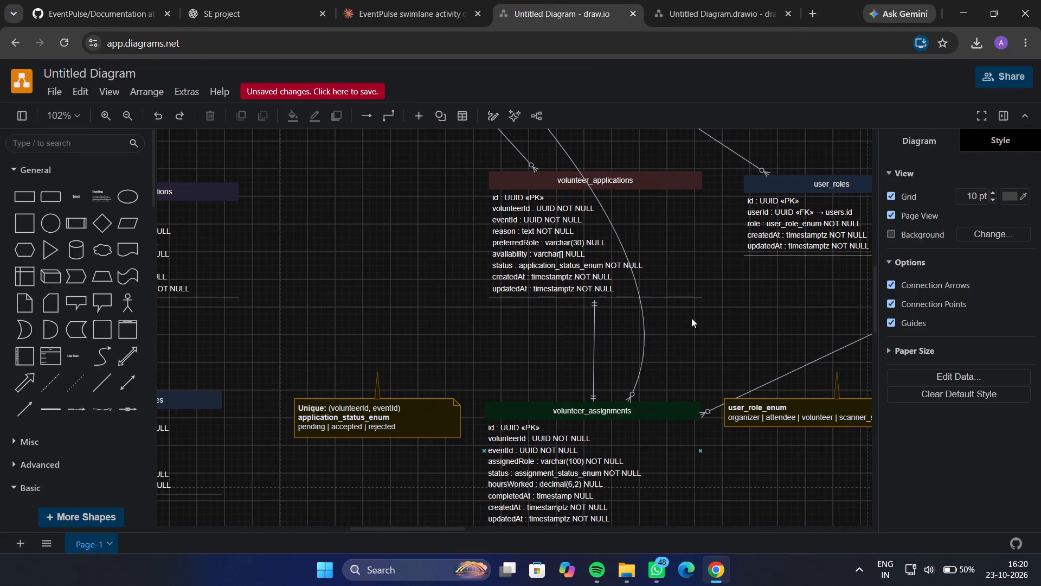
{"action": "scroll", "coordinate": [669, 386], "scroll_direction": "left", "scroll_amount": 2}
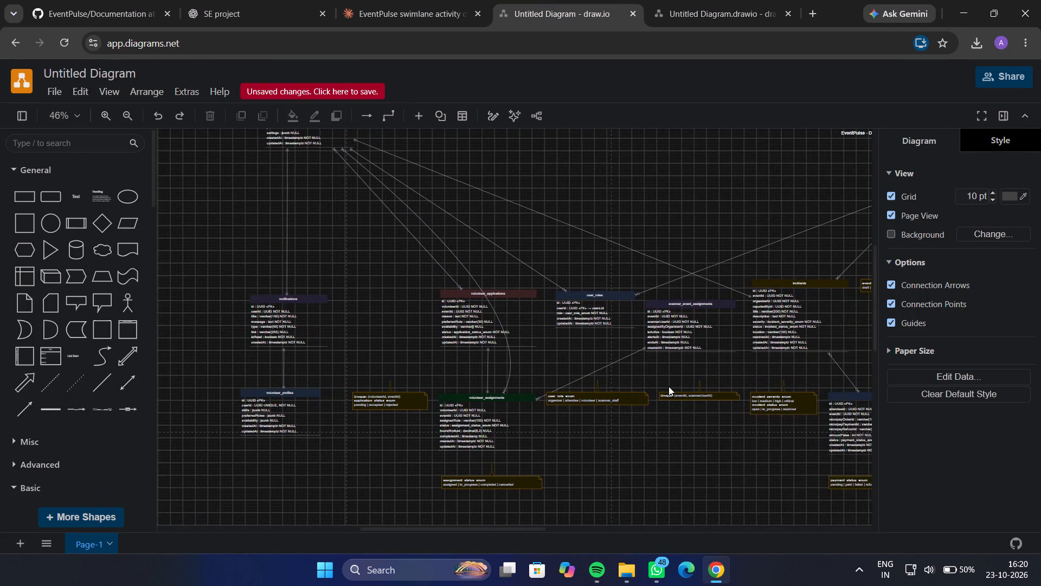
{"action": "scroll", "coordinate": [669, 386], "scroll_direction": "left", "scroll_amount": 4}
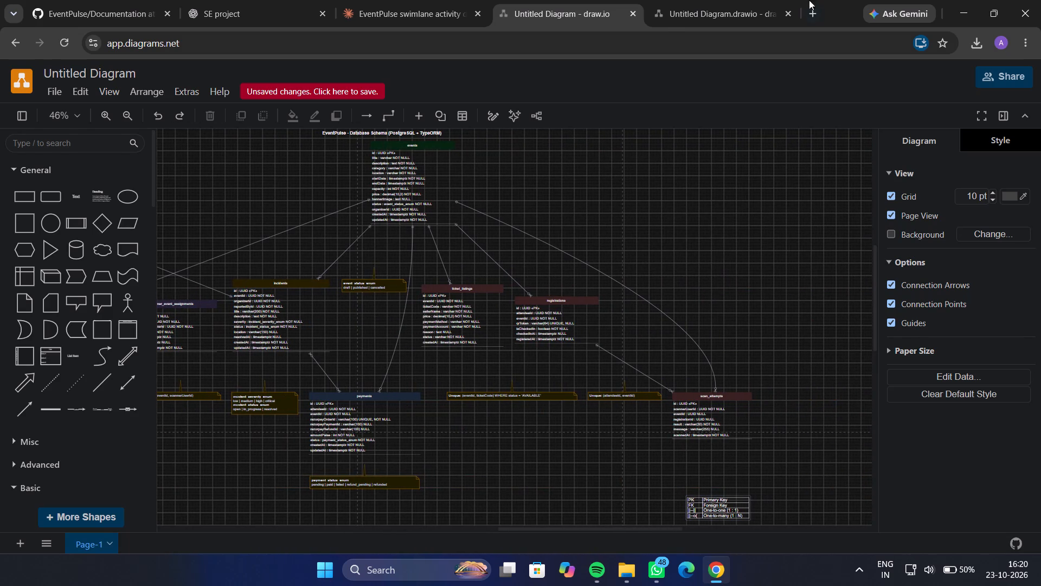
{"action": "left_click", "coordinate": [730, 0]}
{"action": "scroll", "coordinate": [603, 378], "scroll_direction": "up", "scroll_amount": 2}
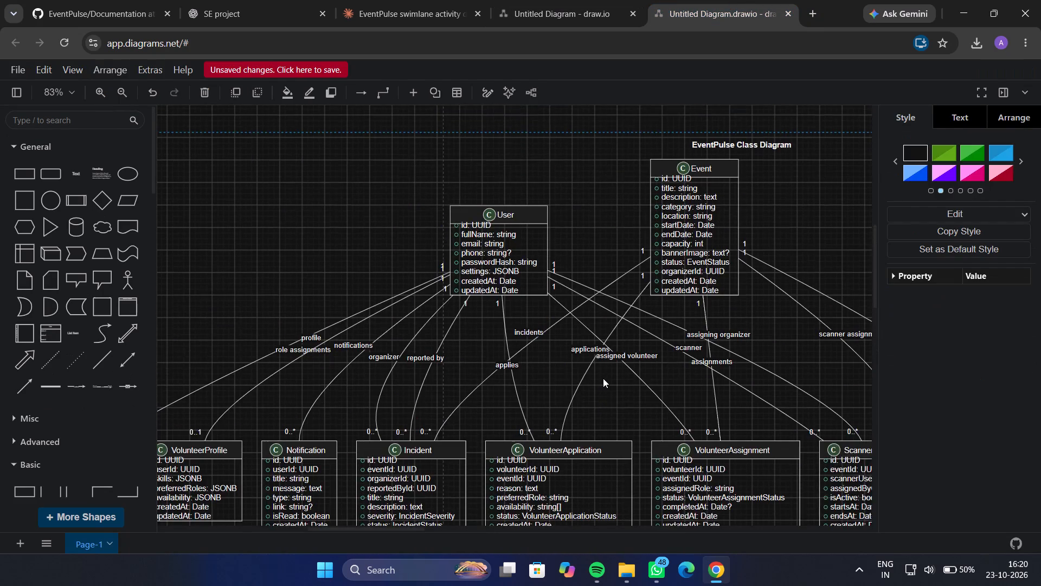
{"action": "scroll", "coordinate": [657, 339], "scroll_direction": "left", "scroll_amount": 1}
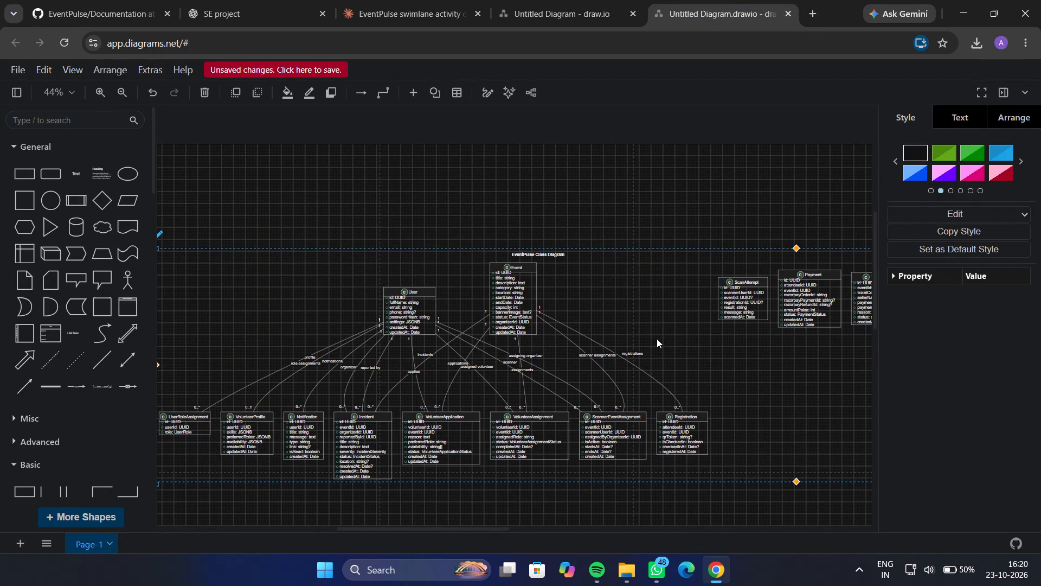
{"action": "left_click", "coordinate": [695, 305]}
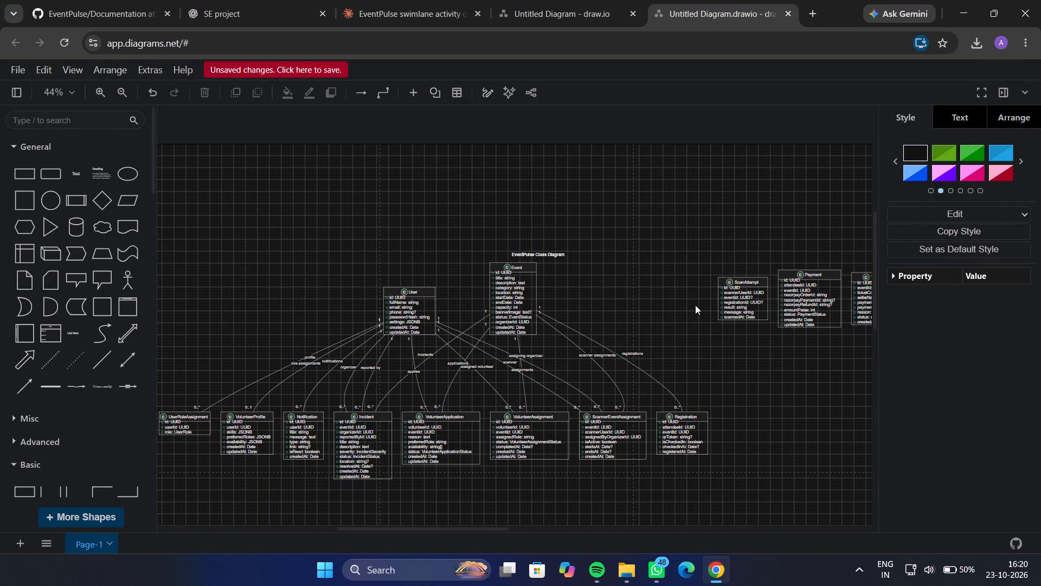
{"action": "left_click", "coordinate": [576, 0]}
{"action": "scroll", "coordinate": [556, 391], "scroll_direction": "right", "scroll_amount": 1}
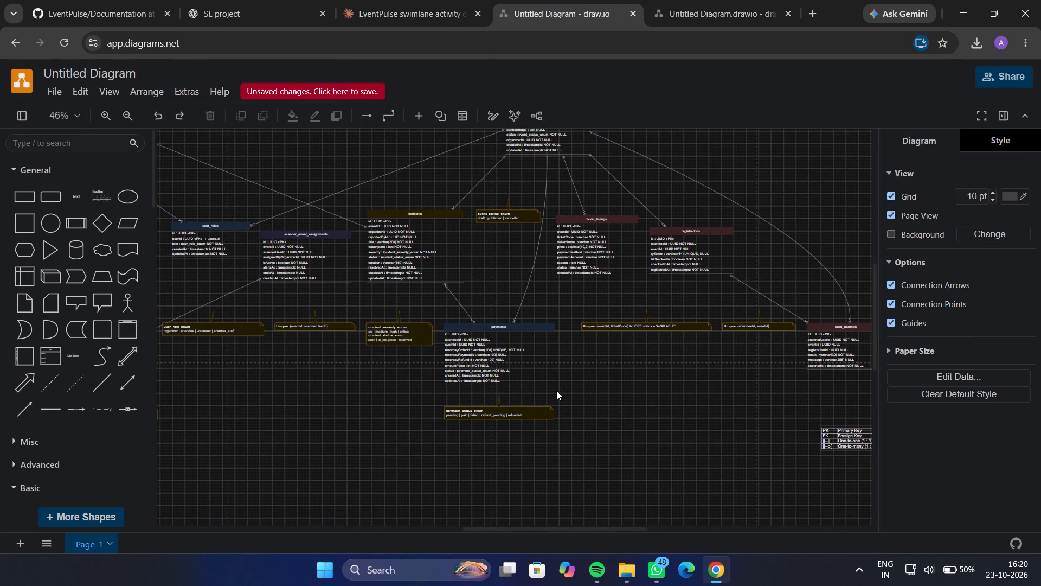
{"action": "scroll", "coordinate": [556, 391], "scroll_direction": "right", "scroll_amount": 1}
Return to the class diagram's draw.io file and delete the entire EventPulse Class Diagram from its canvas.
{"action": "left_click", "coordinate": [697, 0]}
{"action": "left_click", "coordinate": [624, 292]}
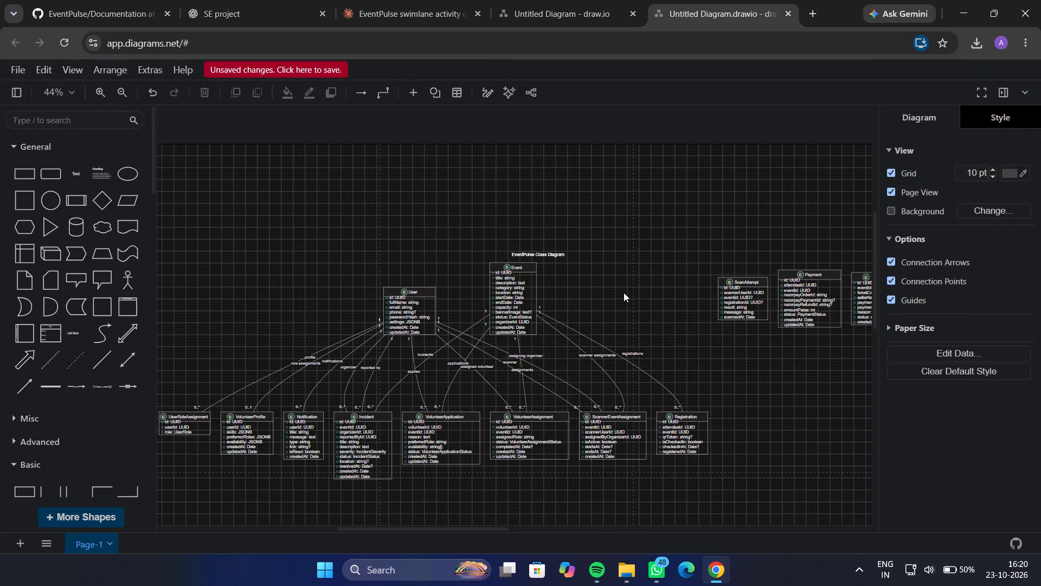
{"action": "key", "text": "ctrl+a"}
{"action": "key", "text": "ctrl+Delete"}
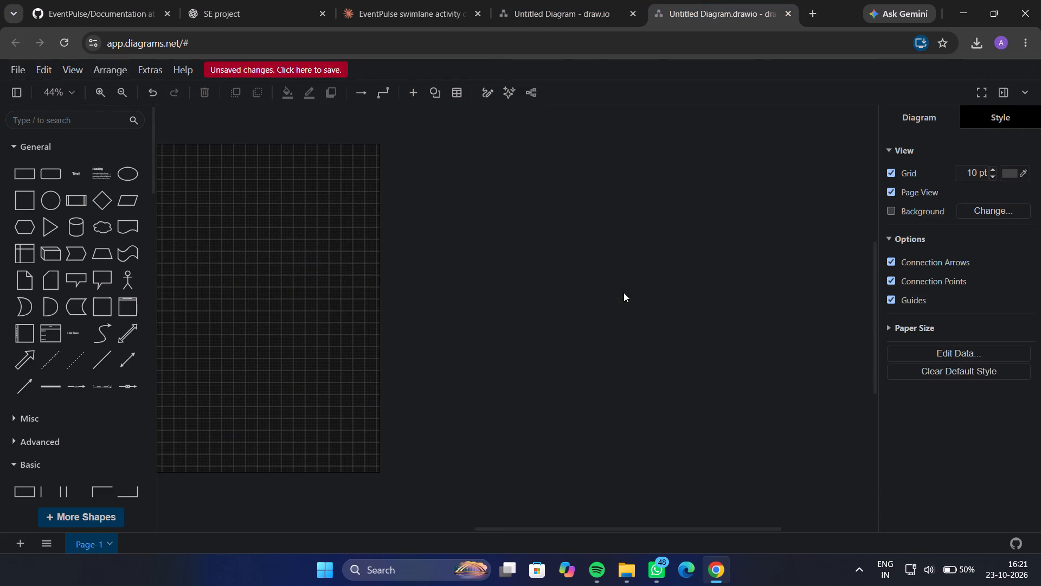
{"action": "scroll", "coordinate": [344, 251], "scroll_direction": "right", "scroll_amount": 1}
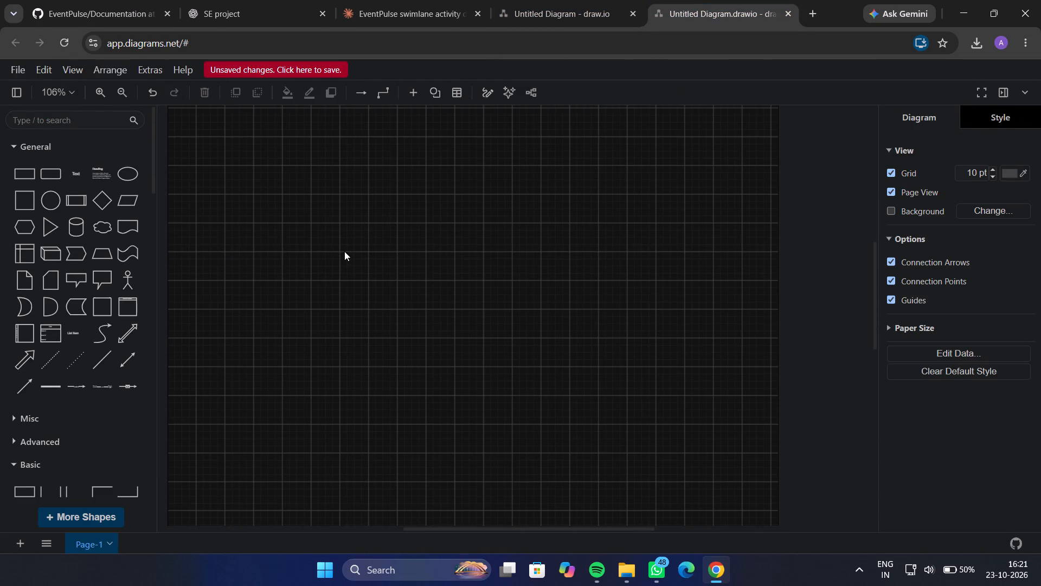
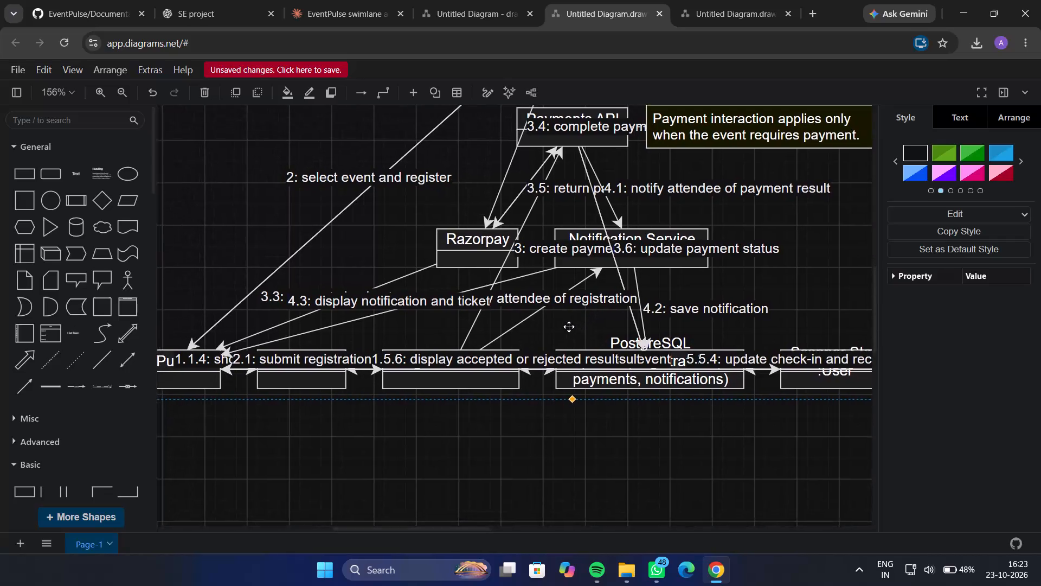
Switch to the database schema diagram's file and move the volunteer_applications table close beside the notifications table, level with it.
{"action": "scroll", "coordinate": [569, 327], "scroll_direction": "right", "scroll_amount": 1}
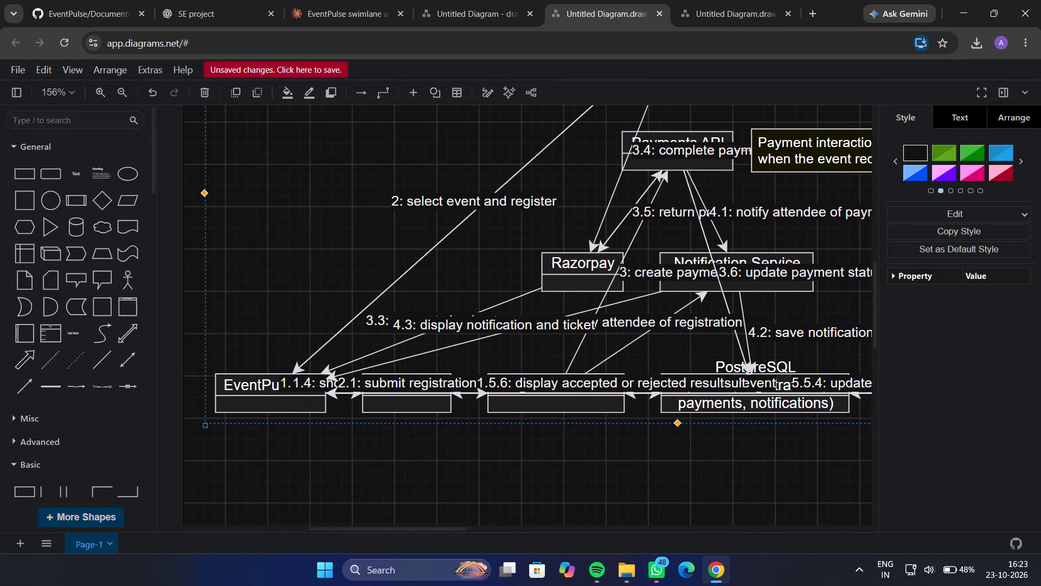
{"action": "scroll", "coordinate": [569, 327], "scroll_direction": "right", "scroll_amount": 1}
{"action": "left_click", "coordinate": [471, 0]}
{"action": "scroll", "coordinate": [462, 212], "scroll_direction": "right", "scroll_amount": 1}
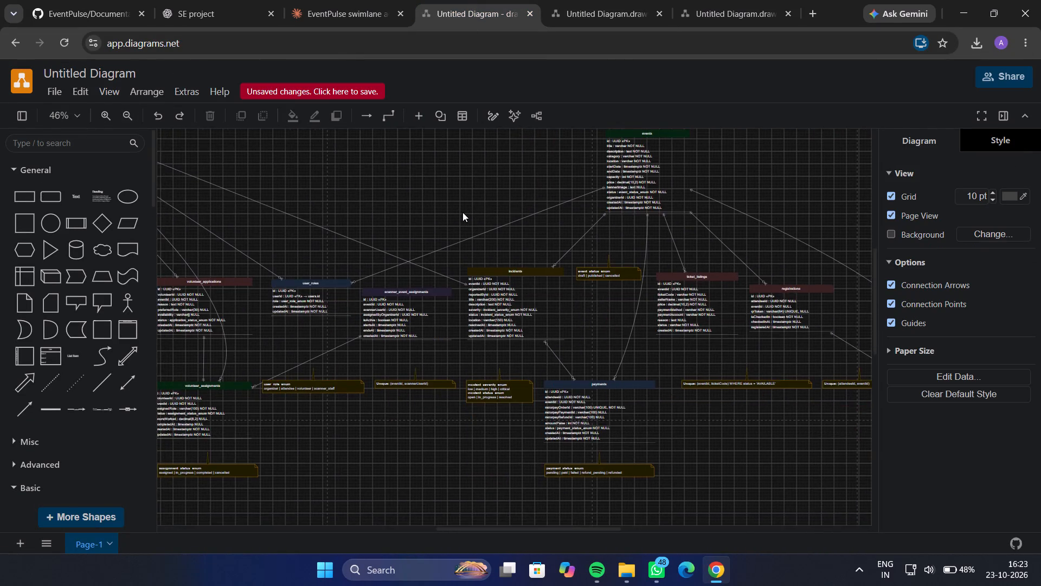
{"action": "scroll", "coordinate": [462, 212], "scroll_direction": "right", "scroll_amount": 4}
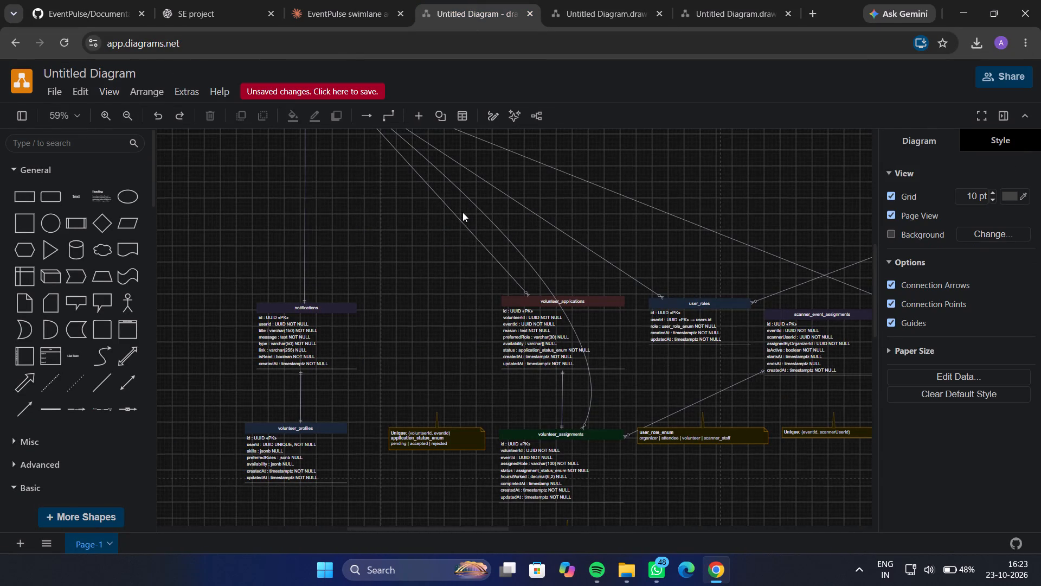
{"action": "left_click", "coordinate": [541, 336]}
{"action": "left_click", "coordinate": [373, 313]}
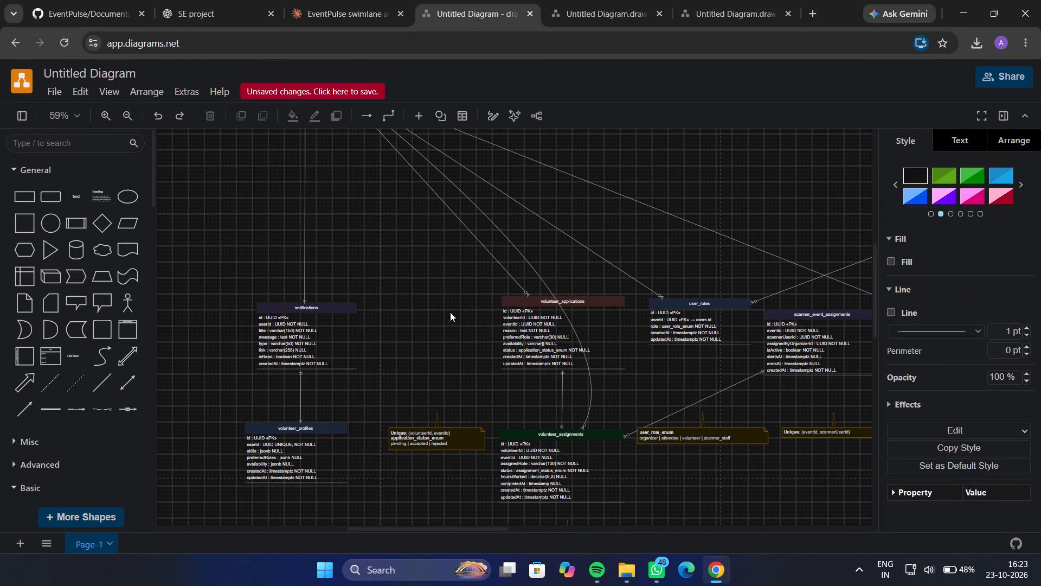
{"action": "left_click_drag", "start_coordinate": [517, 301], "coordinate": [379, 309]}
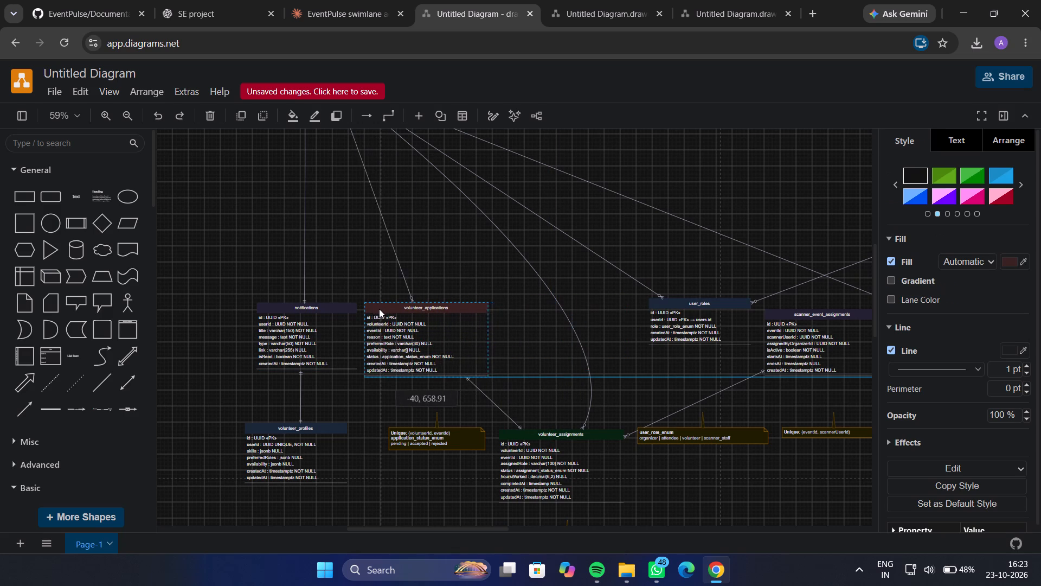
{"action": "left_click_drag", "start_coordinate": [379, 309], "coordinate": [392, 307]}
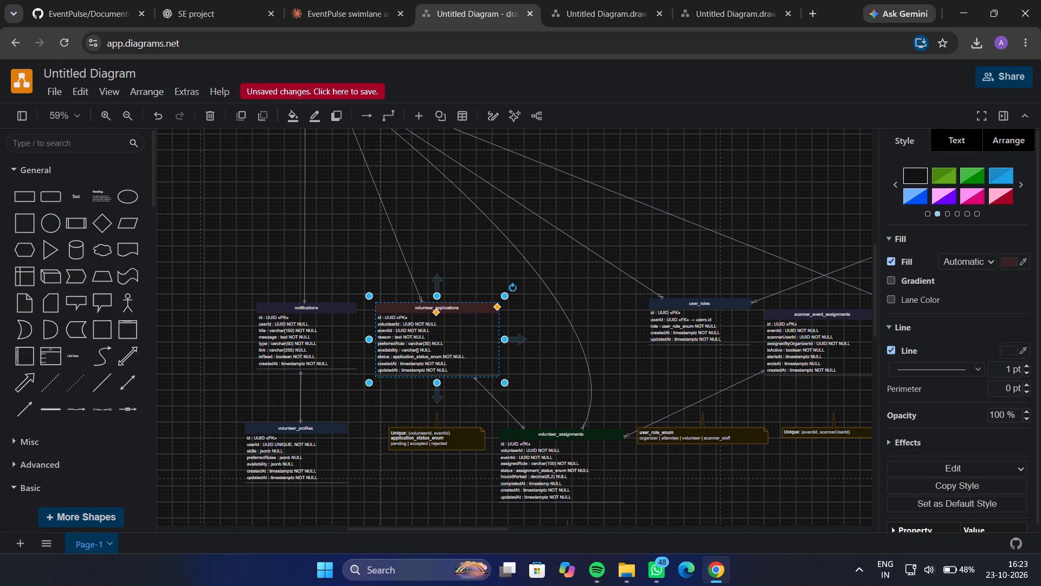
{"action": "left_click", "coordinate": [474, 232]}
Reroute the users–notifications connector along the left side, from the users table's lower-left corner to the notifications table's top edge.
{"action": "scroll", "coordinate": [474, 232], "scroll_direction": "right", "scroll_amount": 1}
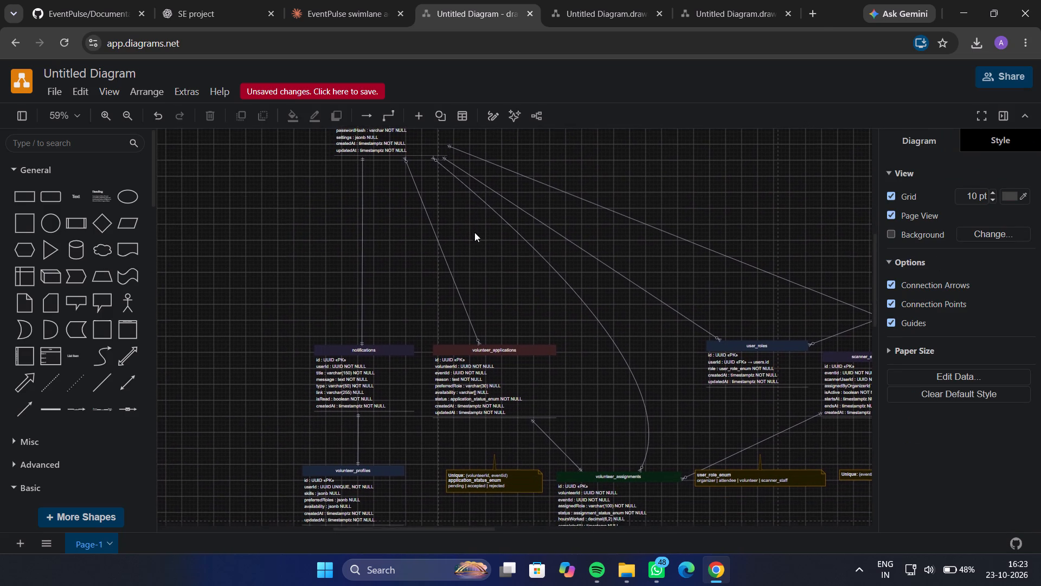
{"action": "scroll", "coordinate": [474, 232], "scroll_direction": "right", "scroll_amount": 1}
{"action": "left_click", "coordinate": [361, 158]}
{"action": "left_click_drag", "start_coordinate": [363, 152], "coordinate": [336, 155]}
{"action": "left_click_drag", "start_coordinate": [363, 202], "coordinate": [333, 208]}
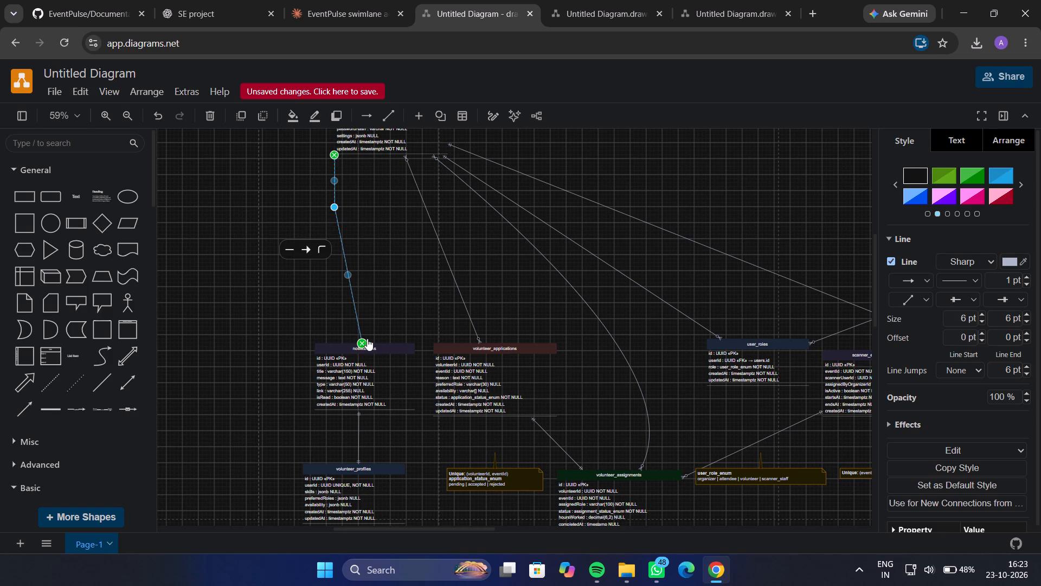
{"action": "left_click_drag", "start_coordinate": [361, 343], "coordinate": [340, 343]}
{"action": "left_click", "coordinate": [401, 308]}
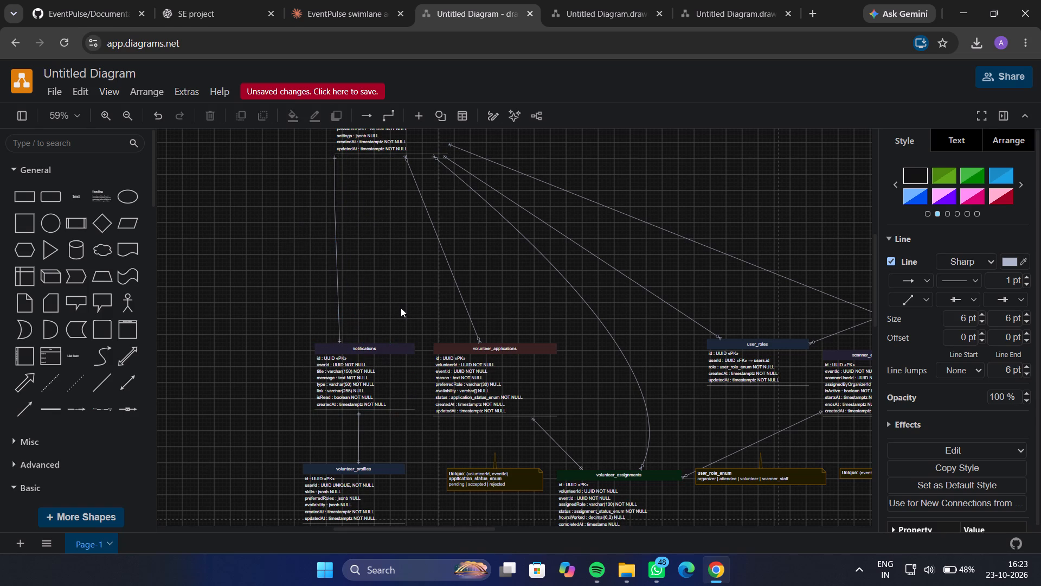
Move the users table slightly left so it sits better above the notifications table.
{"action": "scroll", "coordinate": [367, 285], "scroll_direction": "up", "scroll_amount": 4}
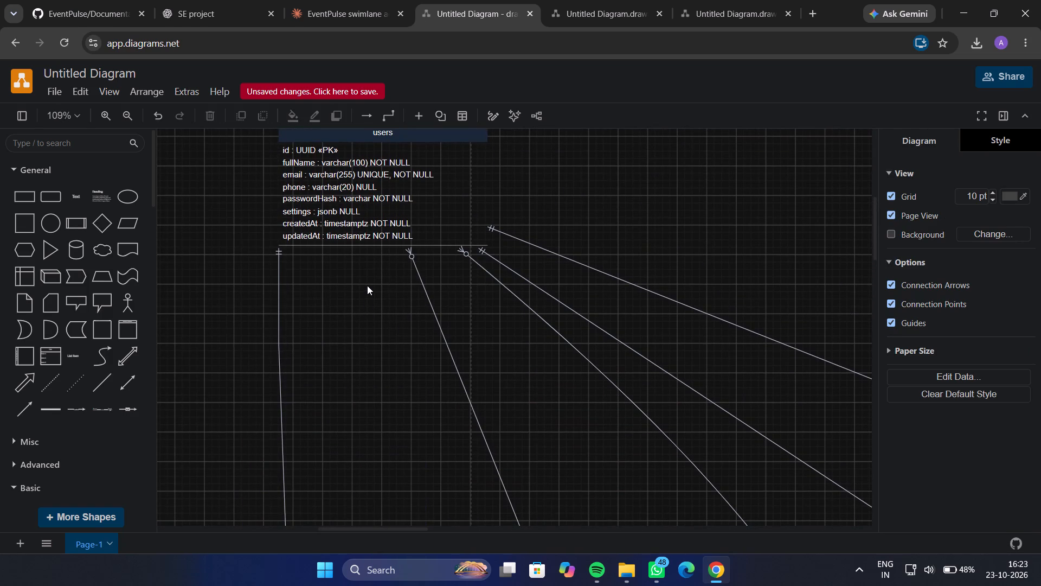
{"action": "left_click", "coordinate": [327, 210]}
{"action": "left_click", "coordinate": [389, 141]}
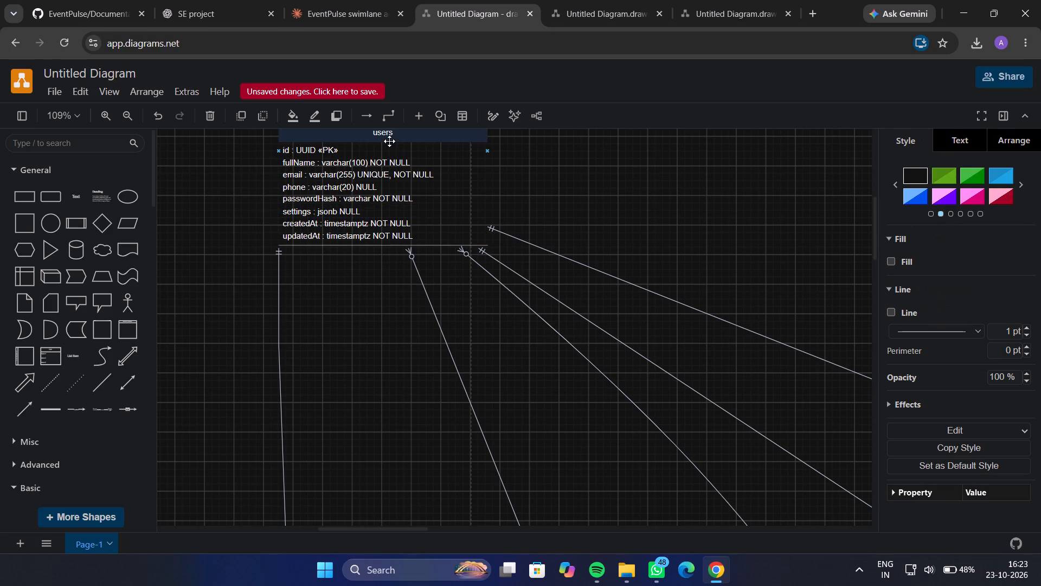
{"action": "scroll", "coordinate": [389, 141], "scroll_direction": "up", "scroll_amount": 1}
{"action": "triple_click", "coordinate": [385, 168]}
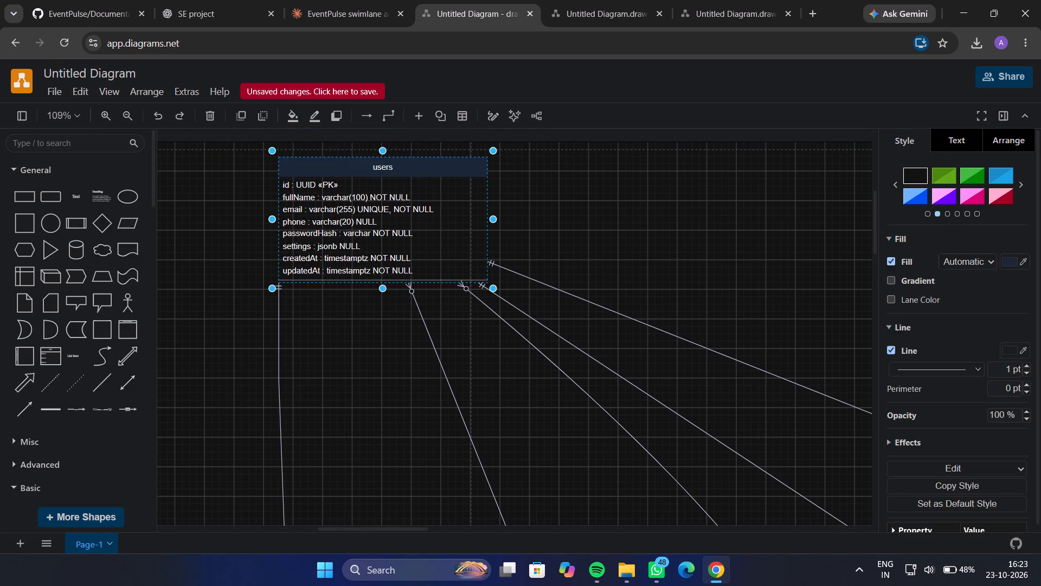
{"action": "left_click", "coordinate": [281, 161]}
{"action": "left_click_drag", "start_coordinate": [311, 170], "coordinate": [290, 170]}
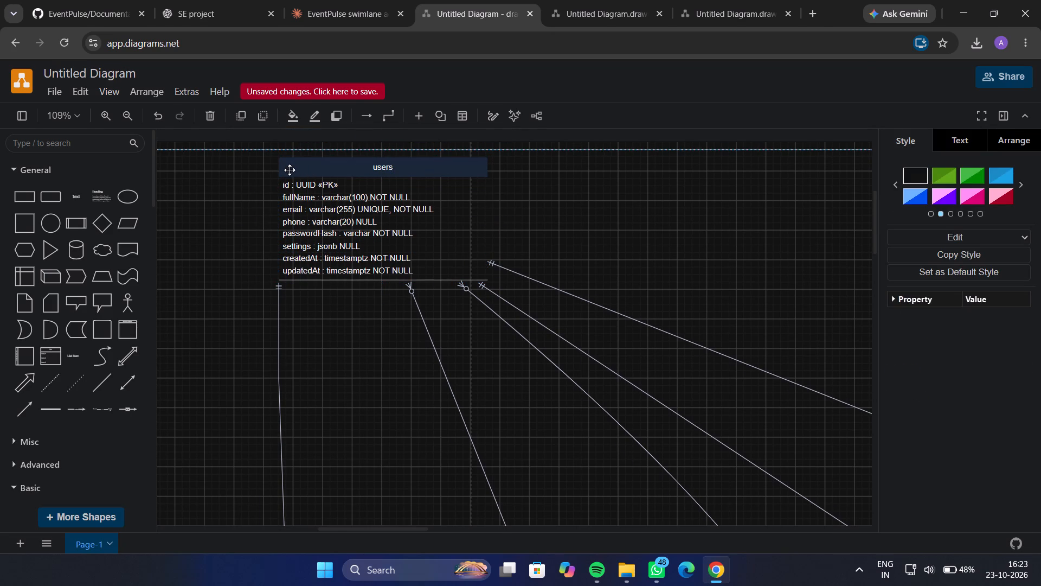
{"action": "left_click", "coordinate": [290, 170]}
{"action": "left_click", "coordinate": [555, 246]}
Straighten the users–notifications connector into a vertical line by adjusting its users end, its bend point and its notifications end.
{"action": "left_click", "coordinate": [259, 291]}
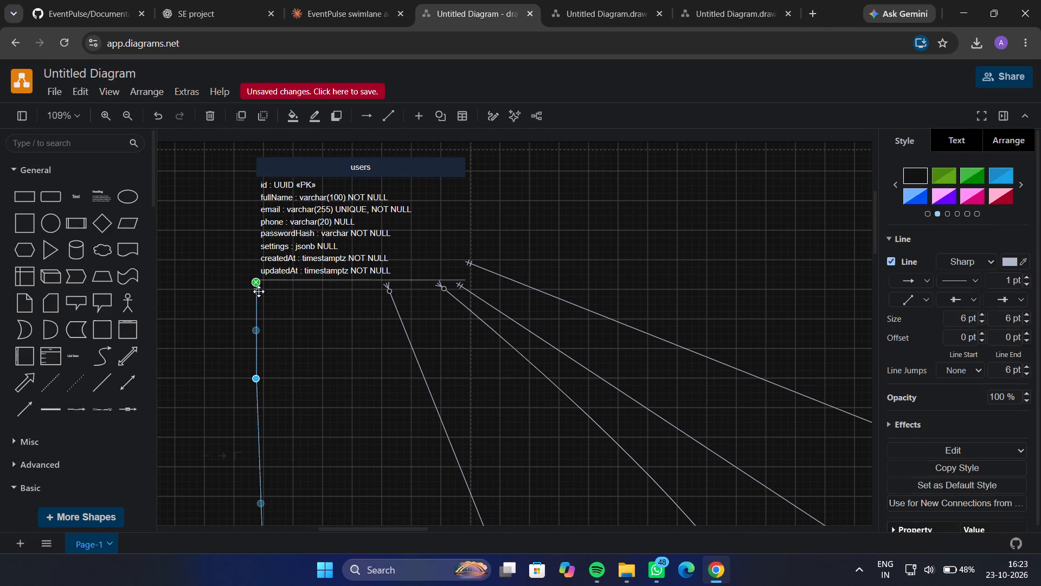
{"action": "left_click_drag", "start_coordinate": [256, 282], "coordinate": [261, 281]}
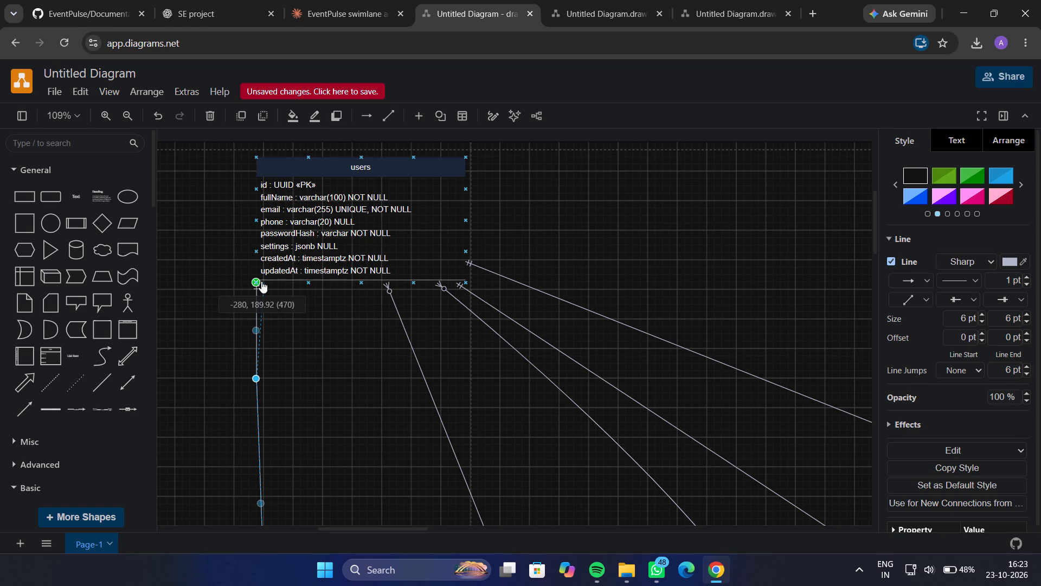
{"action": "left_click_drag", "start_coordinate": [261, 281], "coordinate": [262, 281]}
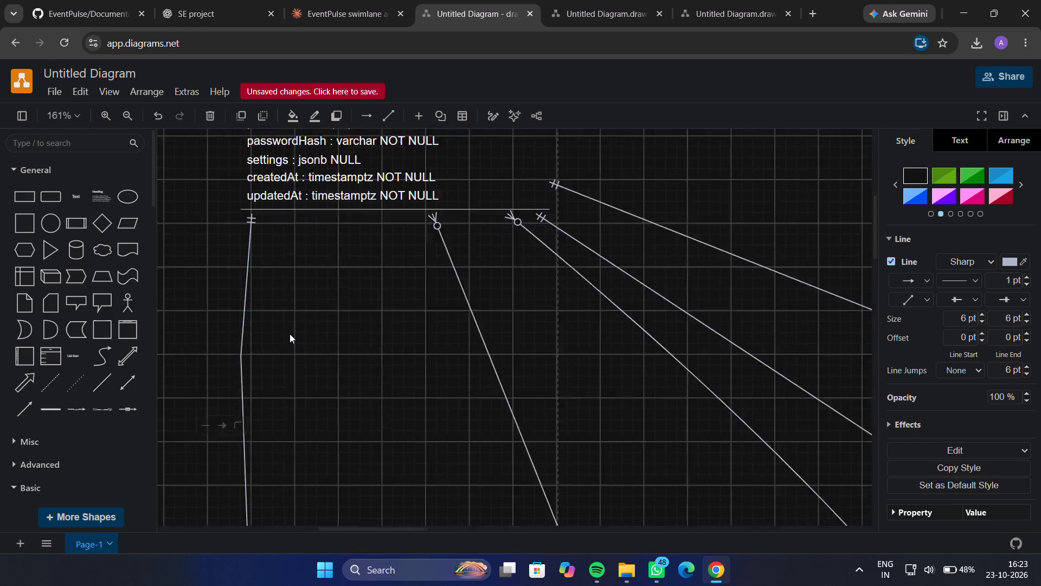
{"action": "left_click_drag", "start_coordinate": [220, 361], "coordinate": [233, 361]}
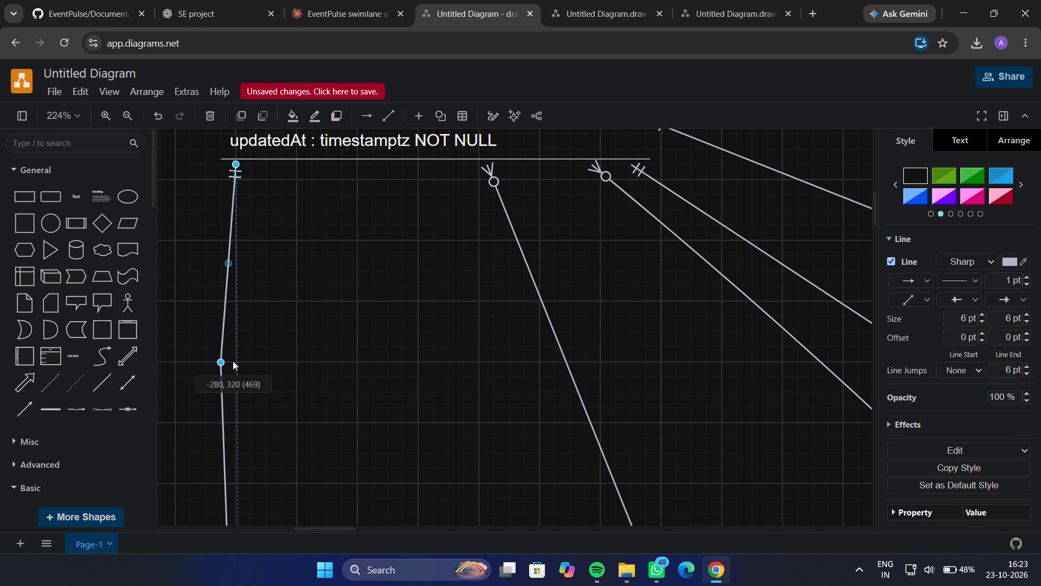
{"action": "left_click_drag", "start_coordinate": [233, 361], "coordinate": [233, 359]}
{"action": "left_click", "coordinate": [317, 373]}
{"action": "scroll", "coordinate": [317, 373], "scroll_direction": "down", "scroll_amount": 6}
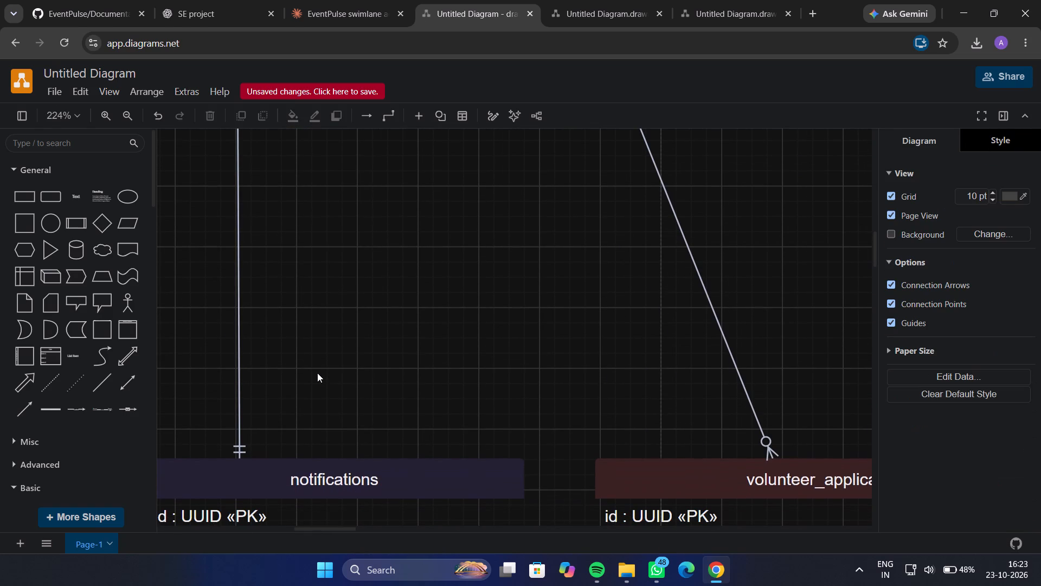
{"action": "left_click", "coordinate": [243, 412]}
{"action": "left_click", "coordinate": [240, 407]}
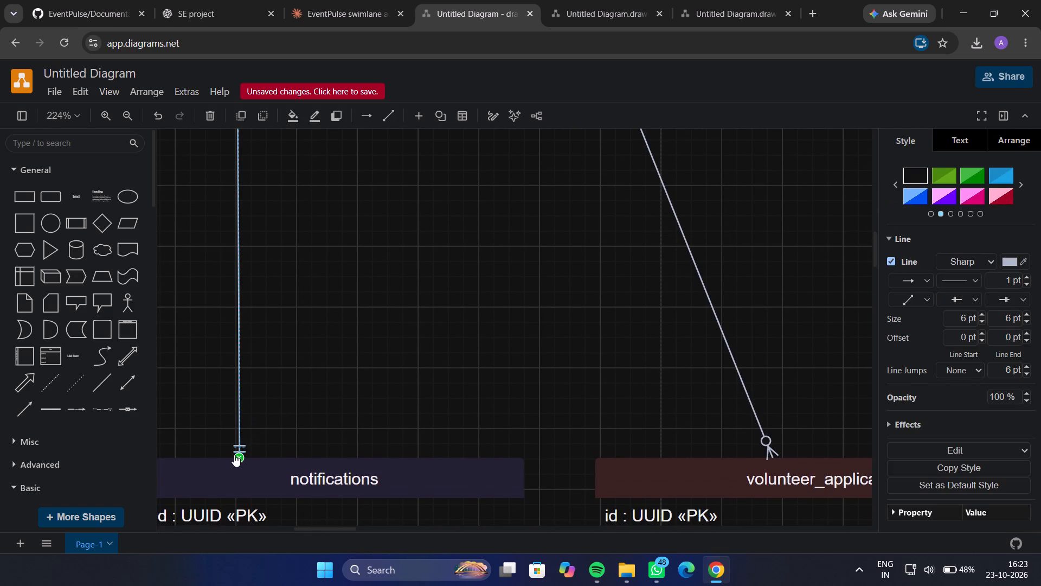
{"action": "left_click", "coordinate": [238, 455]}
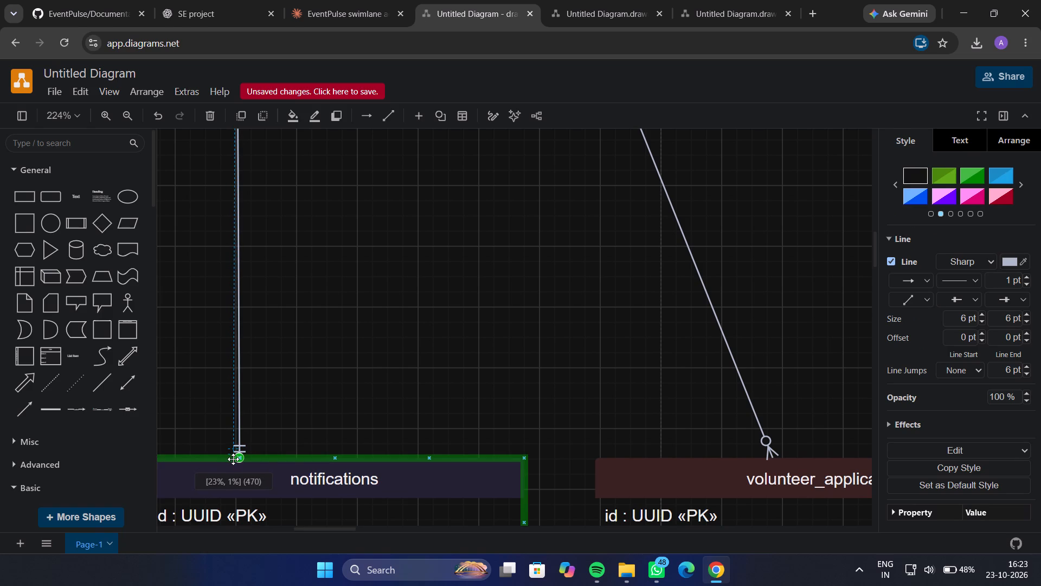
{"action": "left_click", "coordinate": [292, 432]}
Shift both ends of the connector between the notifications and volunteer_profiles tables slightly left.
{"action": "scroll", "coordinate": [292, 432], "scroll_direction": "down", "scroll_amount": 3}
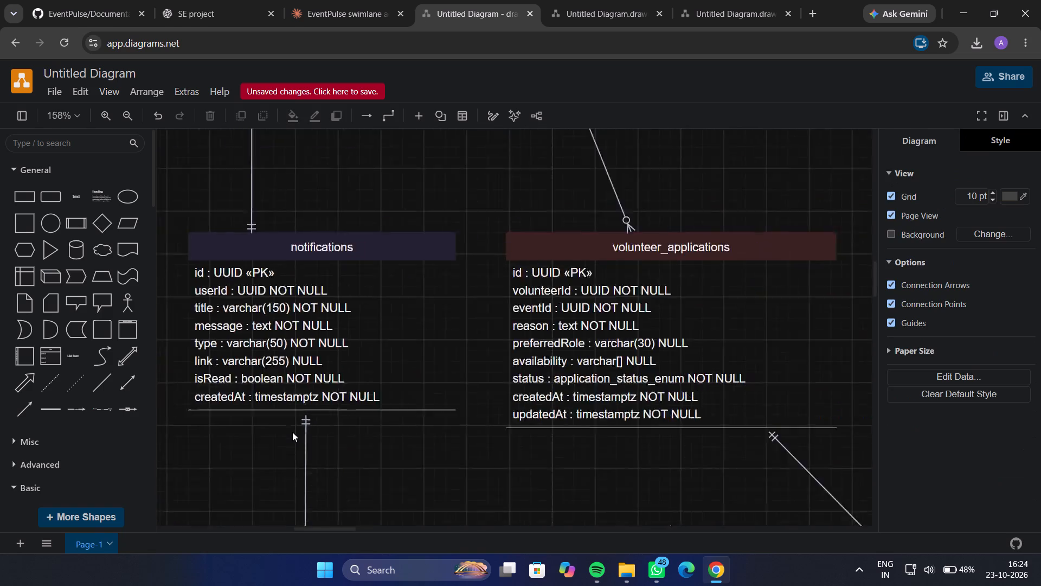
{"action": "scroll", "coordinate": [292, 432], "scroll_direction": "right", "scroll_amount": 1}
{"action": "scroll", "coordinate": [359, 352], "scroll_direction": "down", "scroll_amount": 1}
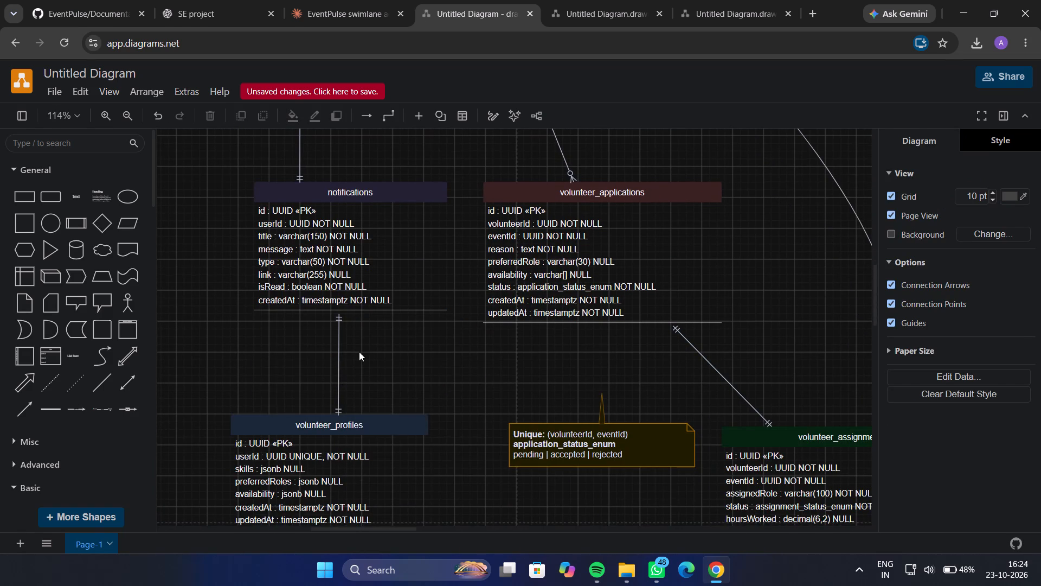
{"action": "right_click", "coordinate": [359, 352]}
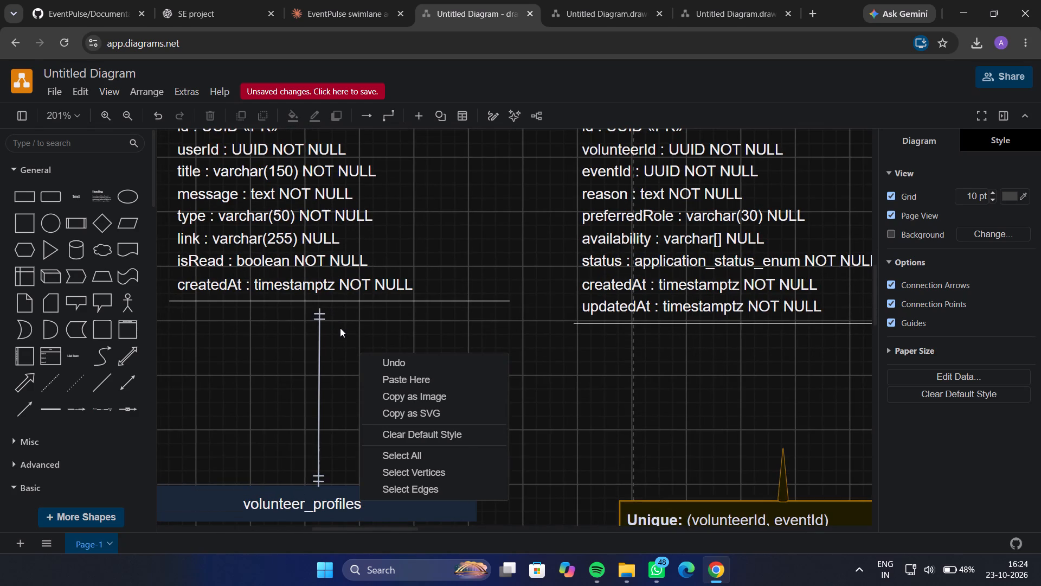
{"action": "left_click", "coordinate": [321, 316]}
{"action": "left_click_drag", "start_coordinate": [319, 307], "coordinate": [308, 304]}
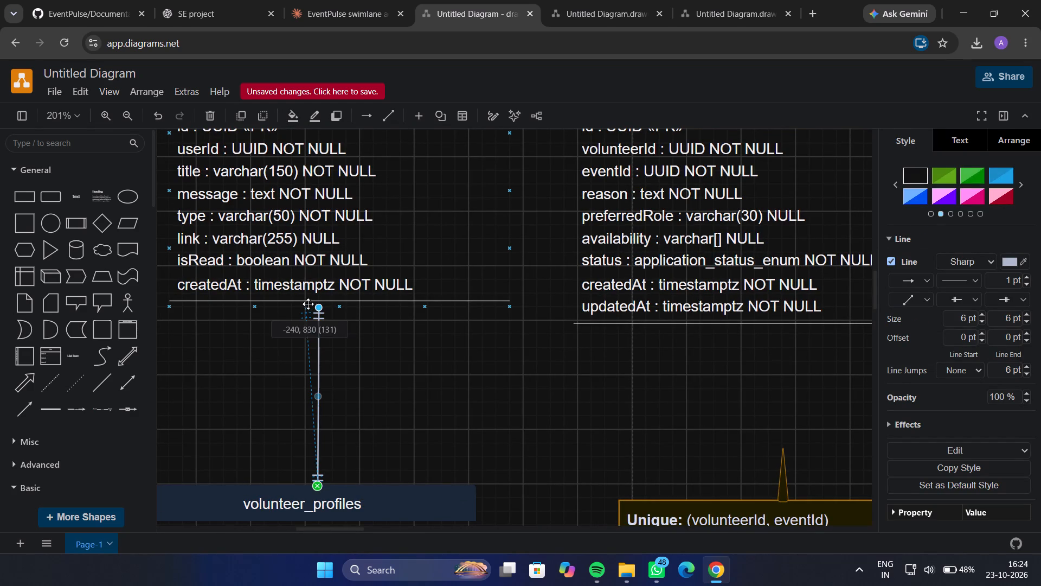
{"action": "left_click_drag", "start_coordinate": [308, 304], "coordinate": [306, 303]}
{"action": "left_click", "coordinate": [364, 385]}
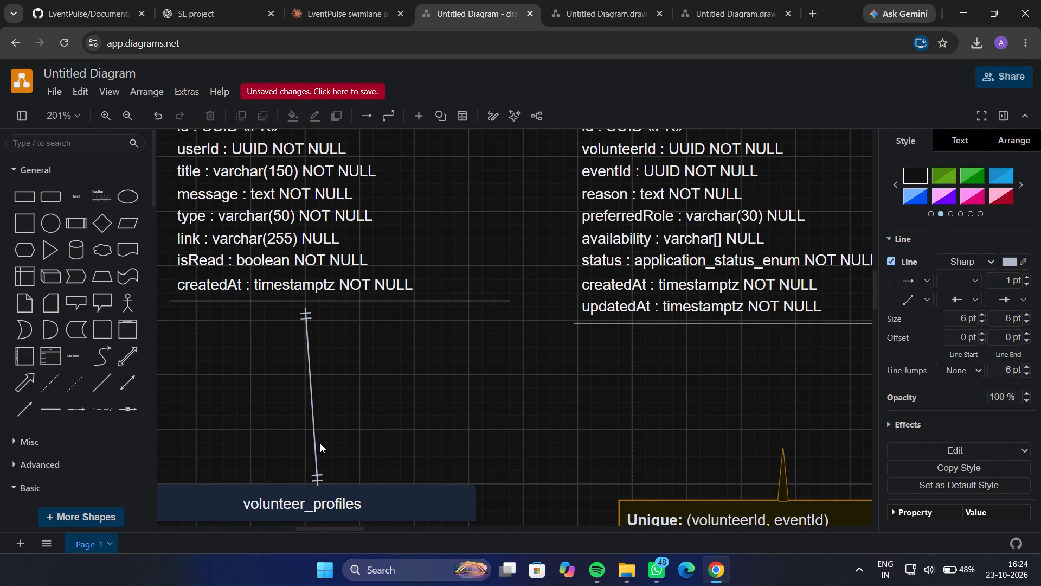
{"action": "left_click", "coordinate": [319, 442]}
{"action": "left_click", "coordinate": [314, 439]}
{"action": "left_click_drag", "start_coordinate": [318, 488], "coordinate": [306, 483]}
{"action": "left_click", "coordinate": [339, 466]}
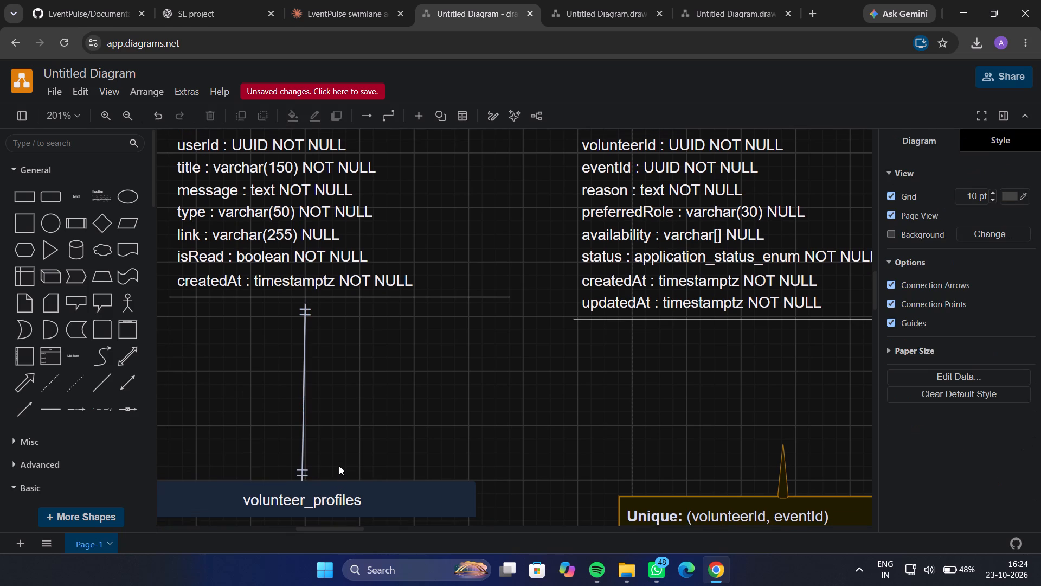
Adjust the volunteer_profiles end of the notifications–volunteer_profiles connector so the line runs vertically.
{"action": "scroll", "coordinate": [339, 466], "scroll_direction": "down", "scroll_amount": 1}
{"action": "left_click", "coordinate": [271, 323]}
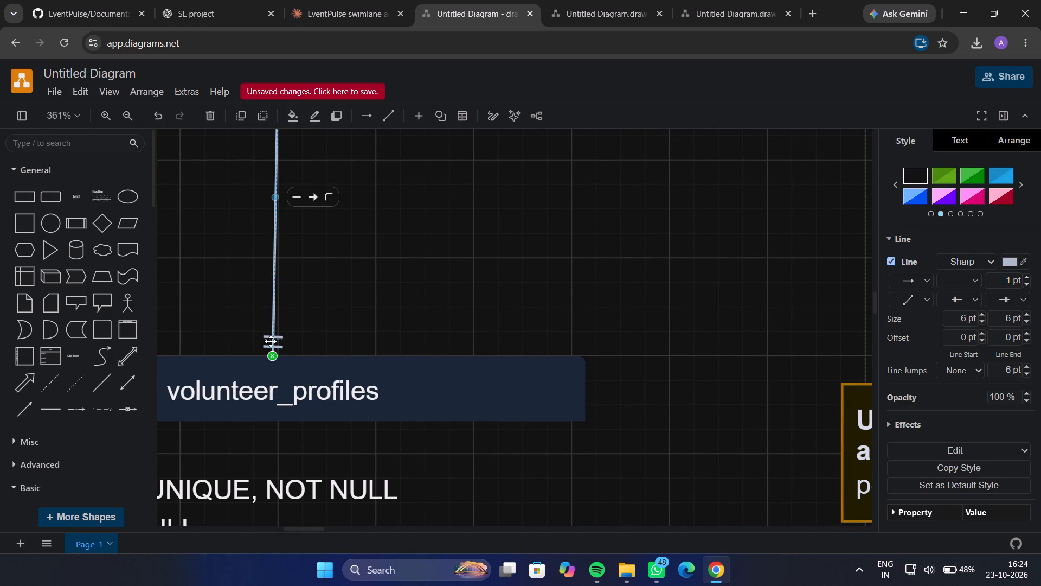
{"action": "left_click_drag", "start_coordinate": [271, 356], "coordinate": [278, 356]}
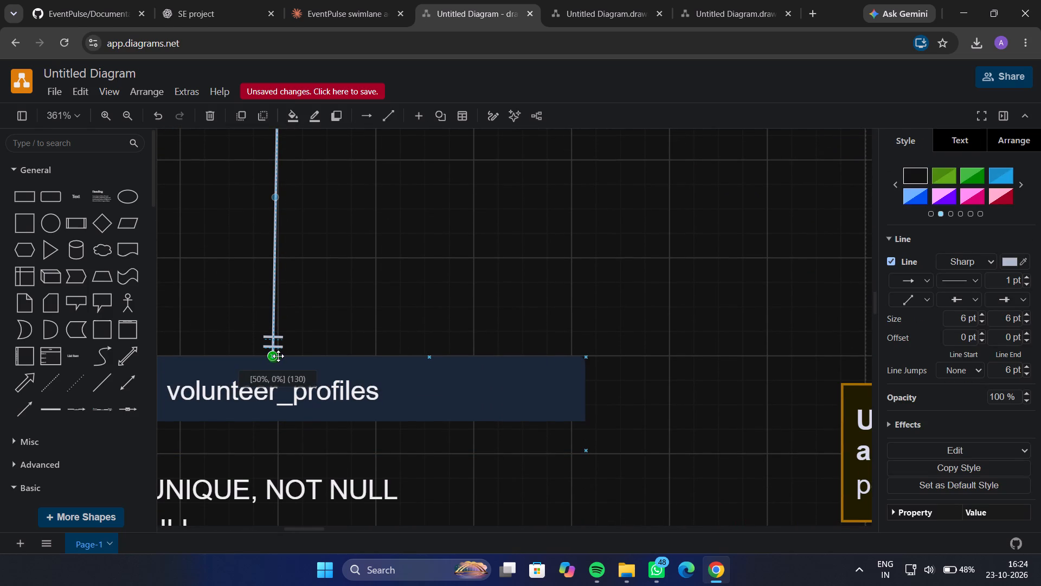
{"action": "left_click_drag", "start_coordinate": [278, 356], "coordinate": [277, 356]}
{"action": "left_click", "coordinate": [316, 334]}
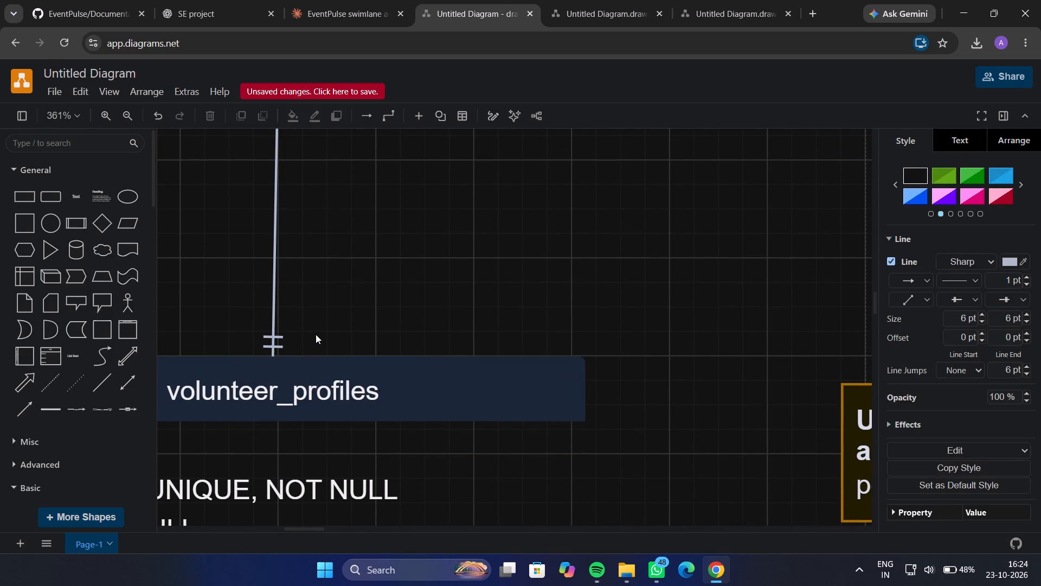
{"action": "left_click", "coordinate": [269, 315]}
{"action": "left_click", "coordinate": [275, 318]}
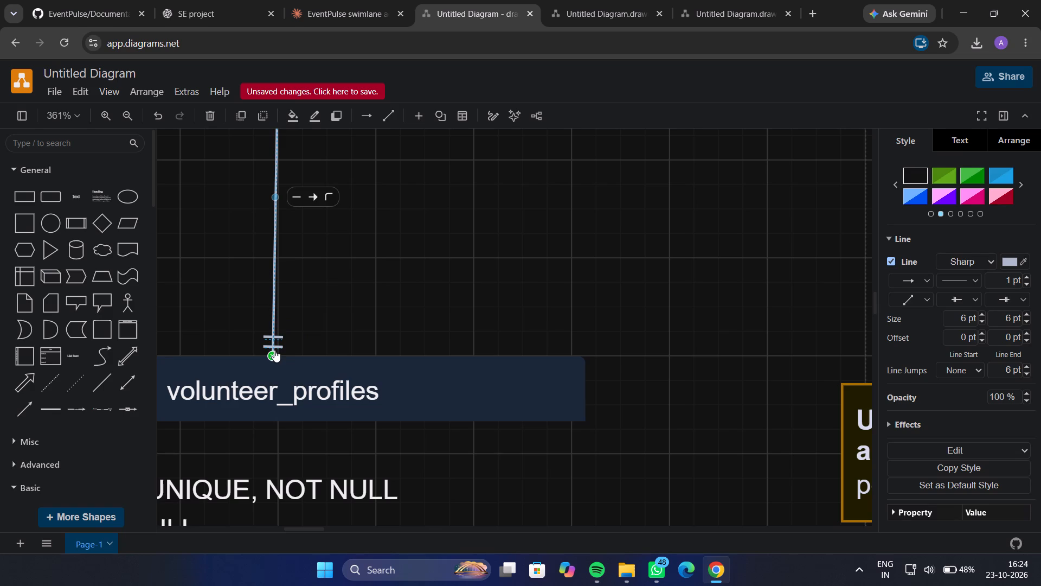
{"action": "left_click_drag", "start_coordinate": [273, 352], "coordinate": [278, 353]}
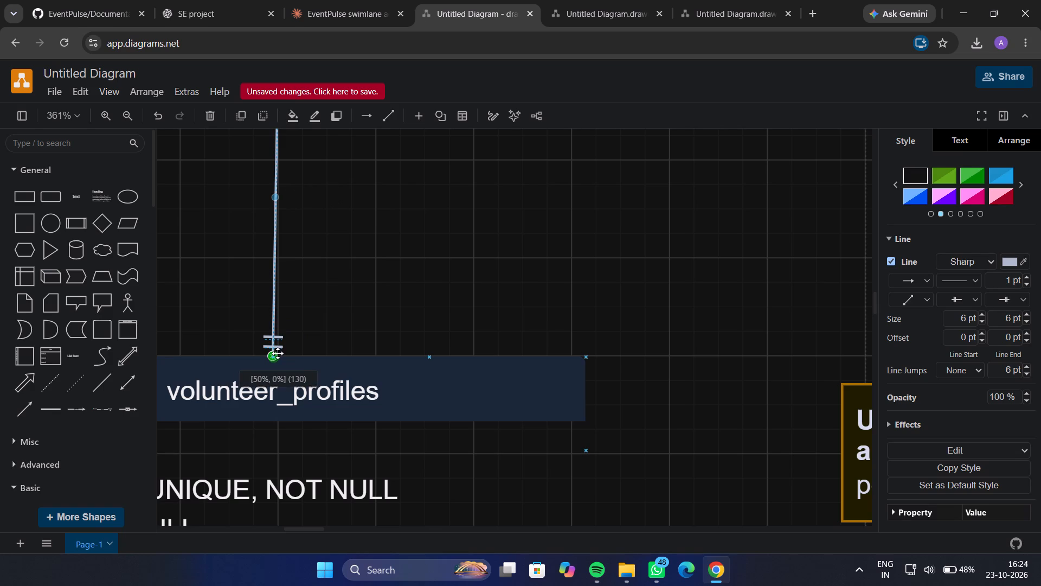
{"action": "left_click_drag", "start_coordinate": [278, 353], "coordinate": [279, 356]}
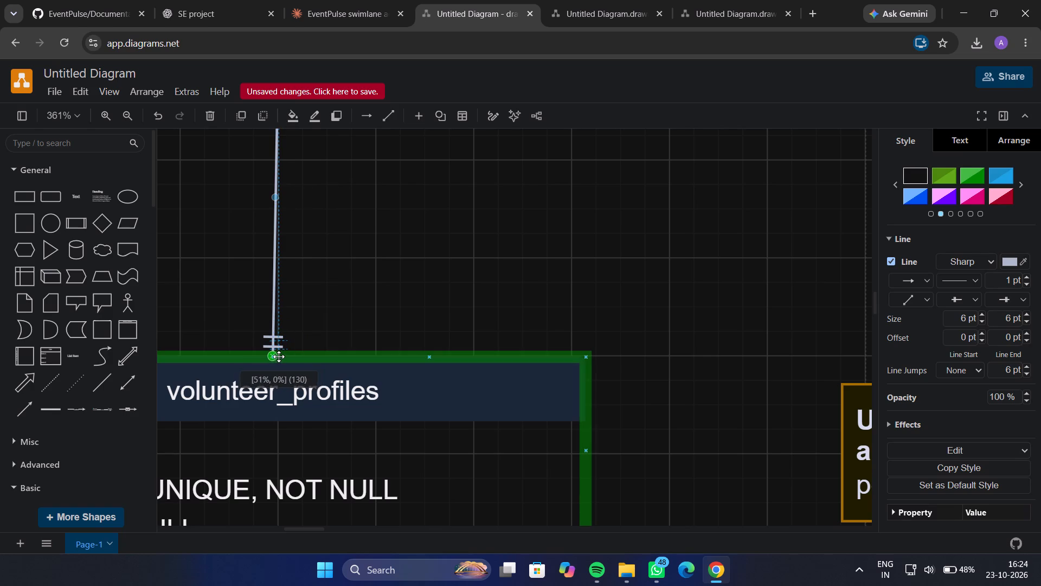
{"action": "left_click_drag", "start_coordinate": [279, 356], "coordinate": [279, 356]}
{"action": "left_click", "coordinate": [336, 307]}
Move the volunteer_profiles table slightly right beneath the notifications table.
{"action": "scroll", "coordinate": [336, 307], "scroll_direction": "down", "scroll_amount": 1}
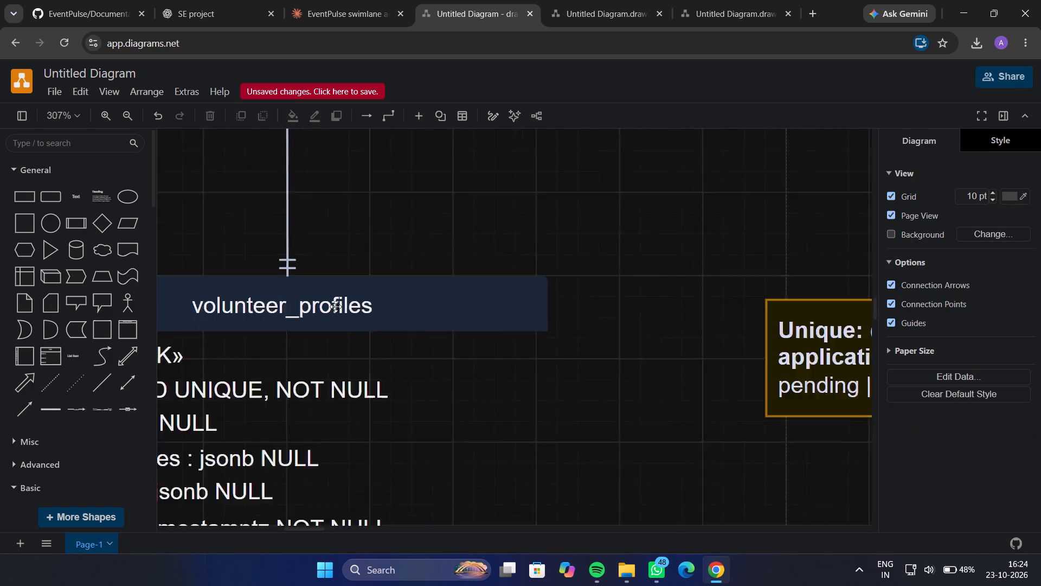
{"action": "scroll", "coordinate": [336, 307], "scroll_direction": "right", "scroll_amount": 1}
{"action": "left_click", "coordinate": [336, 307]}
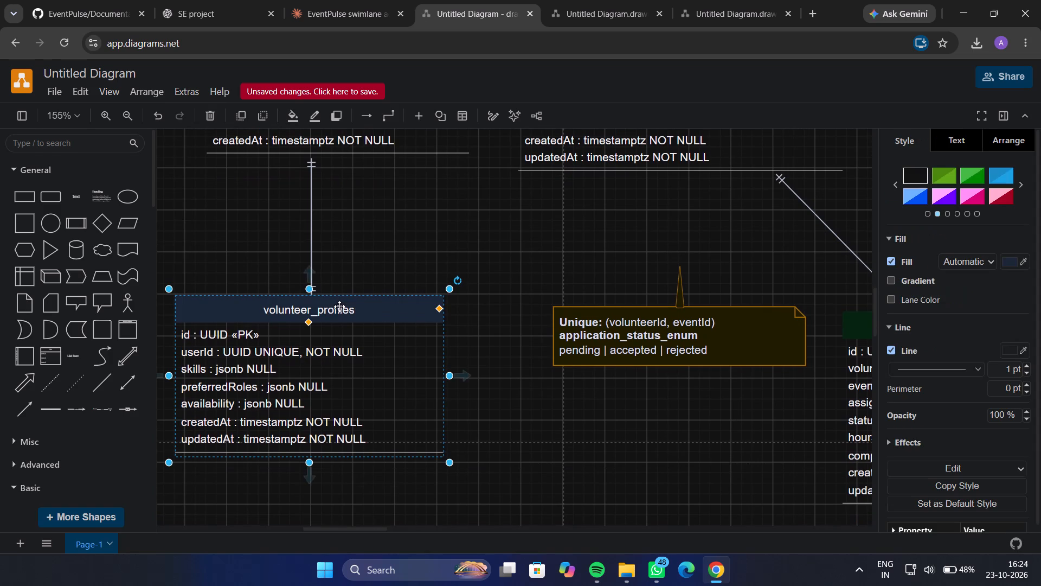
{"action": "left_click_drag", "start_coordinate": [348, 307], "coordinate": [358, 309]}
{"action": "left_click", "coordinate": [451, 233]}
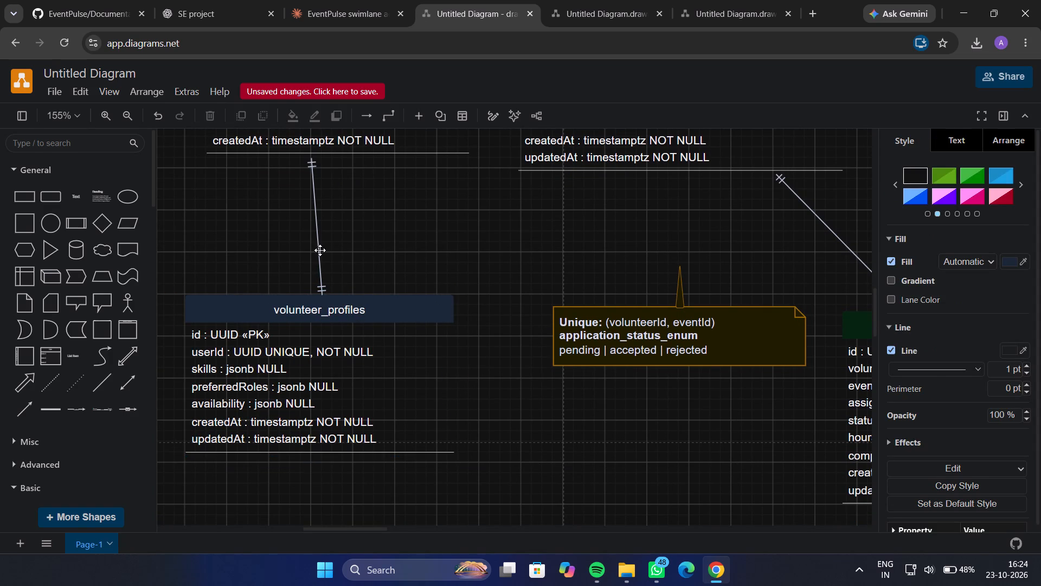
Shift the volunteer_profiles end of its connector with the notifications table left so the line runs vertically.
{"action": "left_click", "coordinate": [317, 250]}
{"action": "left_click_drag", "start_coordinate": [324, 296], "coordinate": [321, 296]}
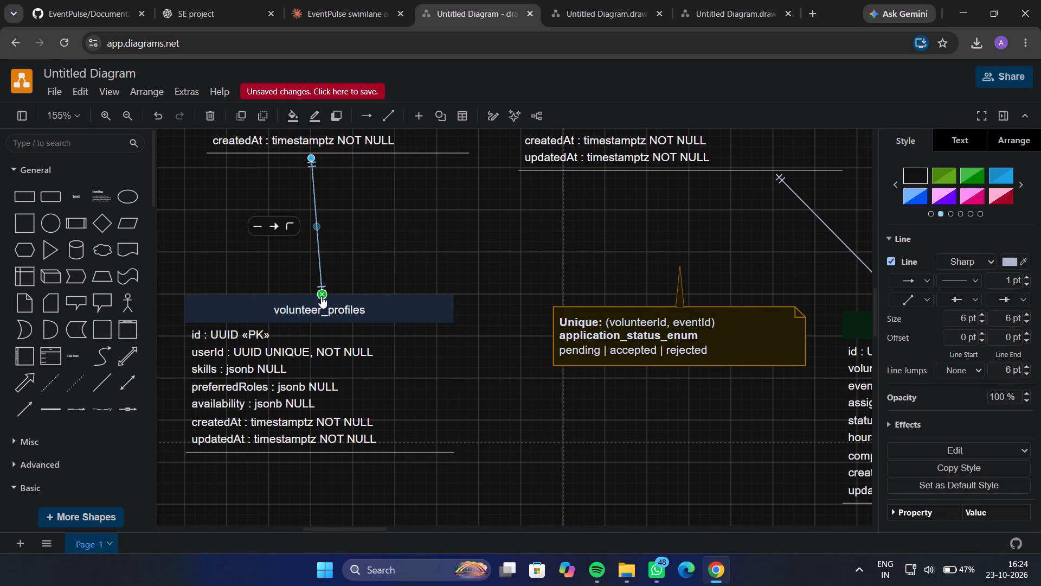
{"action": "left_click_drag", "start_coordinate": [321, 296], "coordinate": [312, 296]}
{"action": "left_click", "coordinate": [438, 219]}
Move the Unique (volunteerId, eventId) note up and left into the gap beside the notifications–volunteer_profiles connector.
{"action": "scroll", "coordinate": [438, 219], "scroll_direction": "up", "scroll_amount": 3}
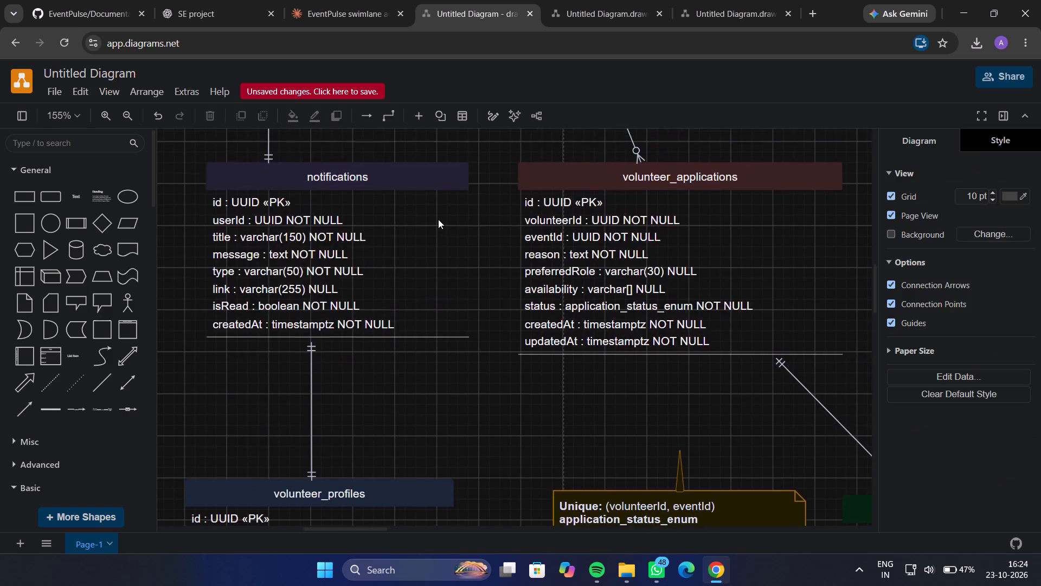
{"action": "scroll", "coordinate": [438, 219], "scroll_direction": "up", "scroll_amount": 2}
{"action": "scroll", "coordinate": [438, 219], "scroll_direction": "down", "scroll_amount": 1}
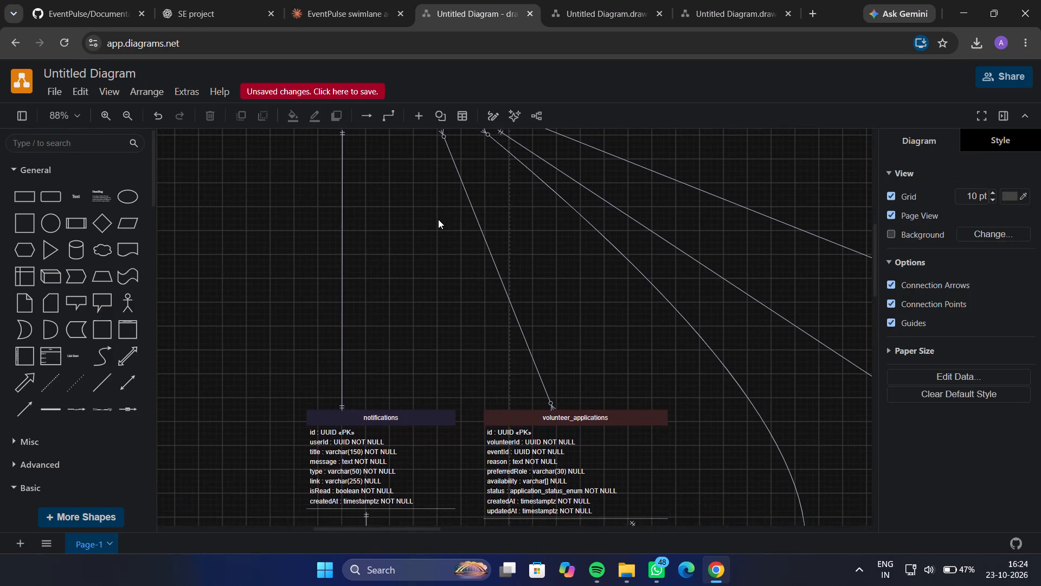
{"action": "scroll", "coordinate": [438, 219], "scroll_direction": "down", "scroll_amount": 1}
{"action": "left_click_drag", "start_coordinate": [567, 277], "coordinate": [457, 216]}
Move the volunteer_assignments table left beneath the volunteer_applications table, aligning its header with the volunteer_profiles table.
{"action": "left_click_drag", "start_coordinate": [762, 273], "coordinate": [721, 280]}
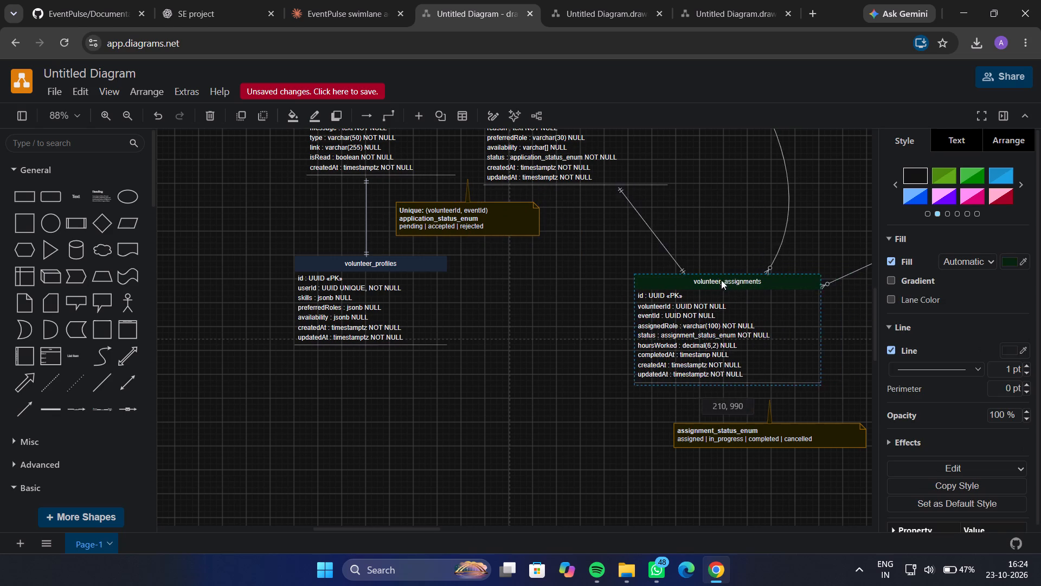
{"action": "left_click_drag", "start_coordinate": [721, 280], "coordinate": [612, 257]}
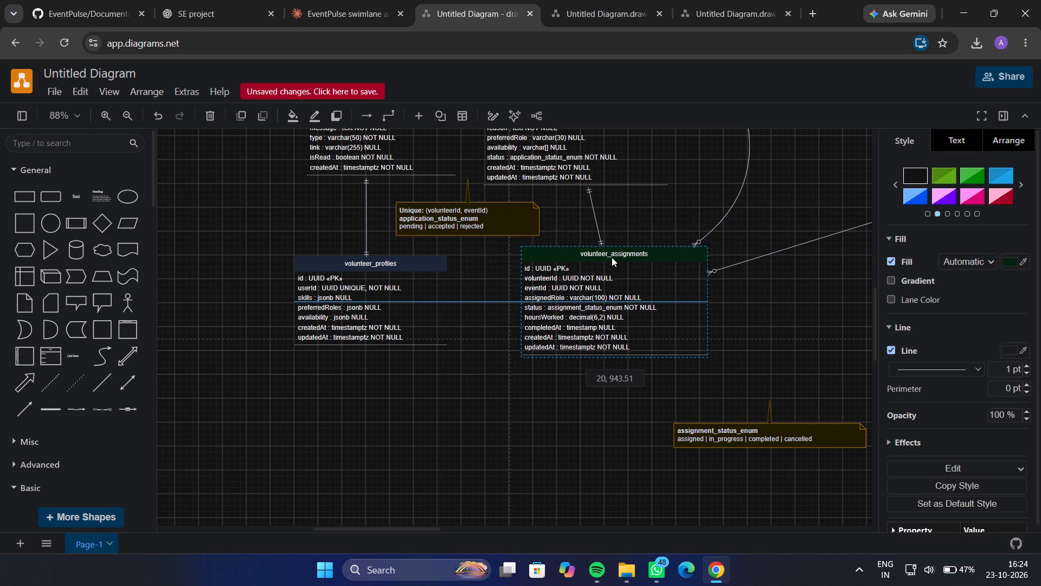
{"action": "left_click_drag", "start_coordinate": [612, 257], "coordinate": [612, 260]}
{"action": "left_click", "coordinate": [499, 335]}
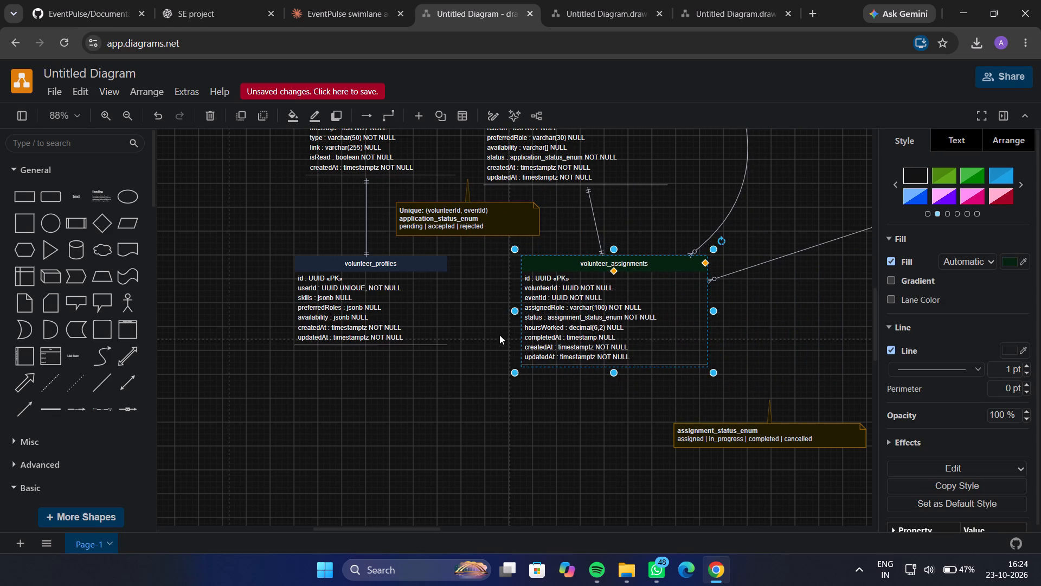
{"action": "left_click", "coordinate": [499, 341]}
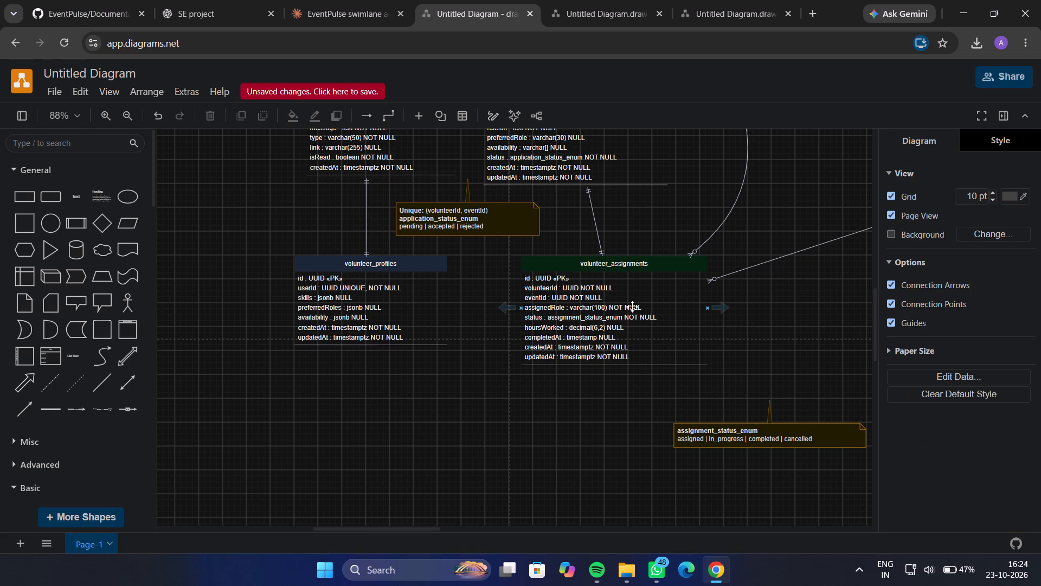
Examine the layouts of the EventPulse collaboration and component diagrams in the other two diagram files.
{"action": "scroll", "coordinate": [632, 307], "scroll_direction": "up", "scroll_amount": 2}
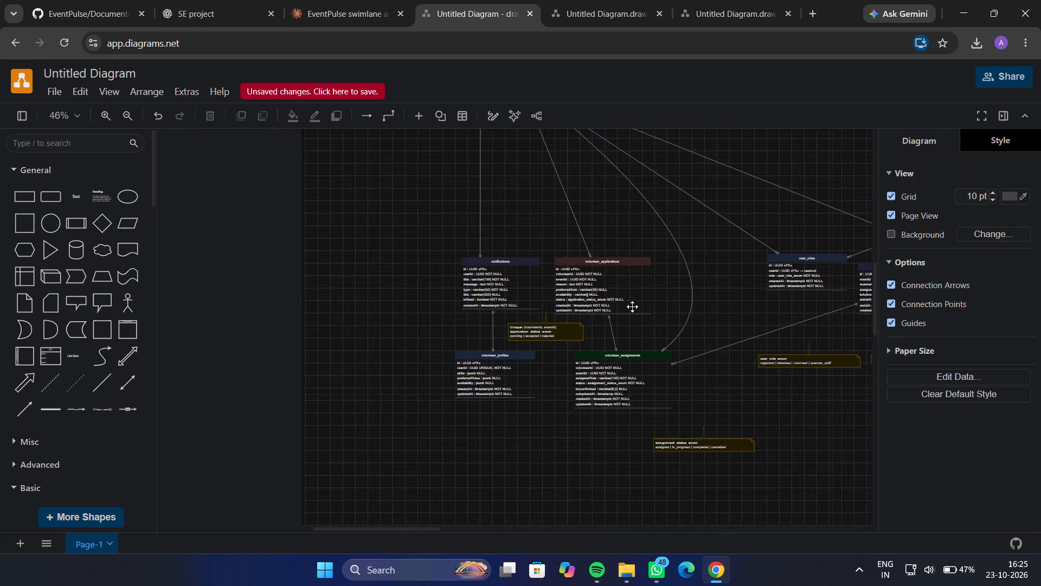
{"action": "scroll", "coordinate": [632, 307], "scroll_direction": "up", "scroll_amount": 3}
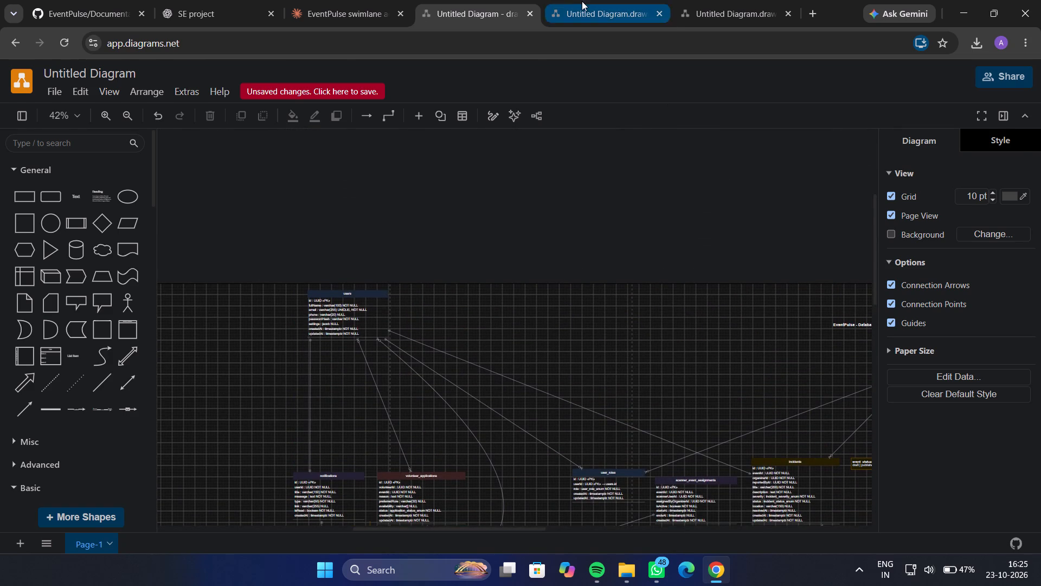
{"action": "left_click", "coordinate": [582, 1]}
{"action": "scroll", "coordinate": [610, 305], "scroll_direction": "up", "scroll_amount": 2}
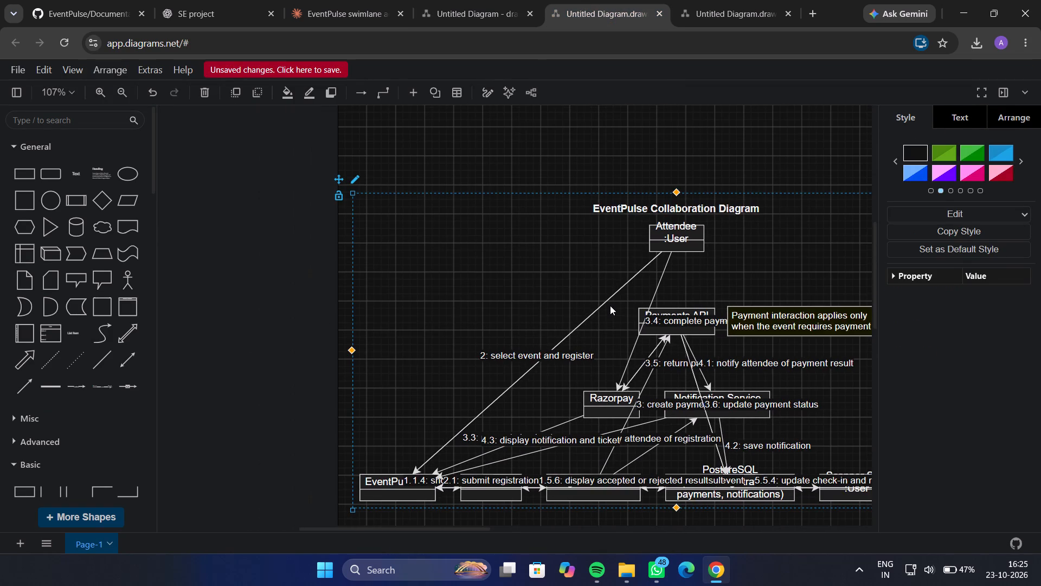
{"action": "left_click", "coordinate": [740, 1]}
{"action": "scroll", "coordinate": [709, 356], "scroll_direction": "down", "scroll_amount": 1}
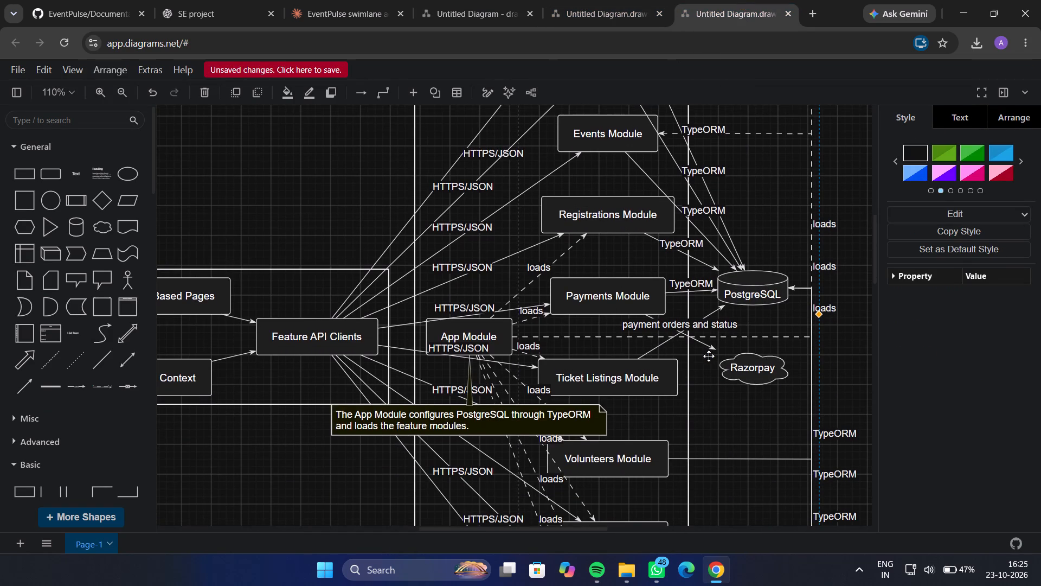
{"action": "scroll", "coordinate": [709, 356], "scroll_direction": "down", "scroll_amount": 1}
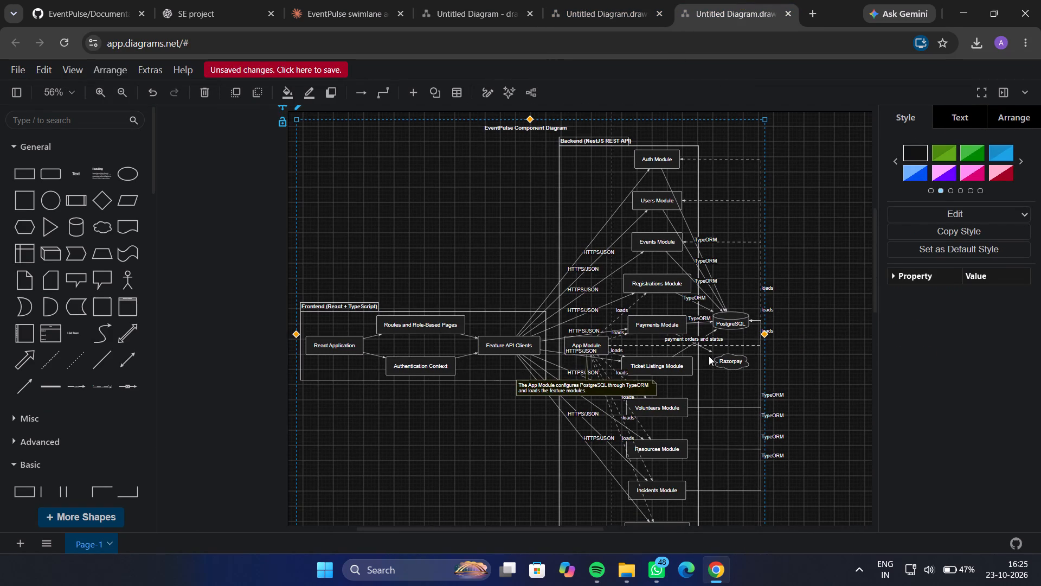
{"action": "scroll", "coordinate": [709, 356], "scroll_direction": "right", "scroll_amount": 2}
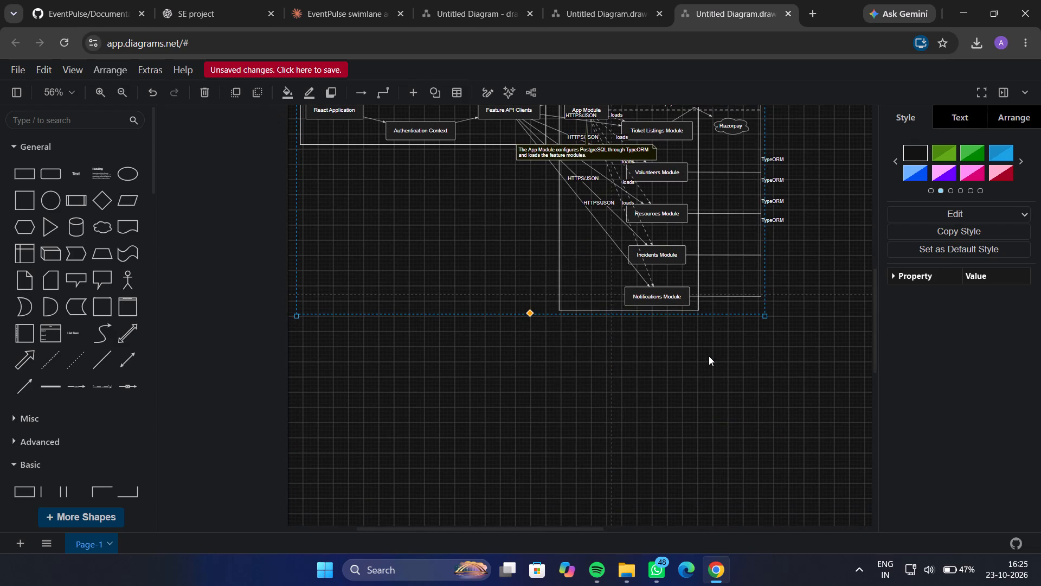
{"action": "scroll", "coordinate": [709, 356], "scroll_direction": "right", "scroll_amount": 1}
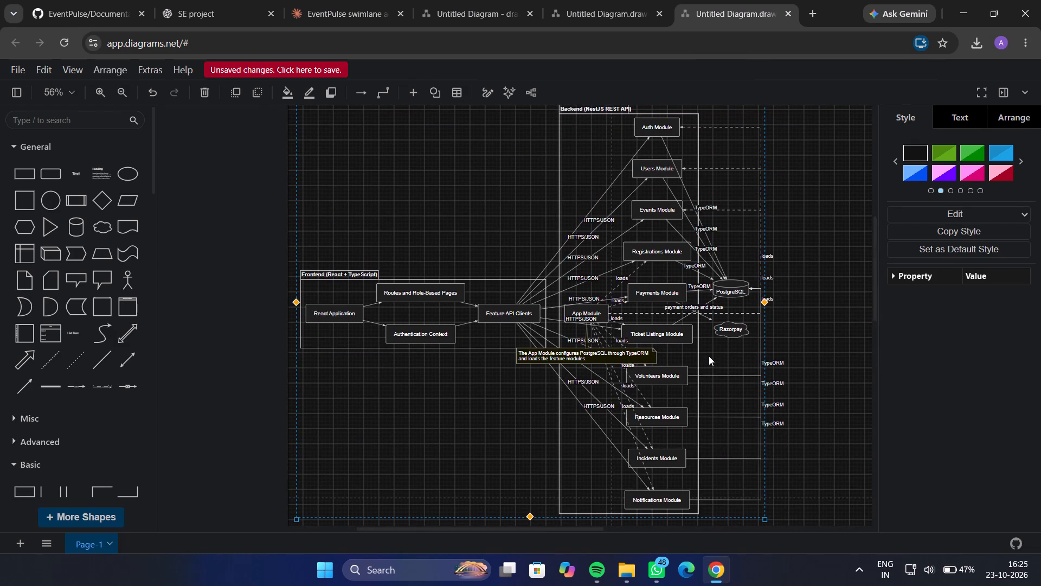
{"action": "scroll", "coordinate": [709, 356], "scroll_direction": "up", "scroll_amount": 1}
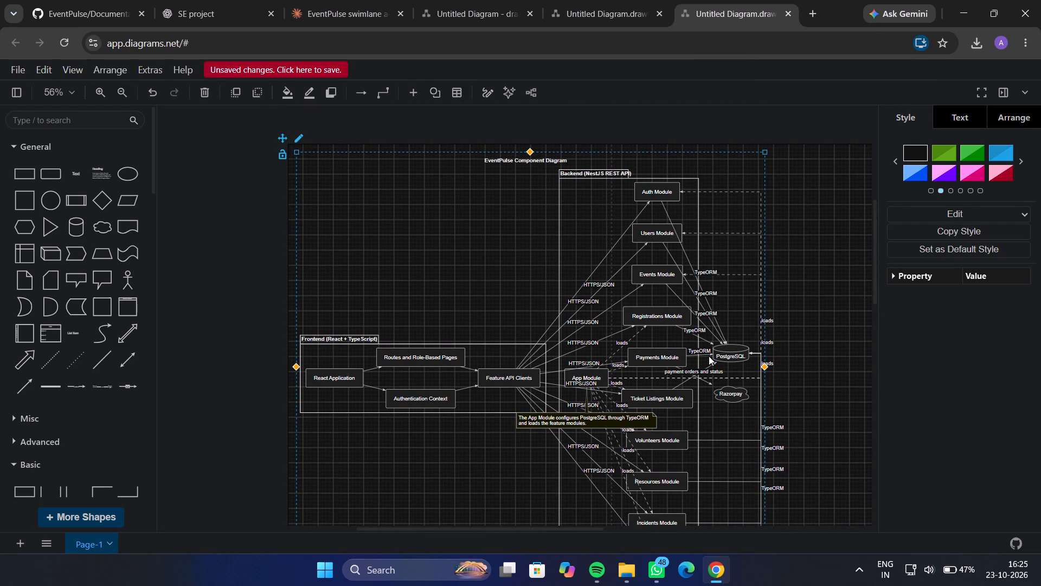
{"action": "scroll", "coordinate": [709, 356], "scroll_direction": "up", "scroll_amount": 7}
{"action": "scroll", "coordinate": [709, 348], "scroll_direction": "down", "scroll_amount": 1}
{"action": "left_click", "coordinate": [627, 2]}
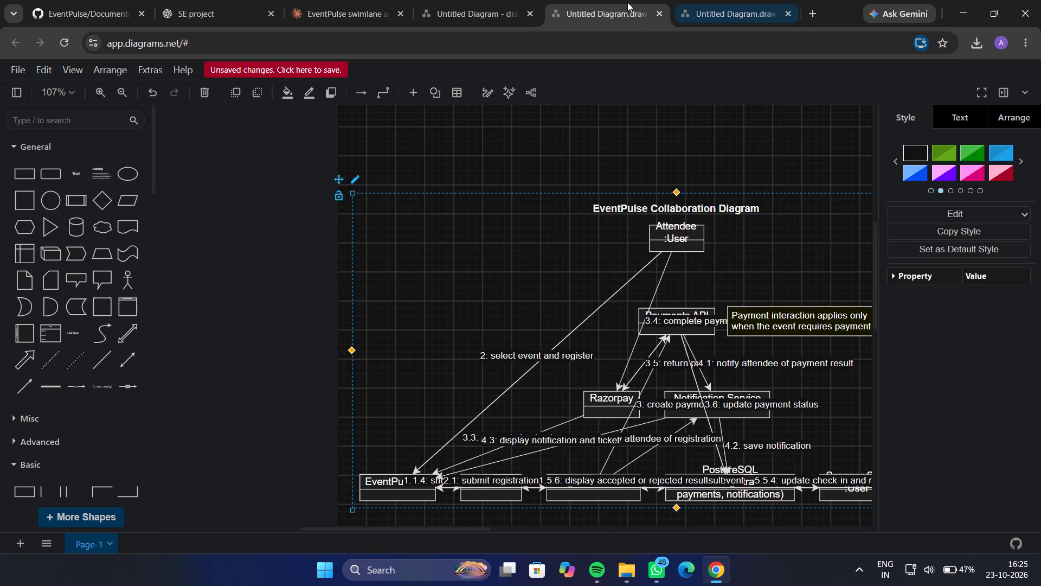
In the database schema diagram, adjust both ends of the volunteer_applications–volunteer_assignments connector so the line runs vertically.
{"action": "left_click", "coordinate": [444, 0]}
{"action": "scroll", "coordinate": [574, 241], "scroll_direction": "down", "scroll_amount": 1}
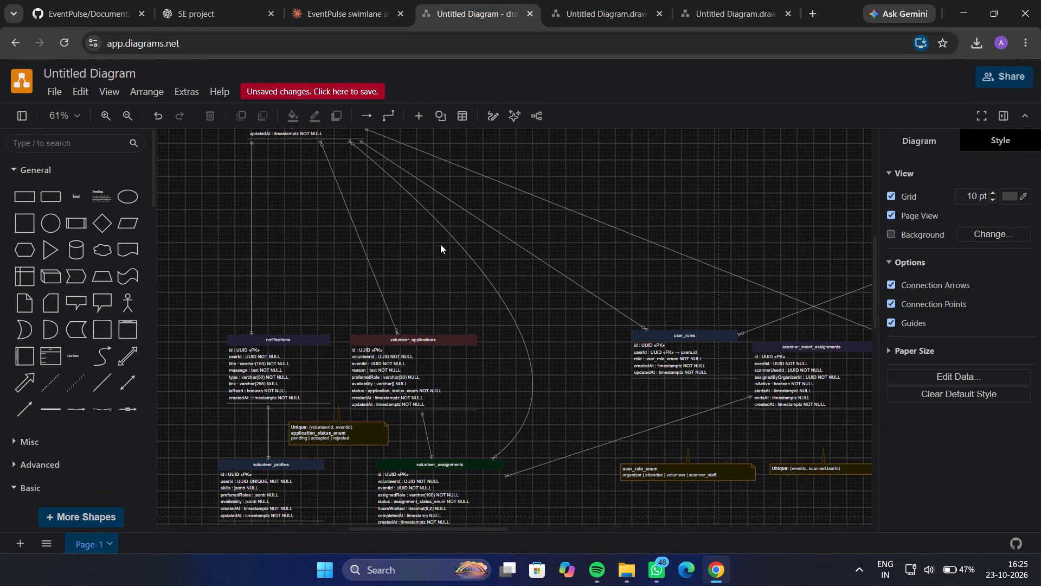
{"action": "left_click", "coordinate": [431, 456]}
{"action": "left_click_drag", "start_coordinate": [430, 456], "coordinate": [405, 467]}
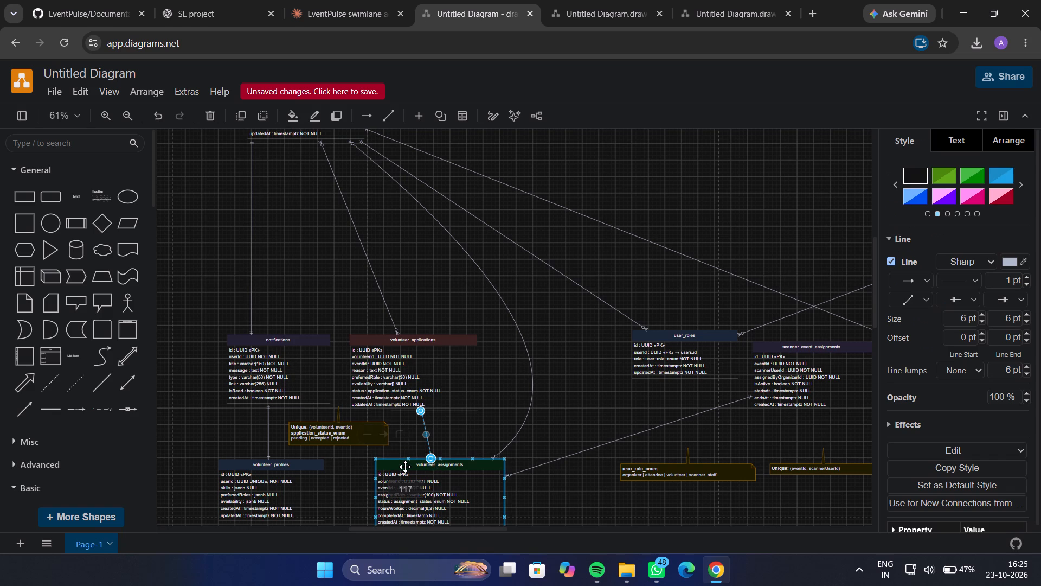
{"action": "left_click_drag", "start_coordinate": [405, 467], "coordinate": [417, 461]}
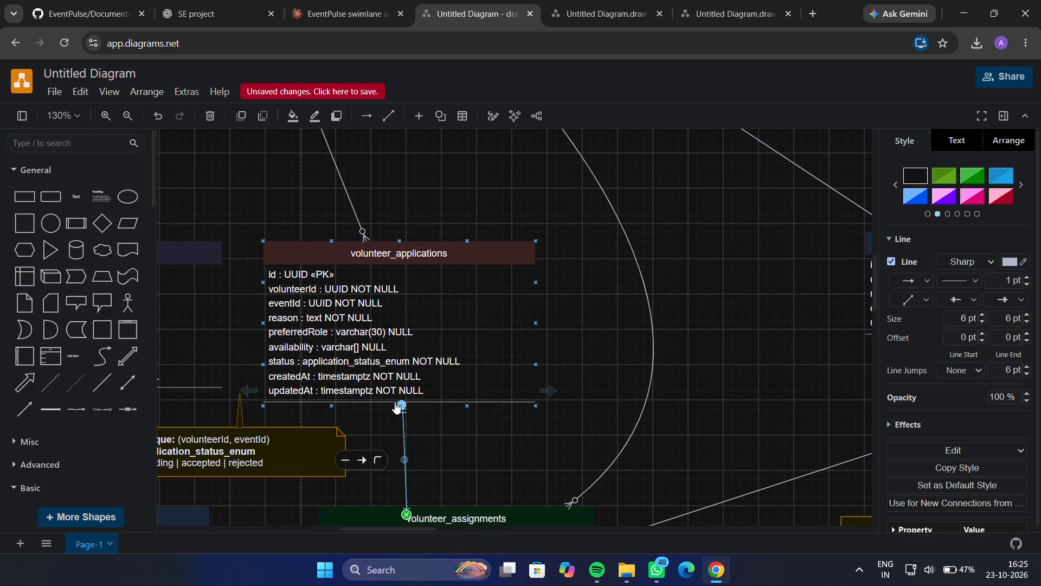
{"action": "left_click_drag", "start_coordinate": [400, 407], "coordinate": [406, 404]}
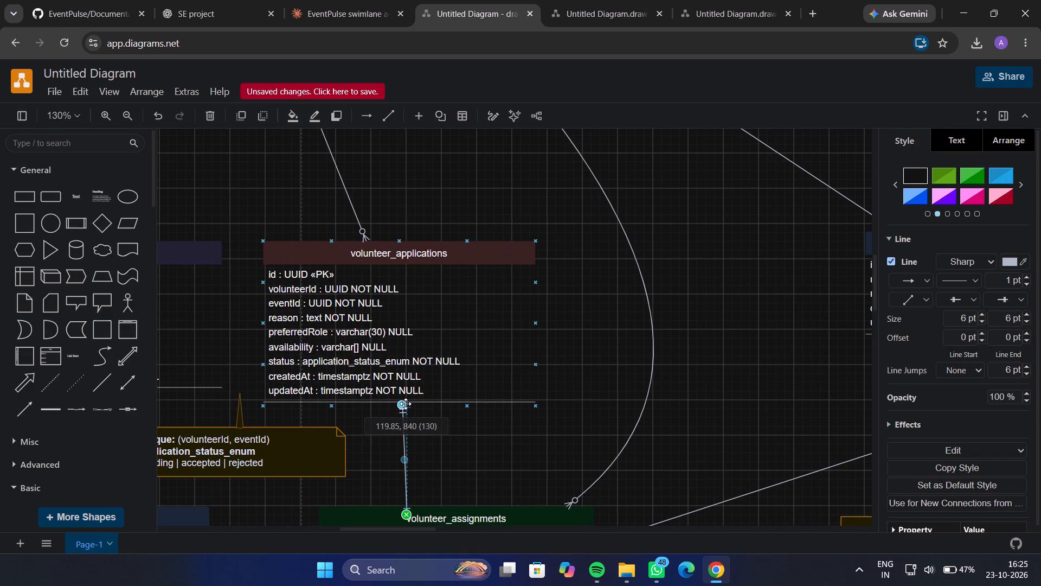
{"action": "left_click_drag", "start_coordinate": [406, 404], "coordinate": [404, 403]}
{"action": "left_click", "coordinate": [453, 478]}
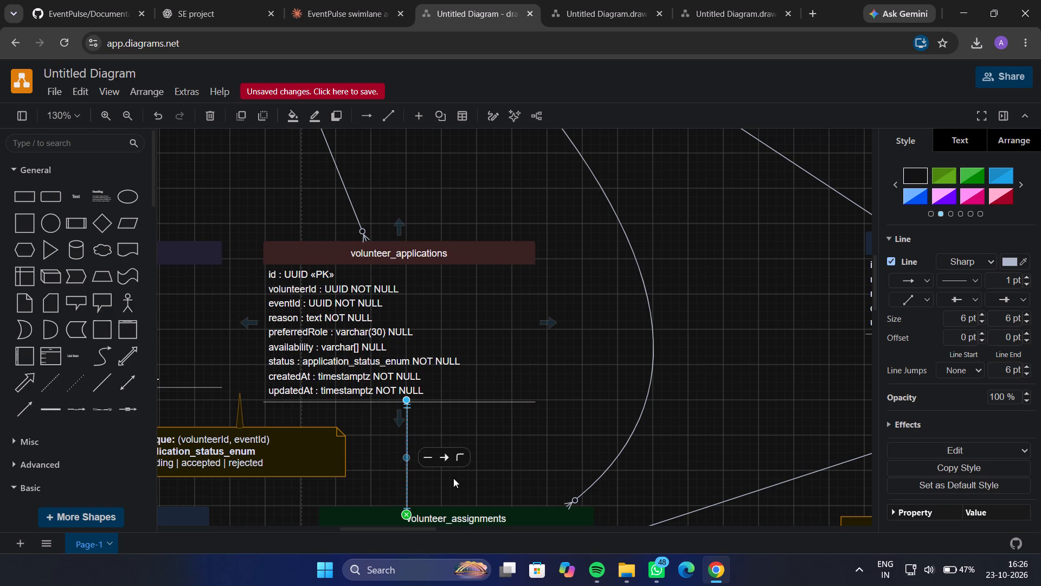
Move the user_role_enum and Unique (eventId, scannerUserId) notes down into the same row as the assignment_status_enum note.
{"action": "scroll", "coordinate": [457, 480], "scroll_direction": "down", "scroll_amount": 2}
{"action": "scroll", "coordinate": [457, 480], "scroll_direction": "up", "scroll_amount": 2}
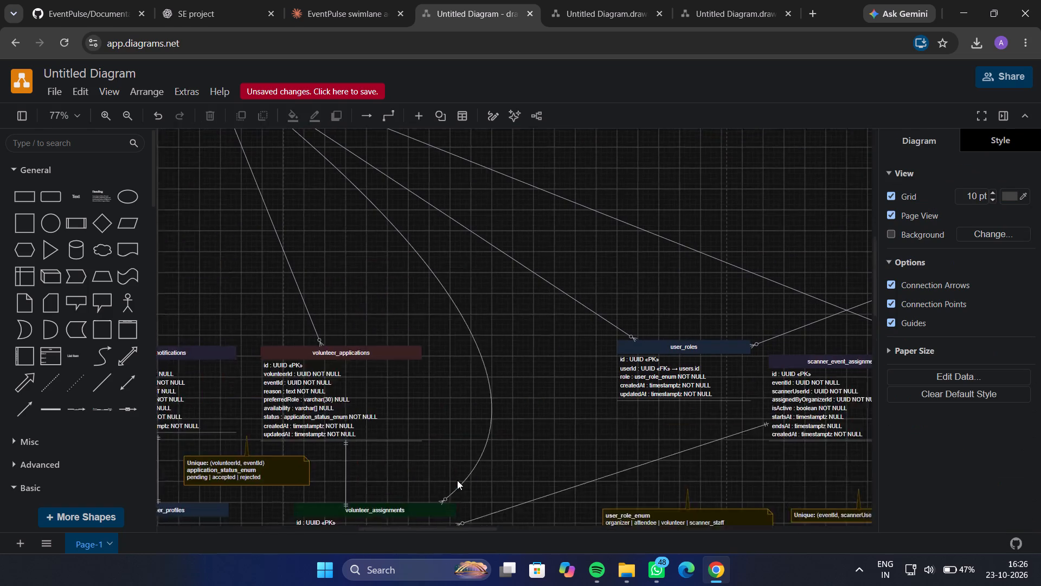
{"action": "scroll", "coordinate": [457, 480], "scroll_direction": "up", "scroll_amount": 1}
{"action": "scroll", "coordinate": [457, 480], "scroll_direction": "down", "scroll_amount": 3}
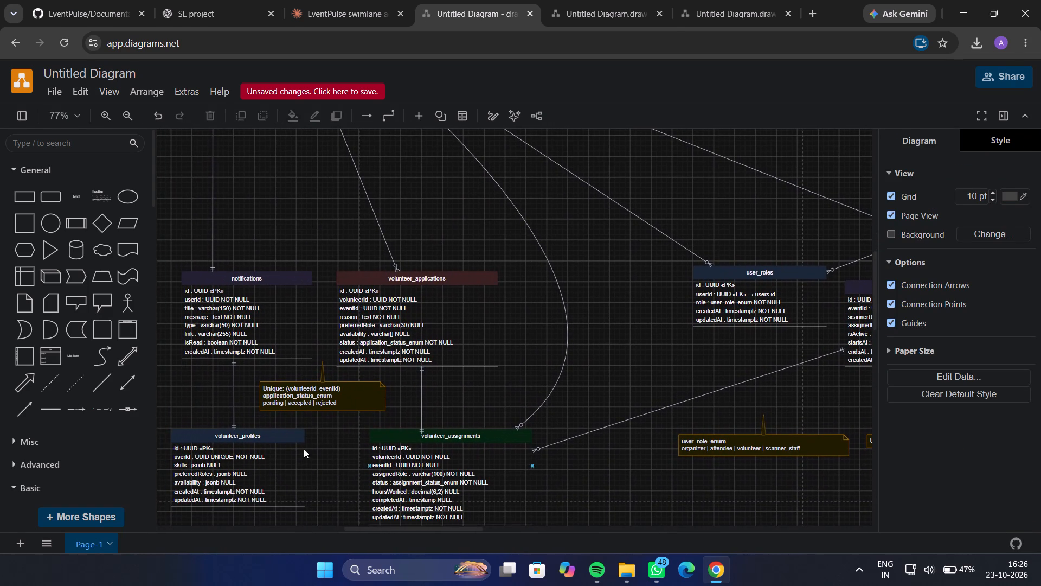
{"action": "scroll", "coordinate": [623, 380], "scroll_direction": "left", "scroll_amount": 1}
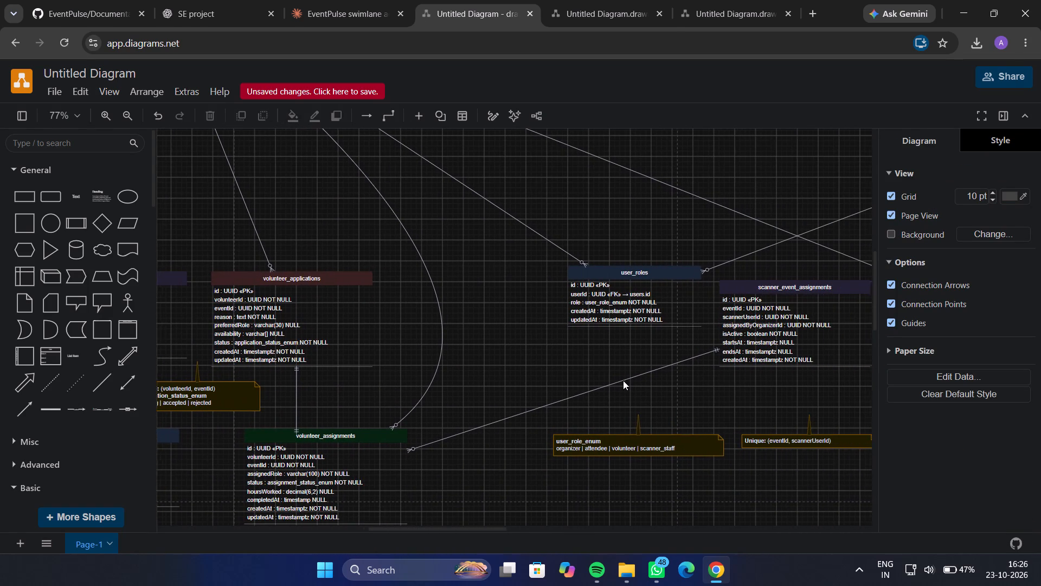
{"action": "scroll", "coordinate": [623, 380], "scroll_direction": "left", "scroll_amount": 4}
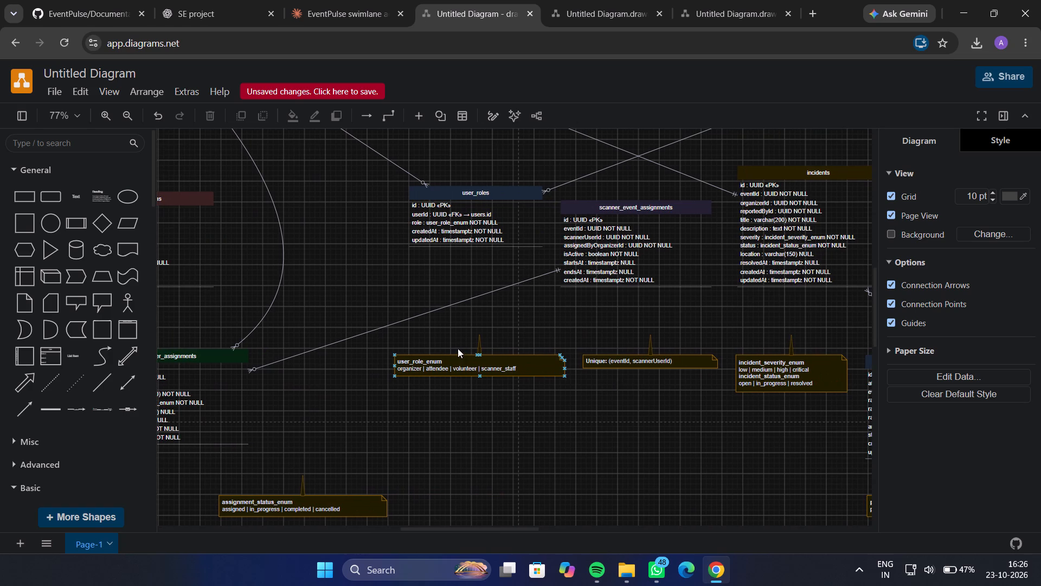
{"action": "left_click_drag", "start_coordinate": [468, 365], "coordinate": [494, 499]}
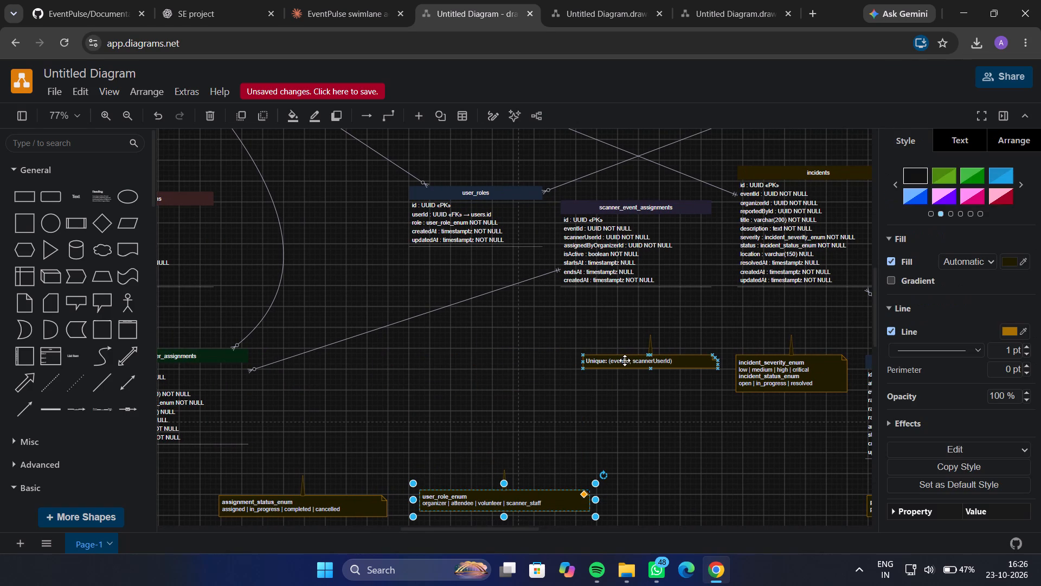
{"action": "left_click_drag", "start_coordinate": [625, 360], "coordinate": [660, 496]}
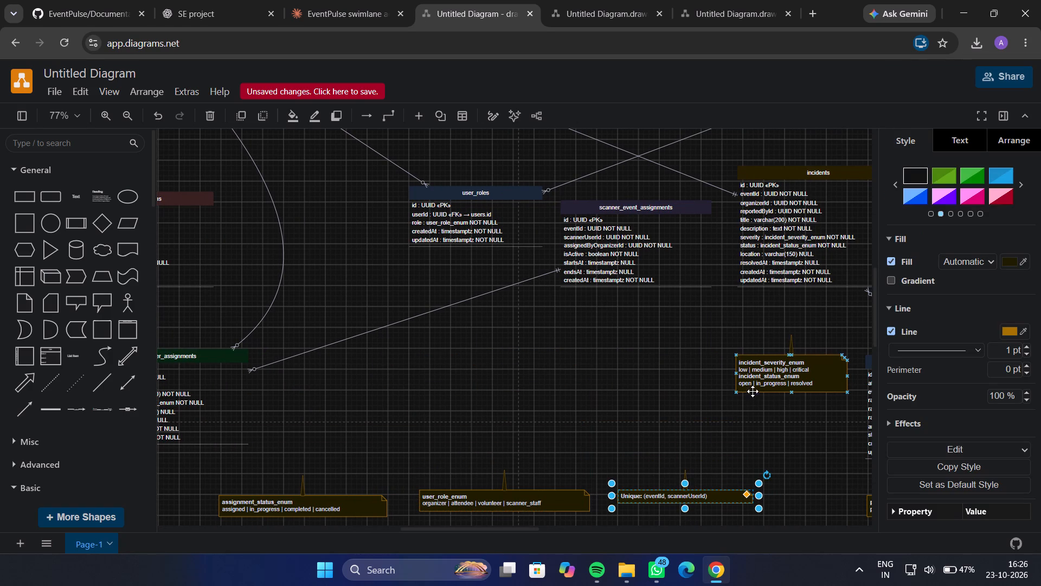
Move the incident_severity_enum / incident_status_enum note down into the bottom row, beside the Unique (eventId, scannerUserId) note.
{"action": "left_click_drag", "start_coordinate": [759, 378], "coordinate": [775, 499]}
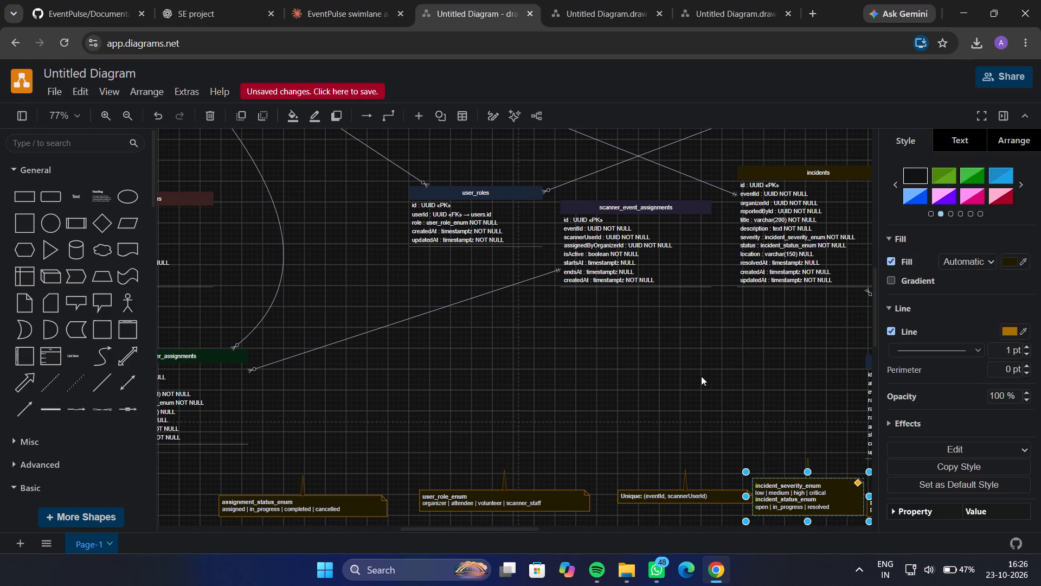
Shift the volunteer_applications table slightly left toward the notifications table, keeping the two headers level.
{"action": "scroll", "coordinate": [691, 356], "scroll_direction": "left", "scroll_amount": 2}
{"action": "scroll", "coordinate": [691, 356], "scroll_direction": "right", "scroll_amount": 2}
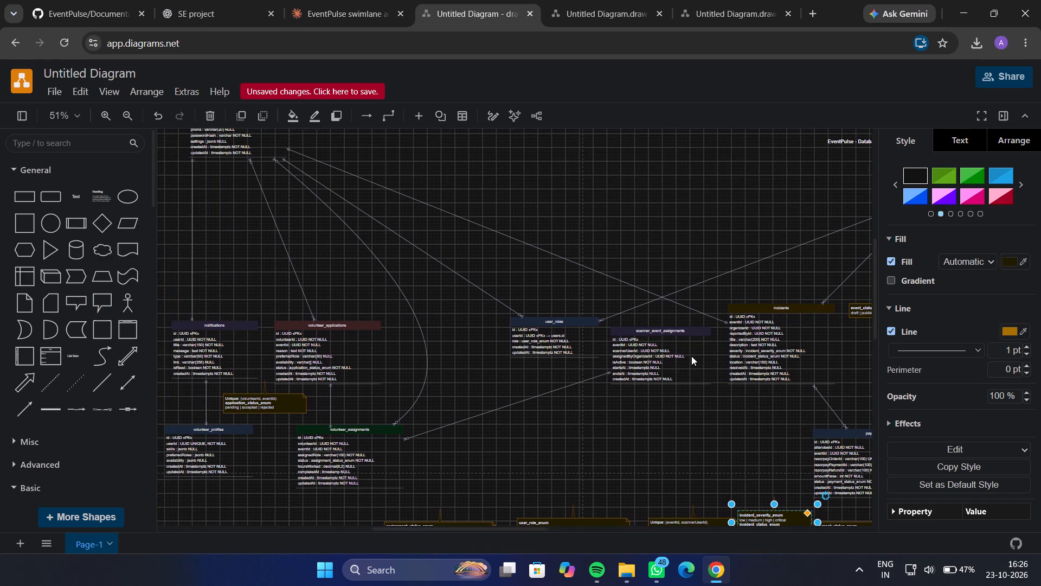
{"action": "scroll", "coordinate": [691, 356], "scroll_direction": "right", "scroll_amount": 1}
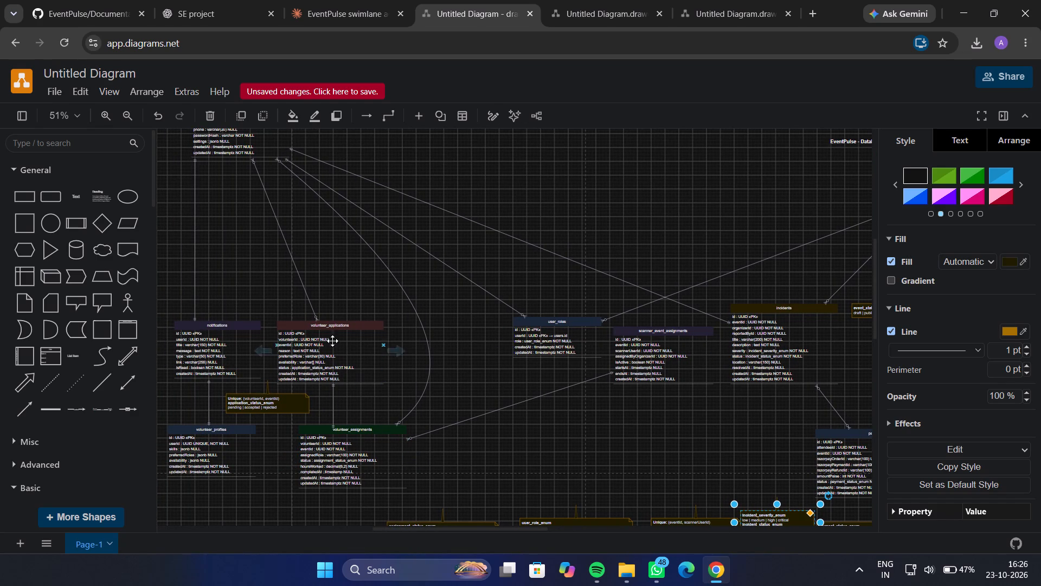
{"action": "left_click_drag", "start_coordinate": [329, 327], "coordinate": [322, 326]}
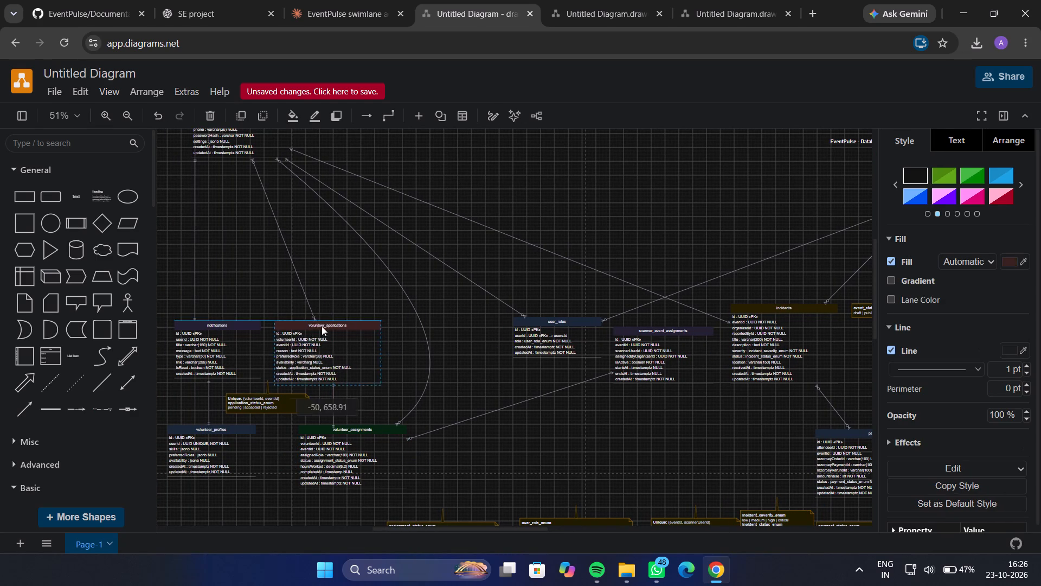
{"action": "left_click_drag", "start_coordinate": [322, 326], "coordinate": [322, 327]}
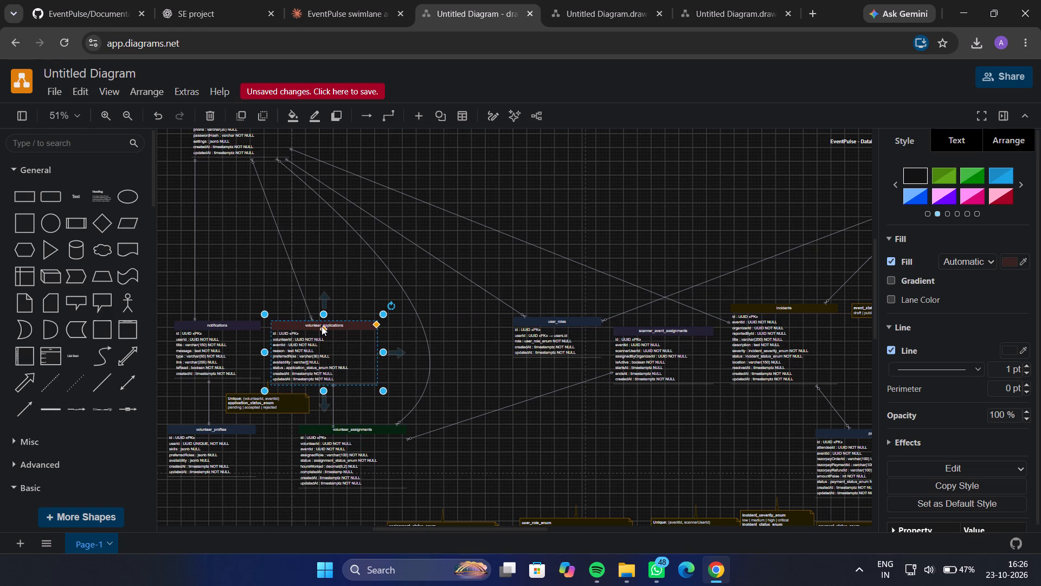
Open the reference EventPulse database schema image from Downloads and compare its table layout with the draw.io diagram.
{"action": "left_click", "coordinate": [633, 578]}
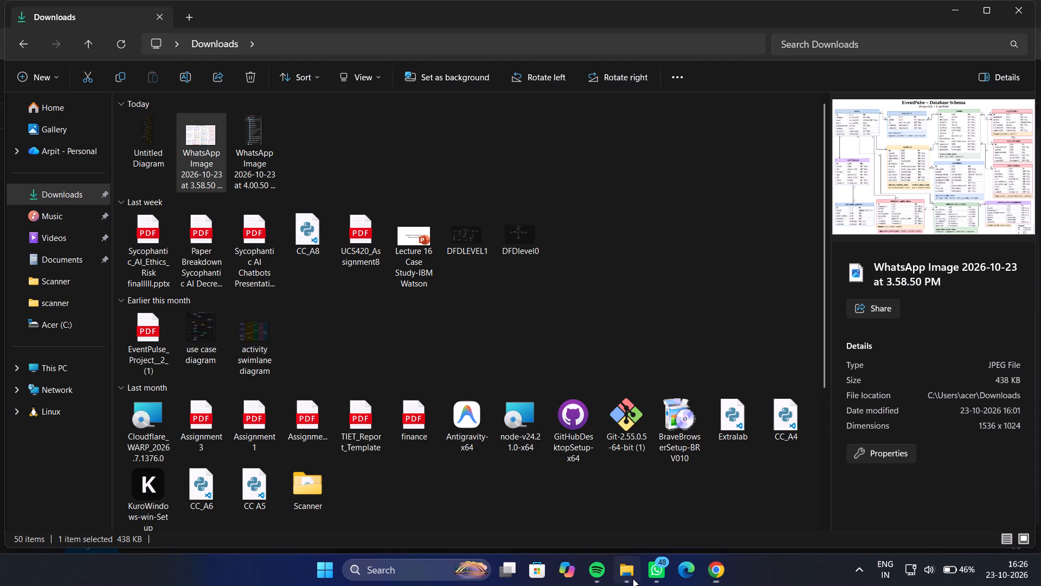
{"action": "double_click", "coordinate": [212, 161]}
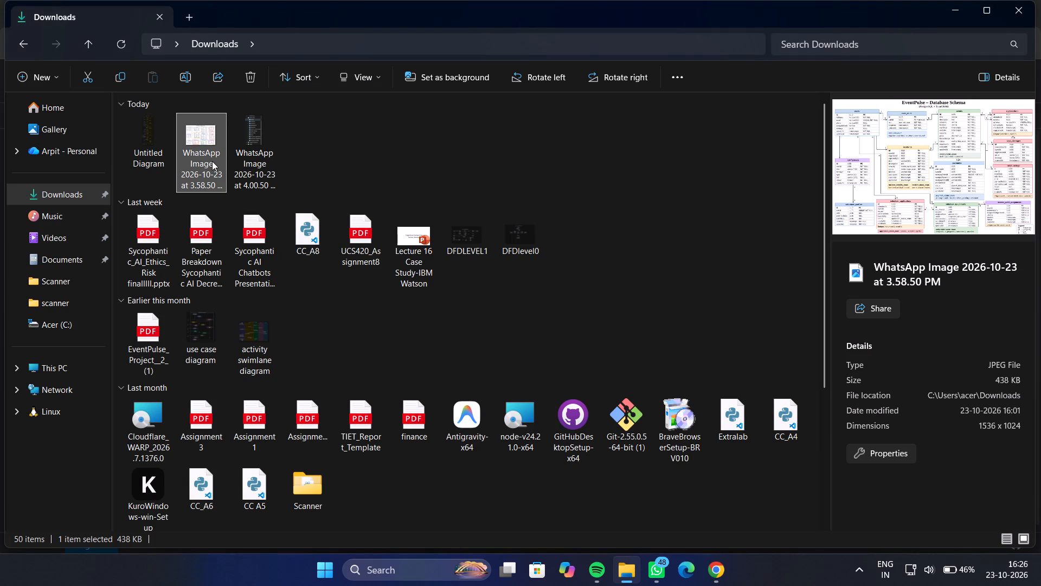
{"action": "double_click", "coordinate": [212, 161]}
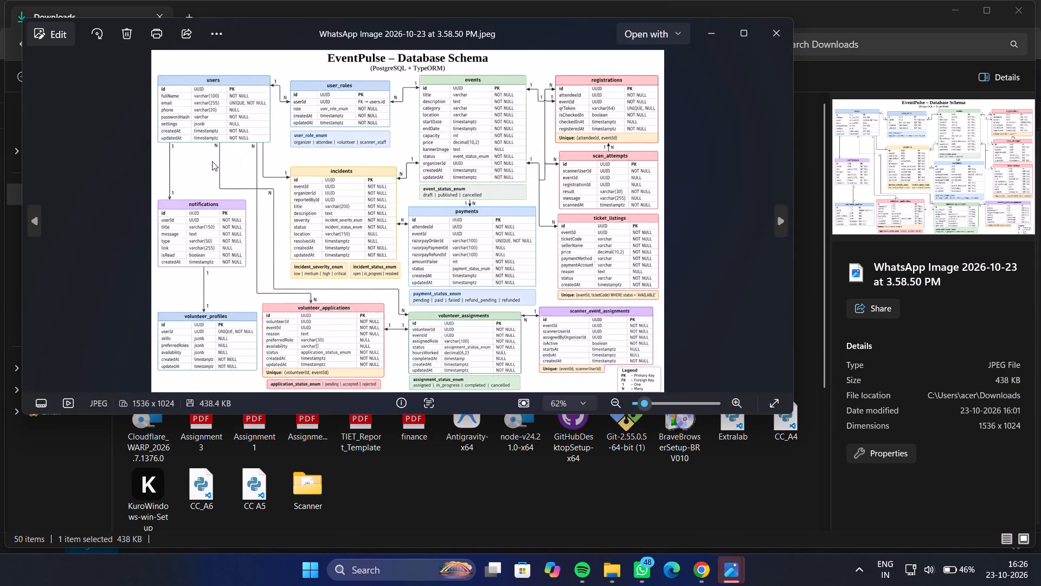
{"action": "scroll", "coordinate": [212, 161], "scroll_direction": "up", "scroll_amount": 1, "text": "ctrl"}
{"action": "scroll", "coordinate": [212, 161], "scroll_direction": "down", "scroll_amount": 2, "text": "ctrl"}
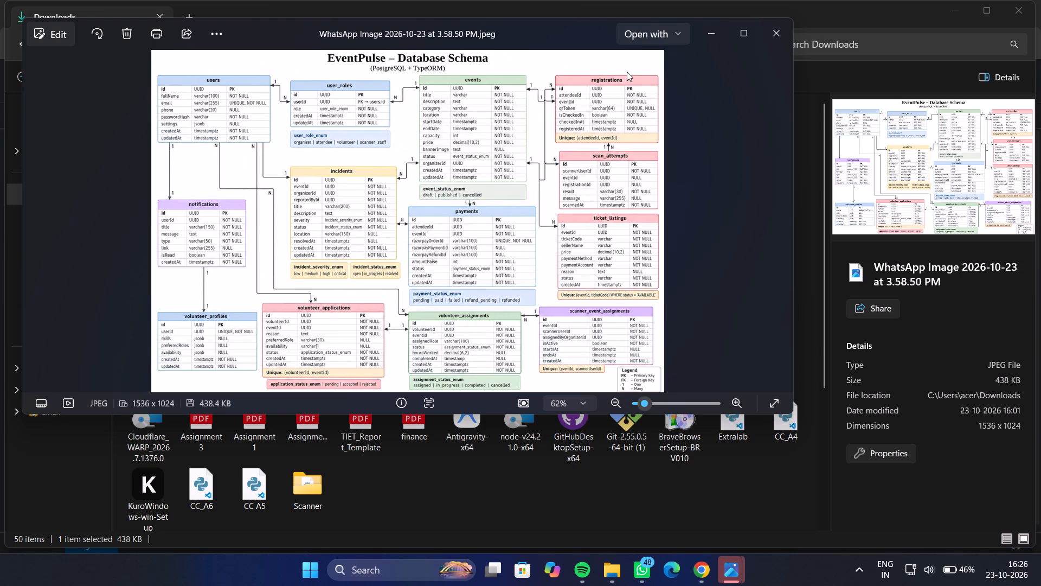
{"action": "left_click", "coordinate": [709, 571]}
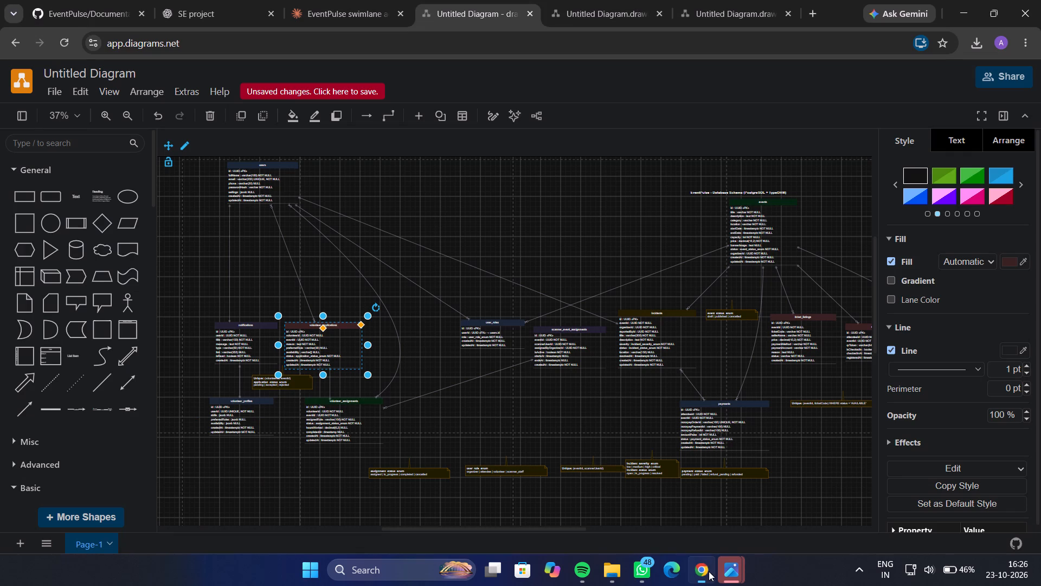
{"action": "scroll", "coordinate": [637, 398], "scroll_direction": "up", "scroll_amount": 1}
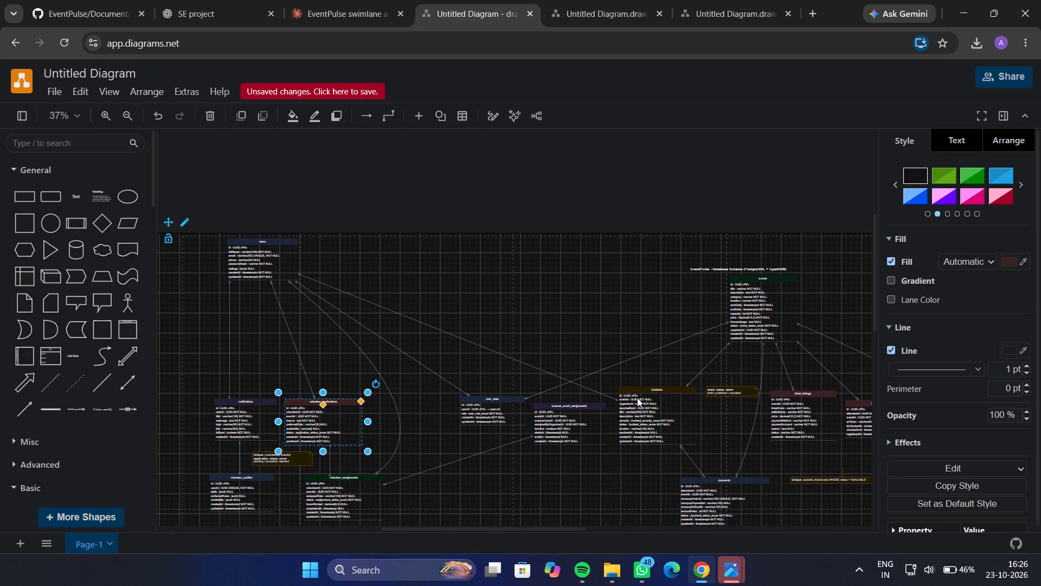
{"action": "scroll", "coordinate": [637, 398], "scroll_direction": "up", "scroll_amount": 1}
{"action": "scroll", "coordinate": [637, 398], "scroll_direction": "down", "scroll_amount": 1}
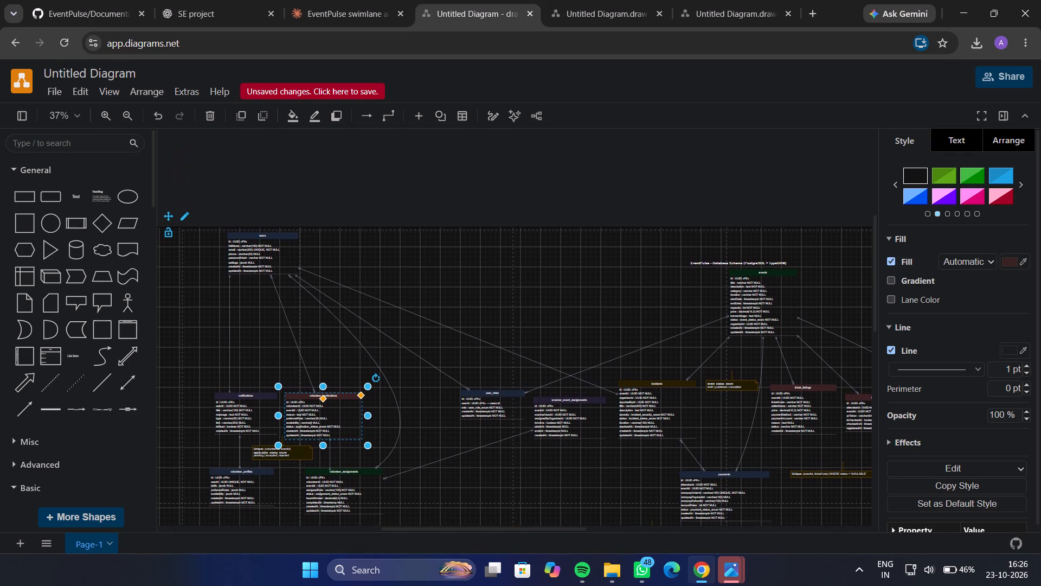
{"action": "scroll", "coordinate": [637, 398], "scroll_direction": "down", "scroll_amount": 1}
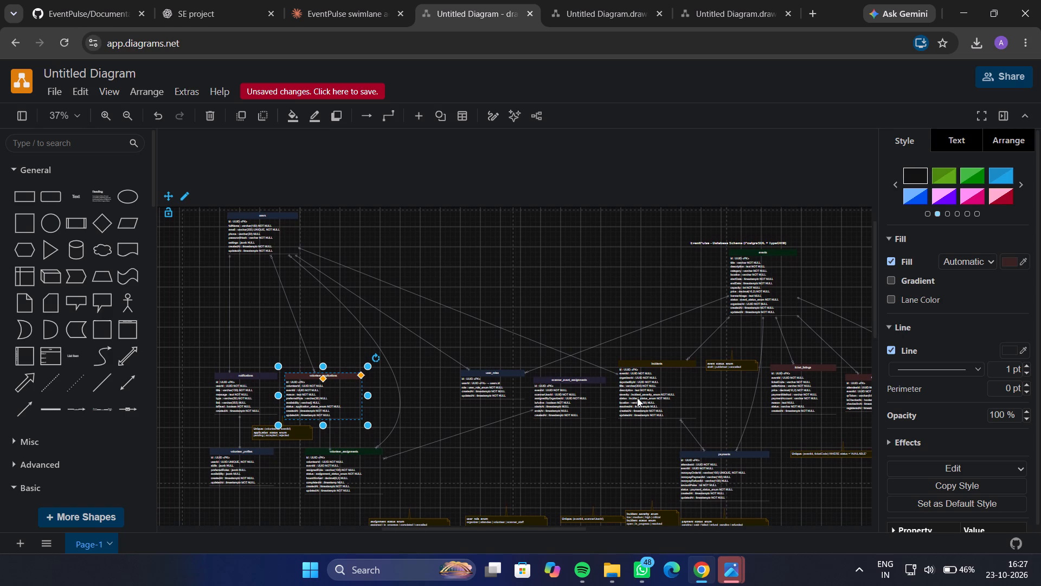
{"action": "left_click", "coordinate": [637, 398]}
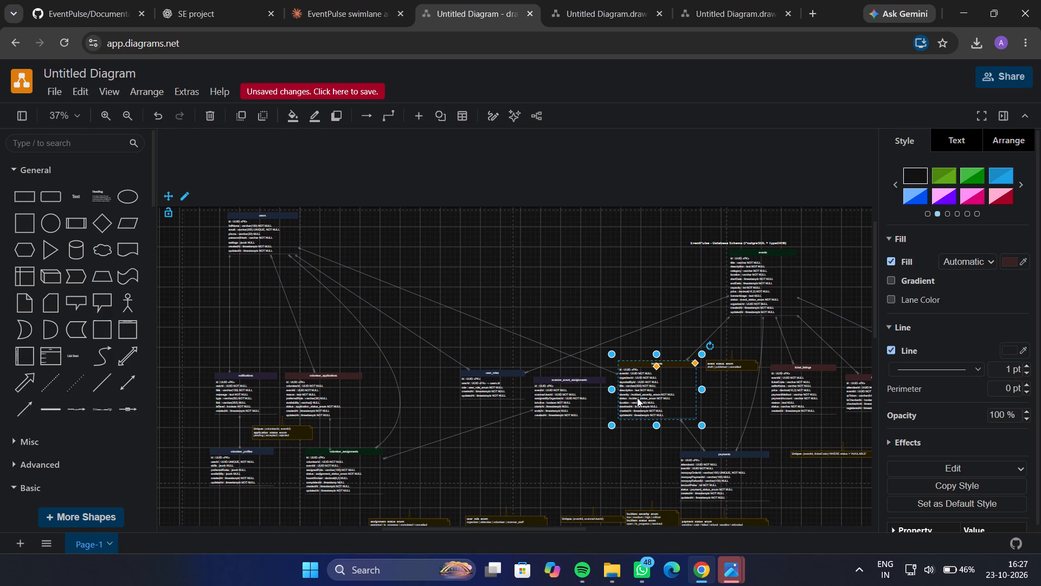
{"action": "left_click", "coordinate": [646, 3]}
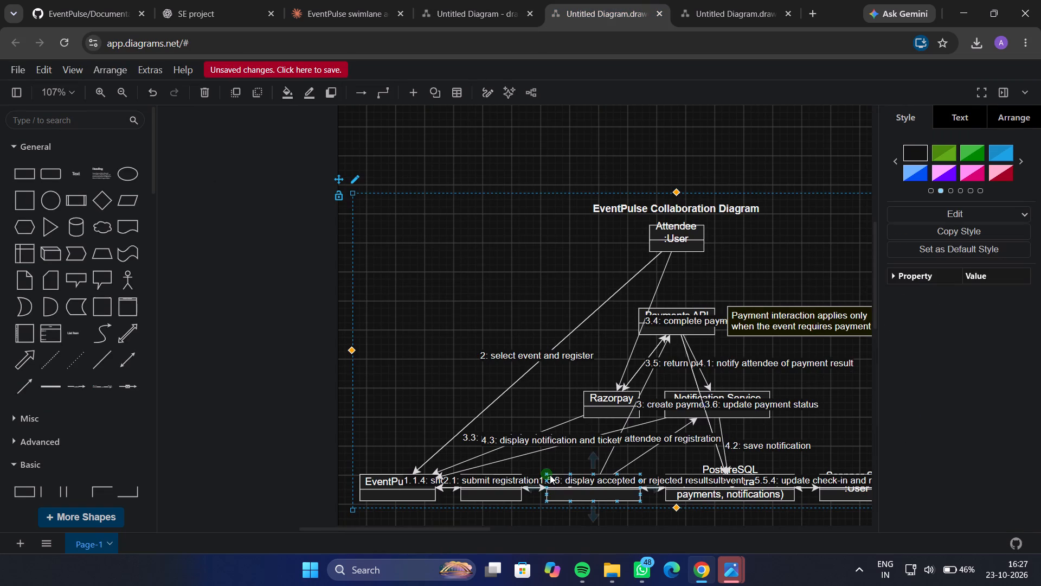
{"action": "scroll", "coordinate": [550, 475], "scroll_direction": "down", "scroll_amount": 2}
In the component diagram file, shift the whole EventPulse Component Diagram group slightly right on the page.
{"action": "left_click", "coordinate": [692, 0]}
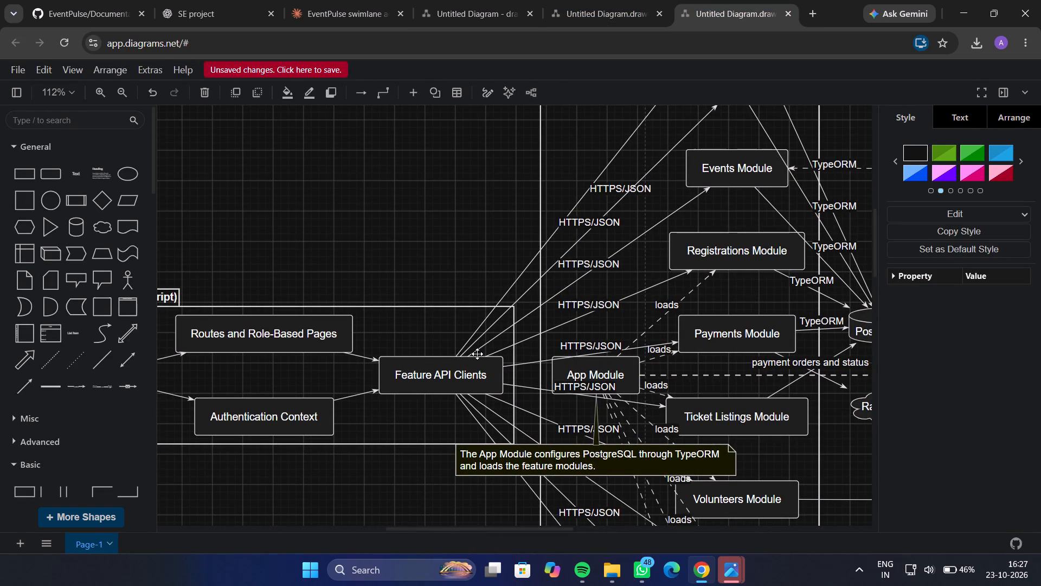
{"action": "scroll", "coordinate": [477, 354], "scroll_direction": "down", "scroll_amount": 2}
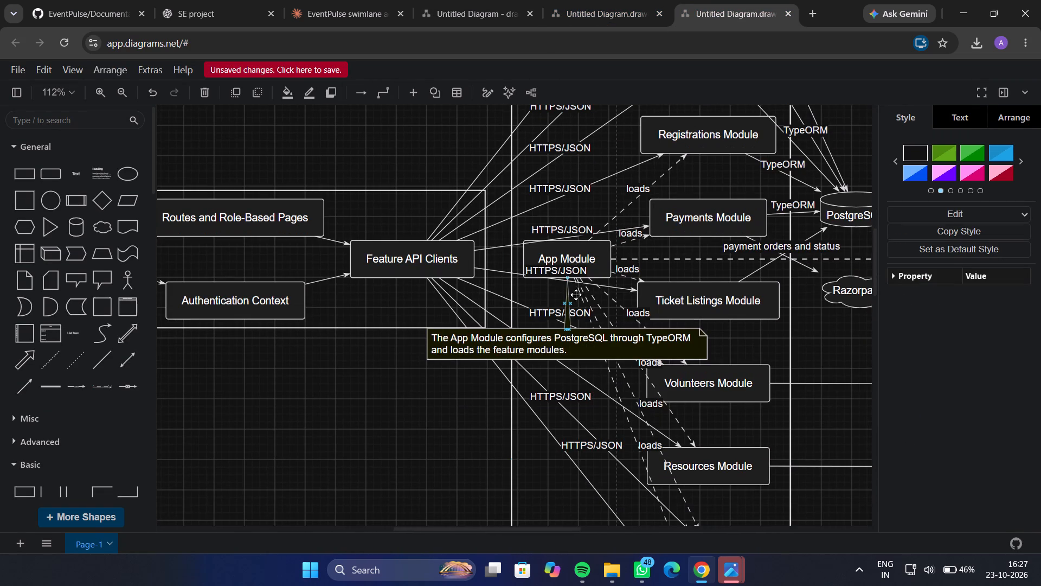
{"action": "left_click_drag", "start_coordinate": [585, 257], "coordinate": [613, 260]}
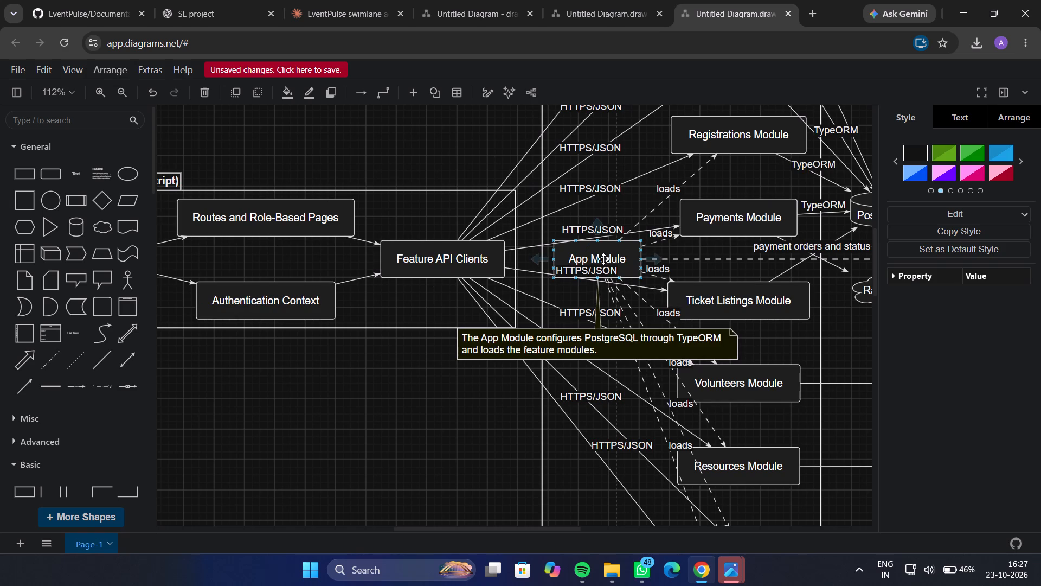
Shift the Backend (NestJS REST API) container with its modules slightly left, closer to the Frontend container.
{"action": "left_click", "coordinate": [603, 259]}
{"action": "left_click_drag", "start_coordinate": [603, 259], "coordinate": [593, 256]}
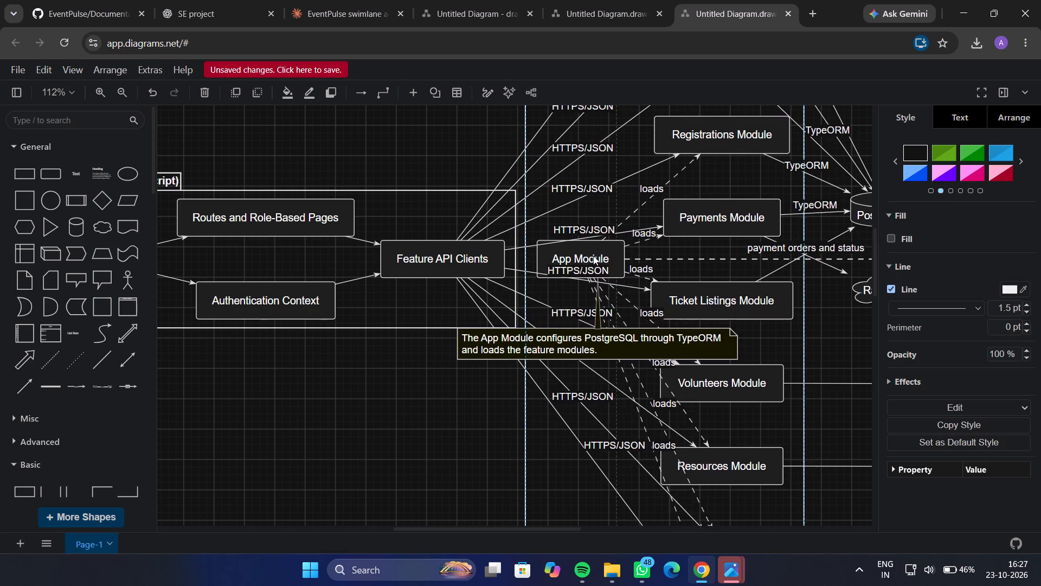
{"action": "left_click_drag", "start_coordinate": [593, 256], "coordinate": [596, 256]}
Move the App Module box slightly right within the Backend container, keeping it level between Payments Module and Ticket Listings Module.
{"action": "left_click", "coordinate": [597, 258]}
{"action": "left_click_drag", "start_coordinate": [597, 258], "coordinate": [621, 262]}
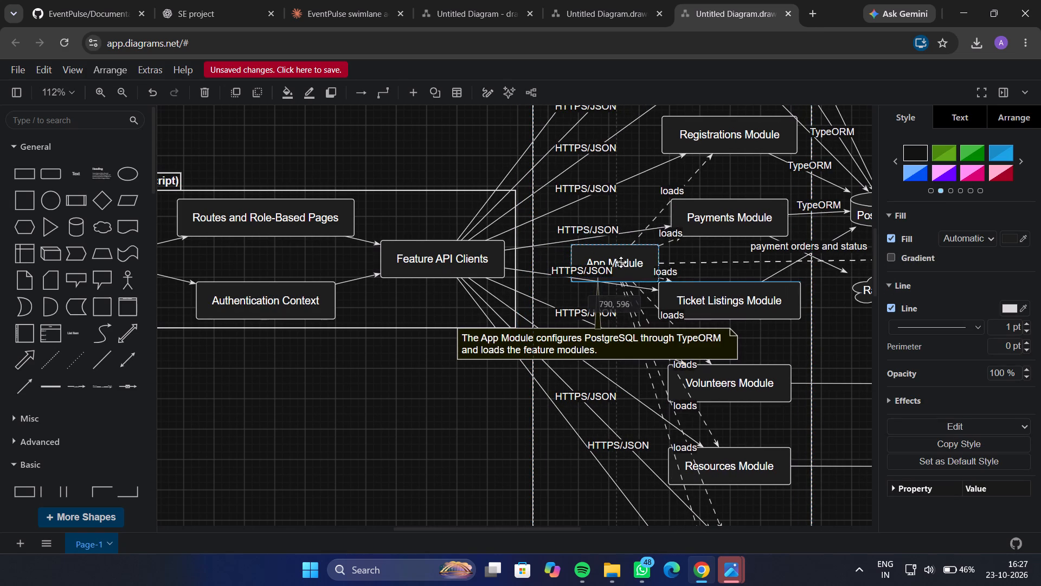
{"action": "left_click_drag", "start_coordinate": [621, 262], "coordinate": [671, 265]}
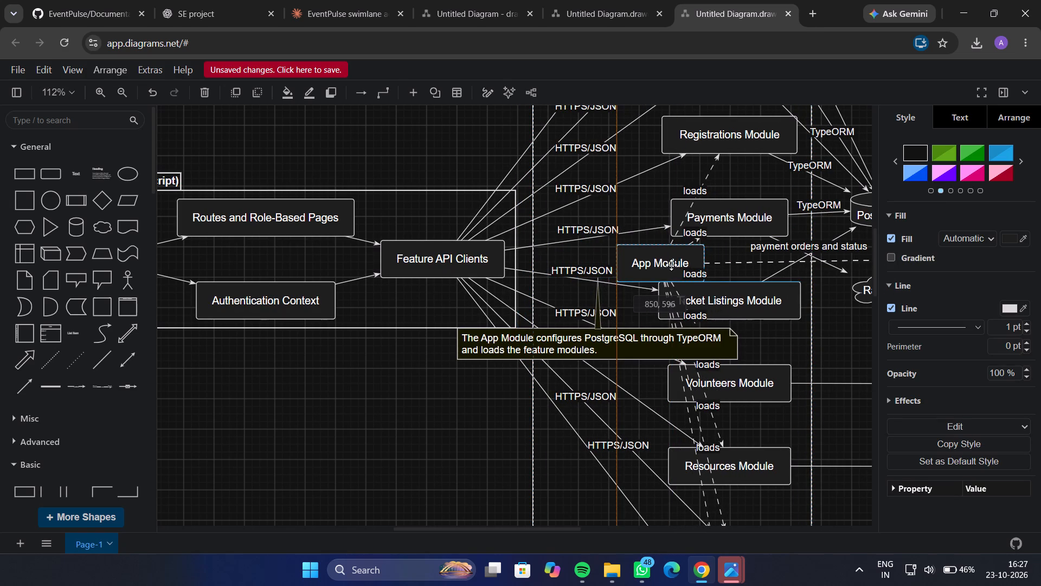
{"action": "left_click_drag", "start_coordinate": [671, 265], "coordinate": [611, 258]}
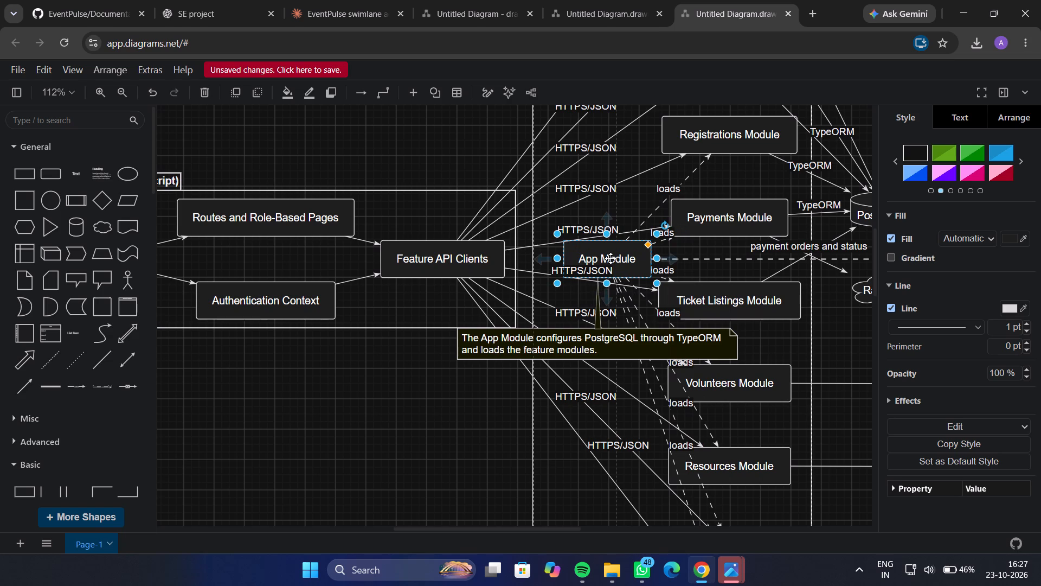
Shrink the App Module box from its upper-left corner to a narrow box that fits its name on two lines.
{"action": "left_click_drag", "start_coordinate": [557, 237], "coordinate": [584, 251]}
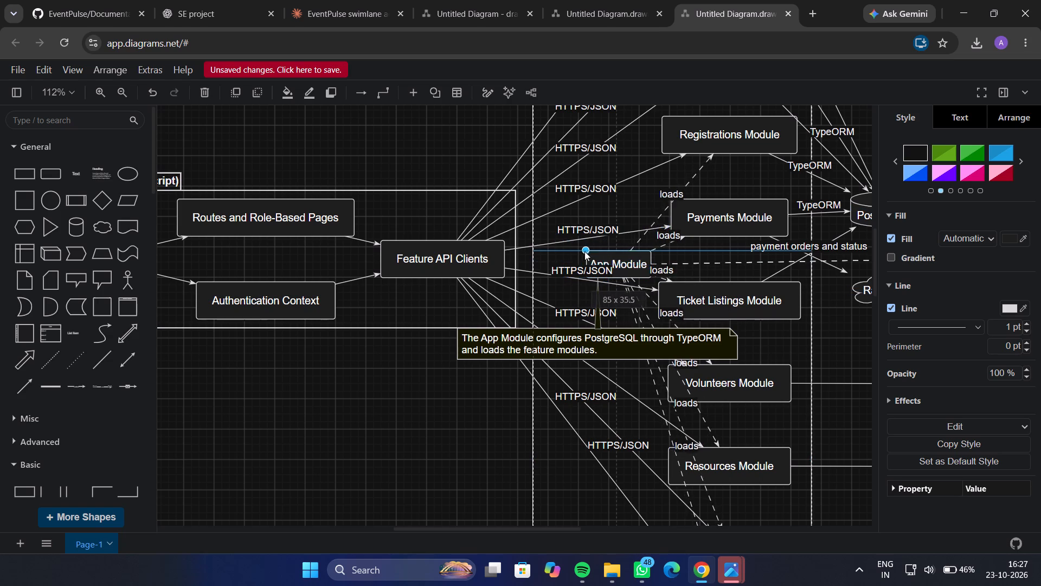
{"action": "left_click_drag", "start_coordinate": [584, 251], "coordinate": [614, 247]}
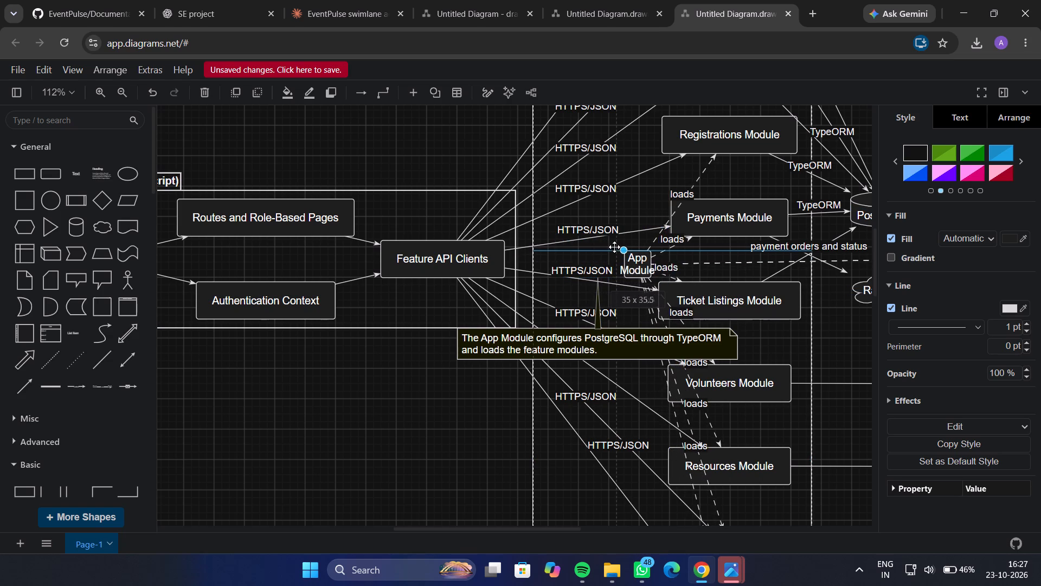
{"action": "left_click_drag", "start_coordinate": [614, 247], "coordinate": [614, 245]}
{"action": "left_click", "coordinate": [619, 300]}
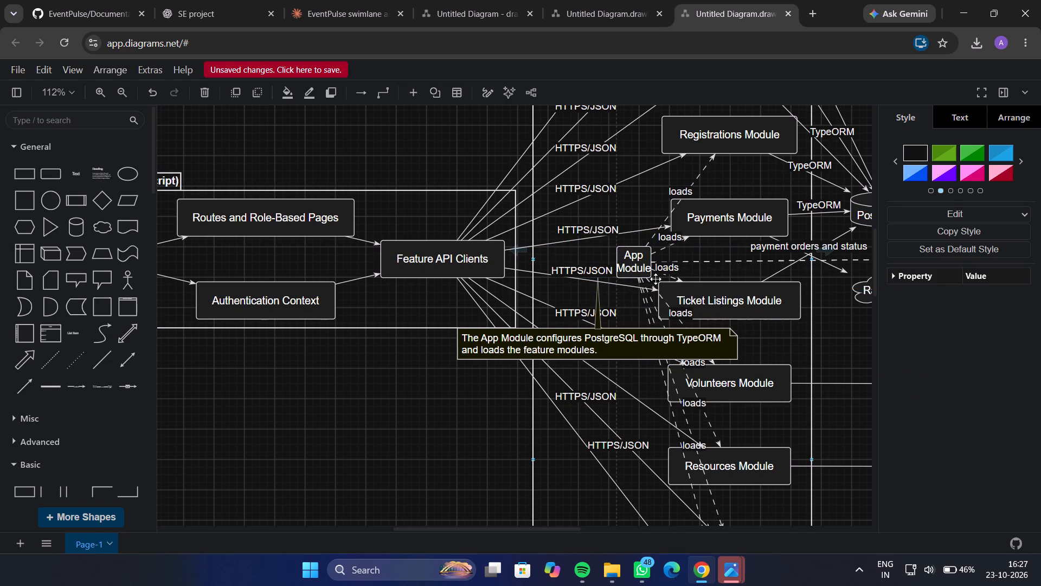
{"action": "left_click_drag", "start_coordinate": [631, 263], "coordinate": [628, 256]}
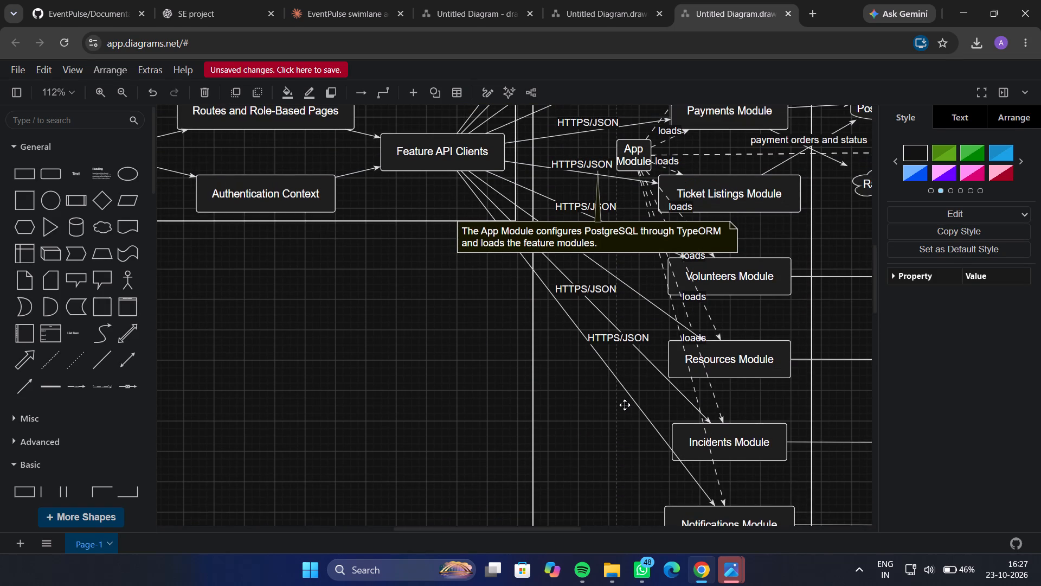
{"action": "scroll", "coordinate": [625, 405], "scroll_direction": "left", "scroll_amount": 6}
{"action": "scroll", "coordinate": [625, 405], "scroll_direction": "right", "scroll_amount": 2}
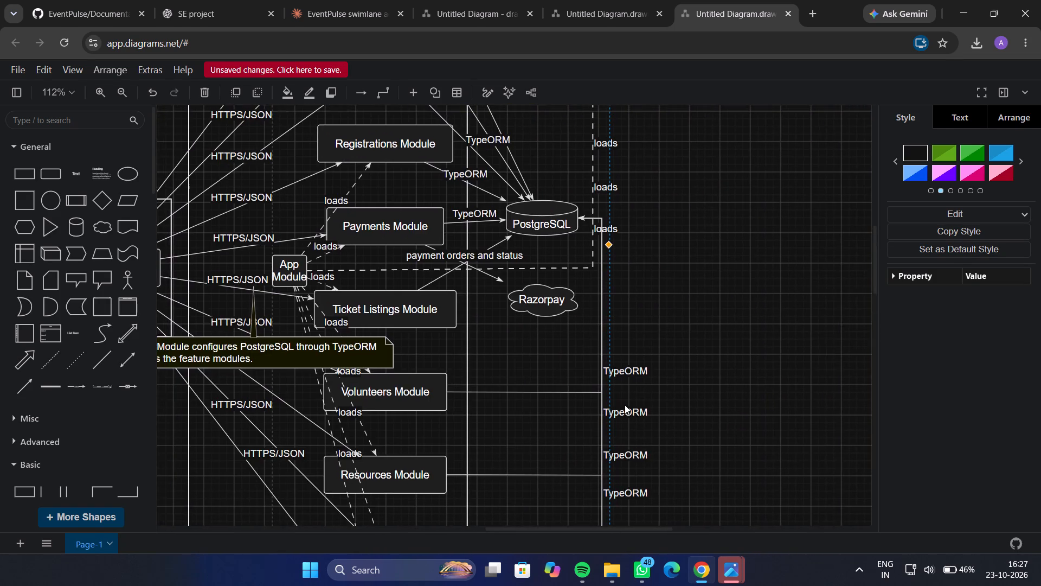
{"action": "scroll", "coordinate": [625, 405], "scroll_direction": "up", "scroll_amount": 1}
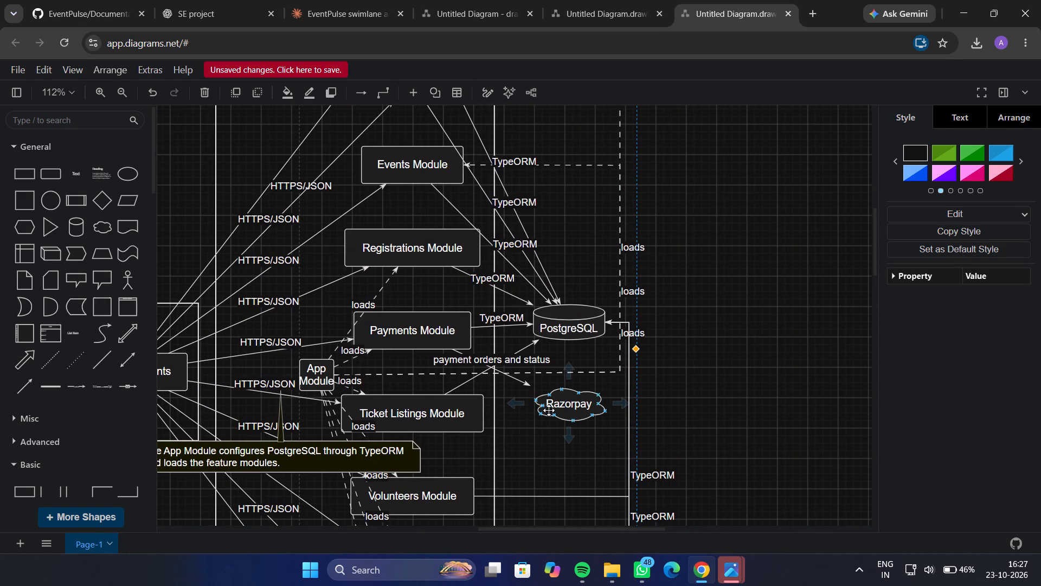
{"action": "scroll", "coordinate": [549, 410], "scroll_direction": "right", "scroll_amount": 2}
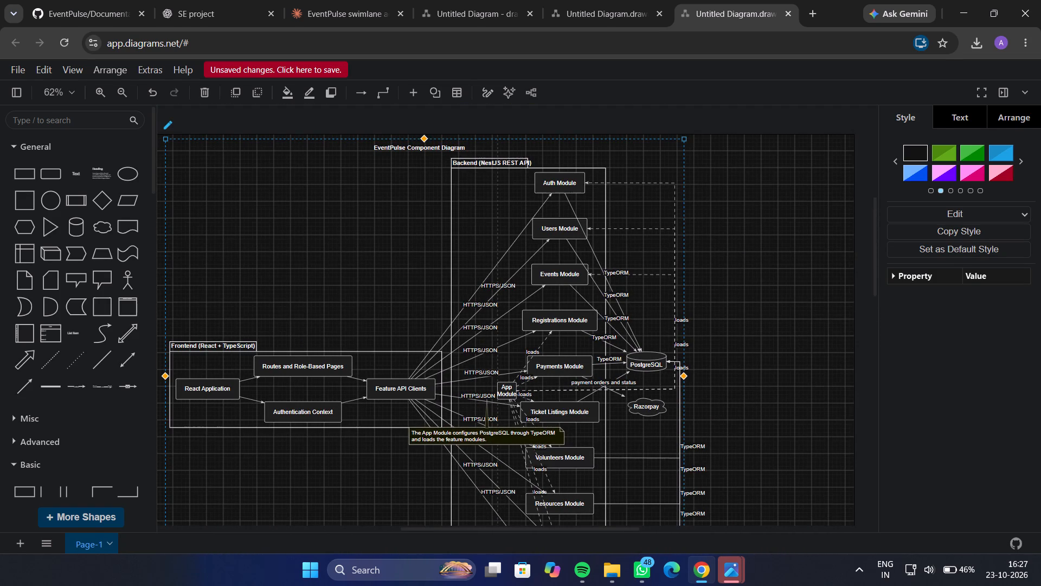
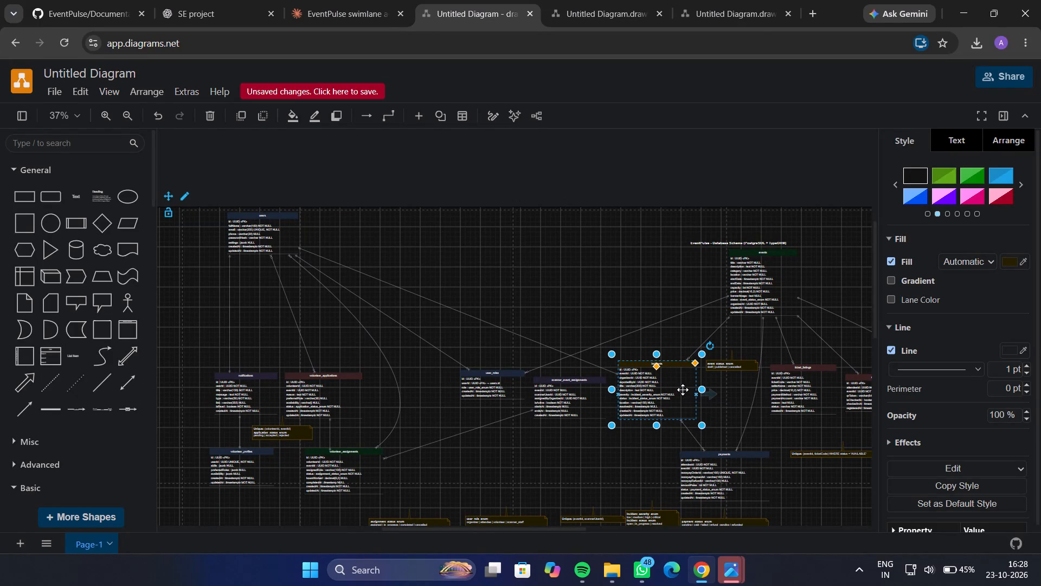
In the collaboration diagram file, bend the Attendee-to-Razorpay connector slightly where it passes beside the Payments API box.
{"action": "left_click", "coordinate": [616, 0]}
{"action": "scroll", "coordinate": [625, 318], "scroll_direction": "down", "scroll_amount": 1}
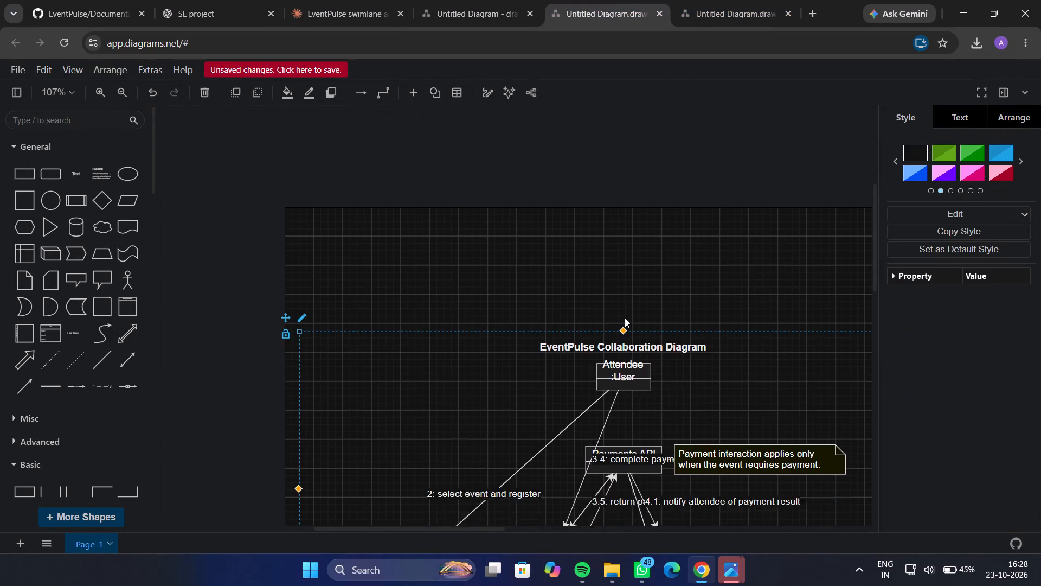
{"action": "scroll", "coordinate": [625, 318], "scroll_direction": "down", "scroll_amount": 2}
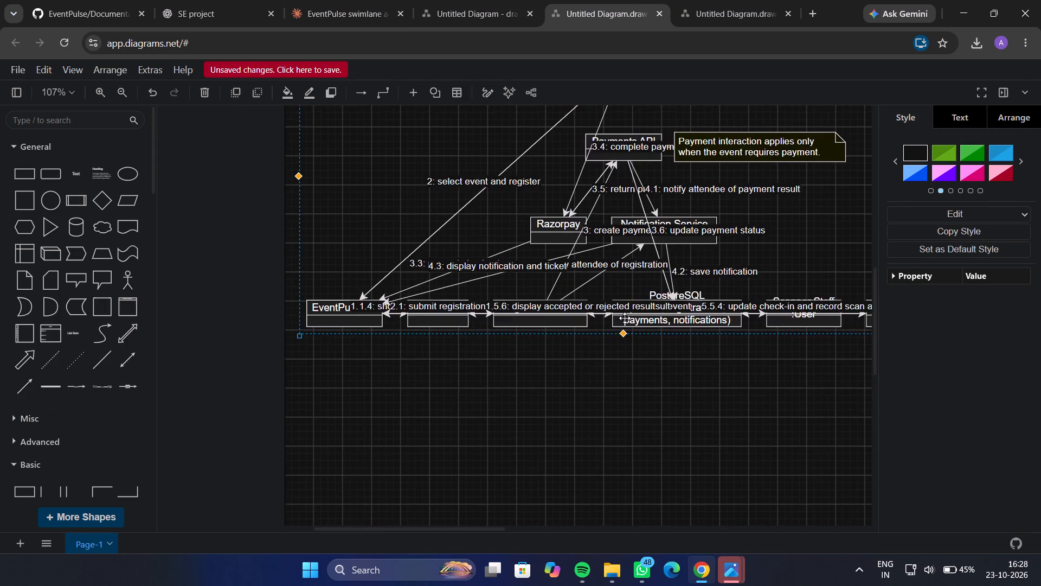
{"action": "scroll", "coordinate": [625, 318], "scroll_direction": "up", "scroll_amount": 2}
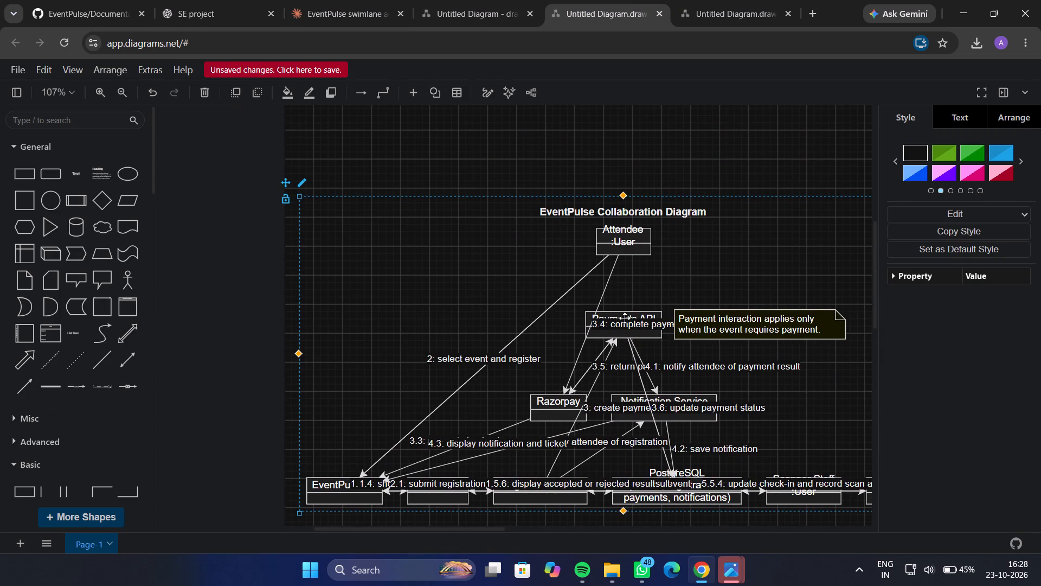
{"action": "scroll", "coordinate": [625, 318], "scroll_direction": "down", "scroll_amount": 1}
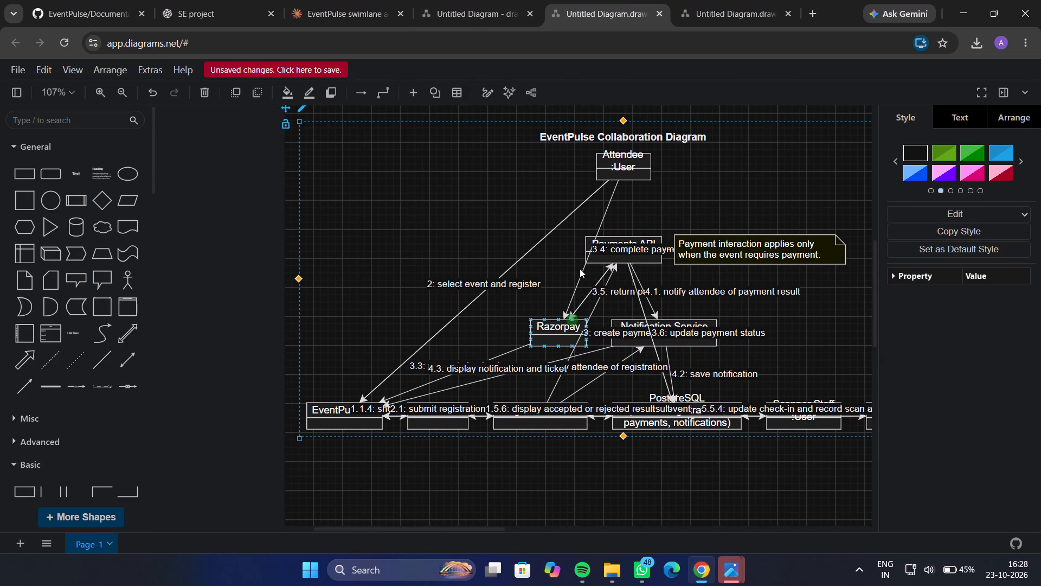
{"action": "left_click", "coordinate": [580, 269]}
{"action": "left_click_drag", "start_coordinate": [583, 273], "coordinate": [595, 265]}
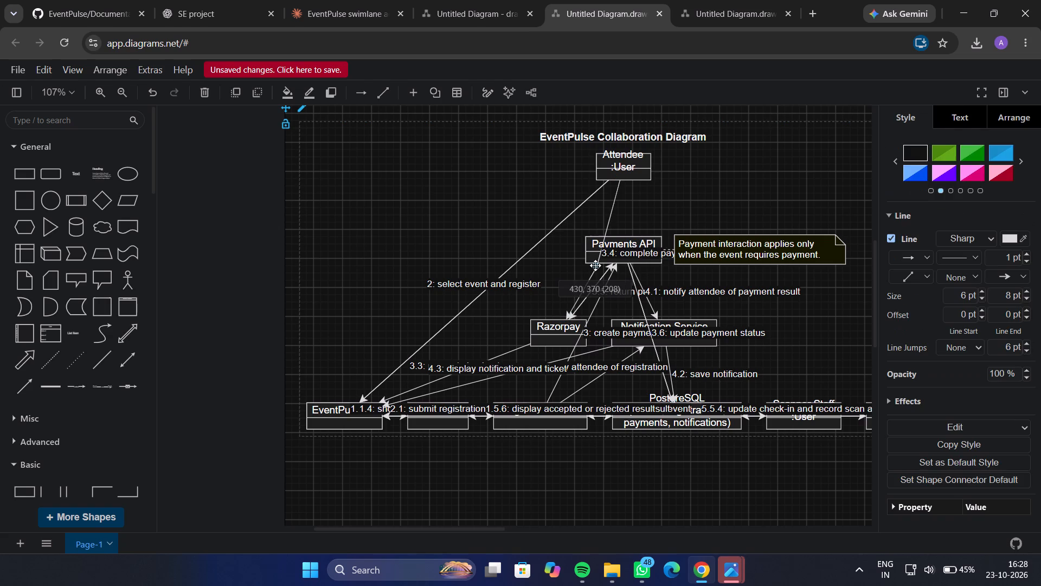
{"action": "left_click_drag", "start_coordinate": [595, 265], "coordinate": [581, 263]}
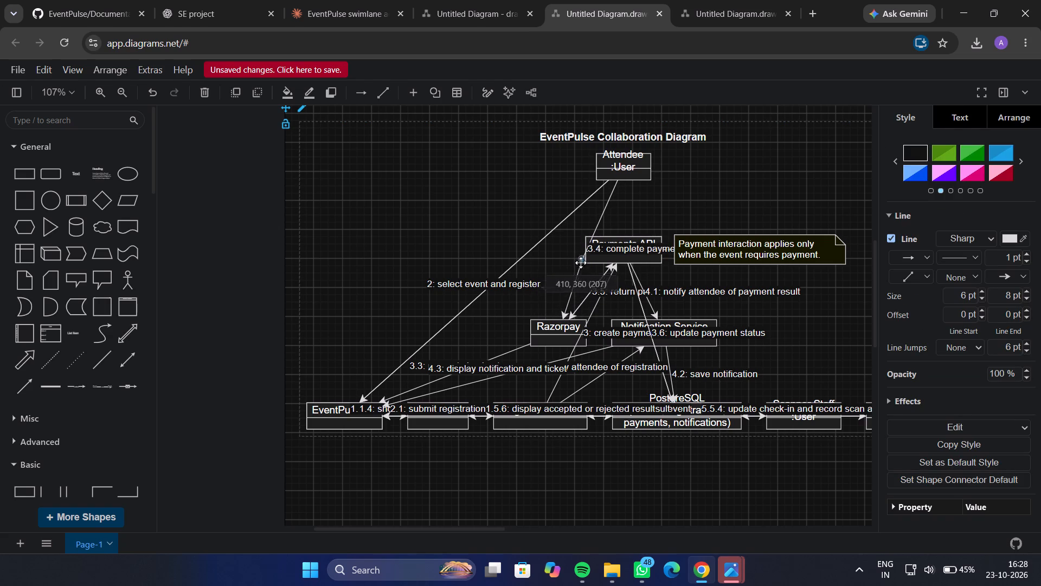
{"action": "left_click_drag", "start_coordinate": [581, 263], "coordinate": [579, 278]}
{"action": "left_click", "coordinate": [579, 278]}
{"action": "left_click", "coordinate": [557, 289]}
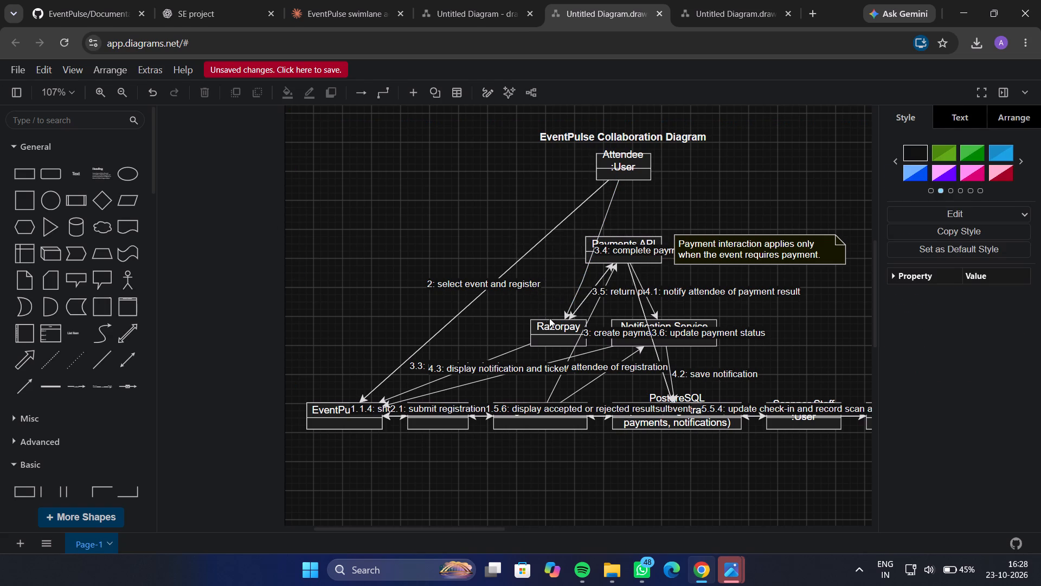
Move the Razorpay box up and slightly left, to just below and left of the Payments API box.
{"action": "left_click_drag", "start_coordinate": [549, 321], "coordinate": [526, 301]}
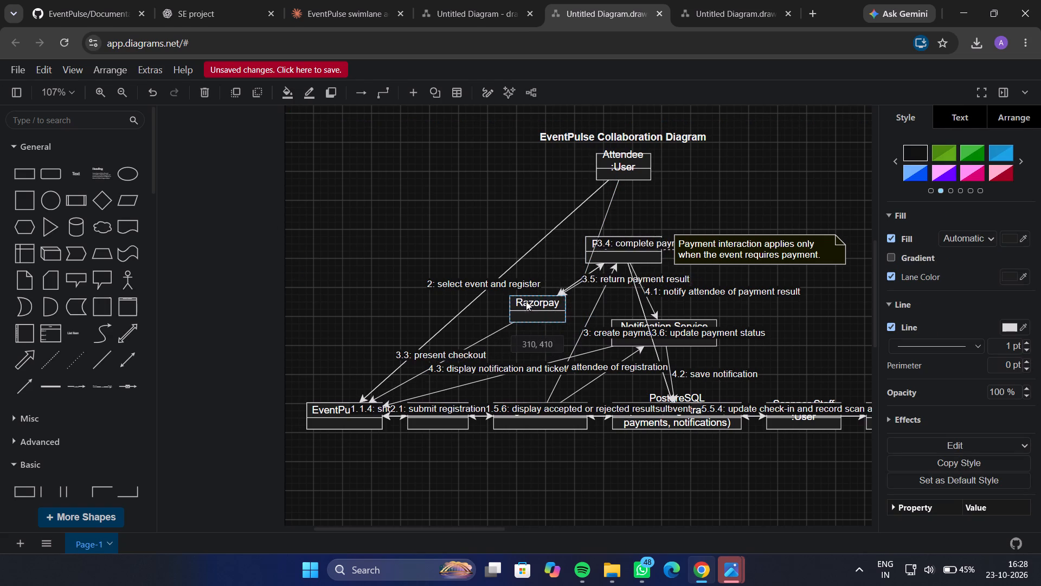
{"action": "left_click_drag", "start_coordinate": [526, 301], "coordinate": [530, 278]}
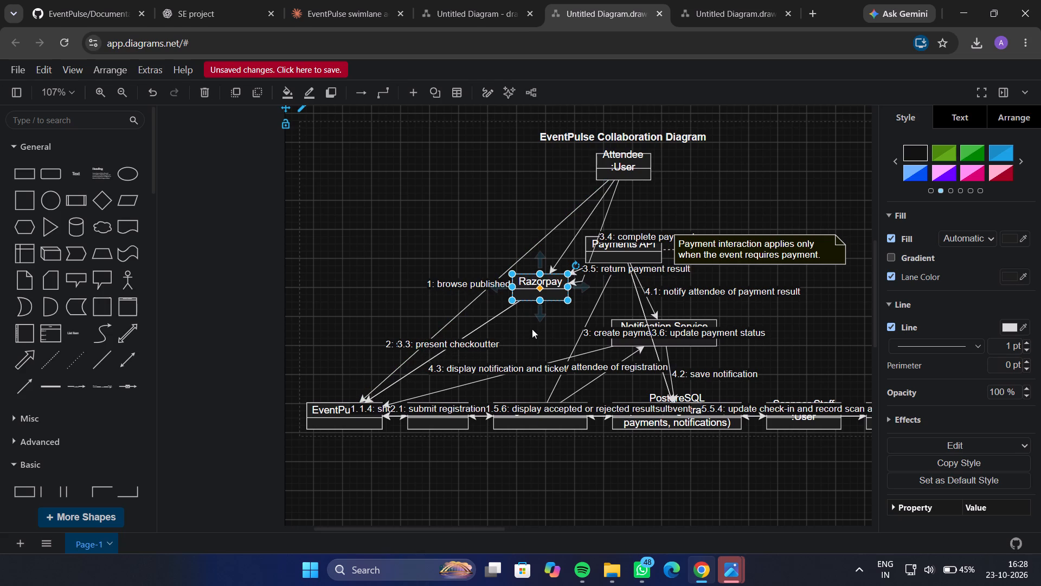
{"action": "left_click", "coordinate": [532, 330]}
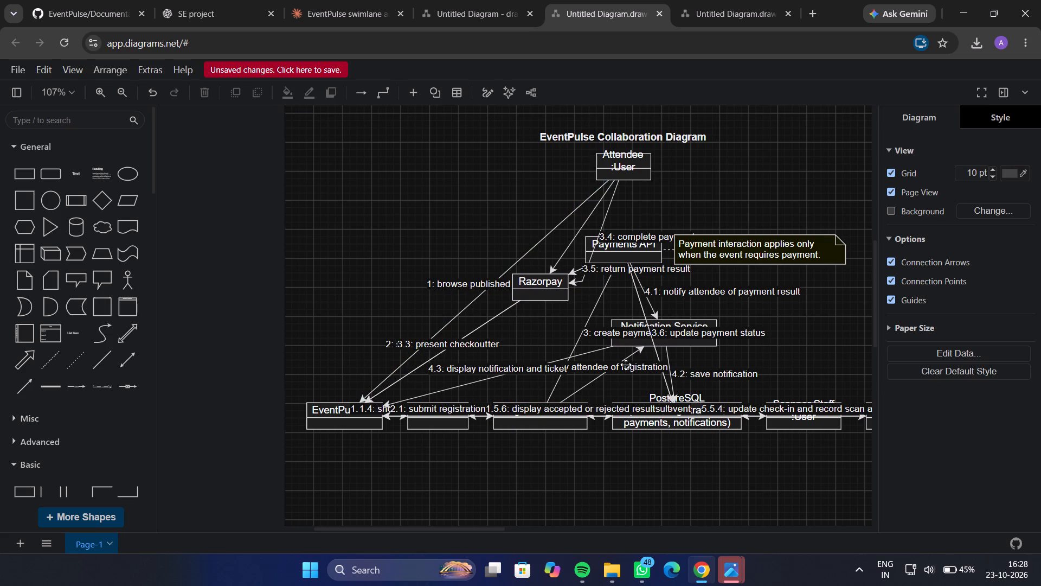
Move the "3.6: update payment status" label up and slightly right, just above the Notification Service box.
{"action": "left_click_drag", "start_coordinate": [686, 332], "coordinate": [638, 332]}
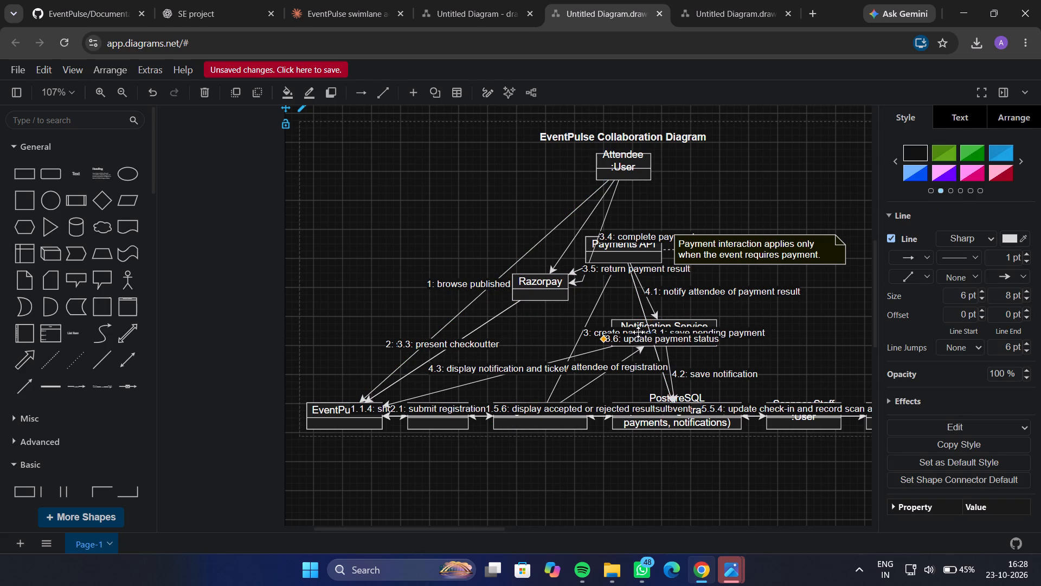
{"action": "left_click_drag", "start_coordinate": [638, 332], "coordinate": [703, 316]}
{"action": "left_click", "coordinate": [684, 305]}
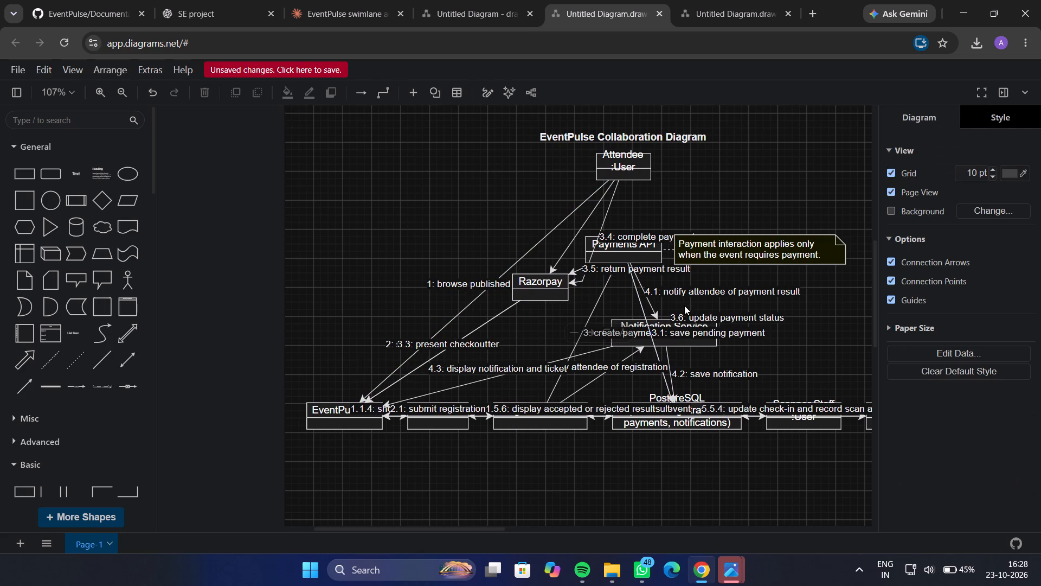
Undo the label, Razorpay box and connector changes, and the insertion of the collaboration diagram itself.
{"action": "key", "text": "ctrl+z"}
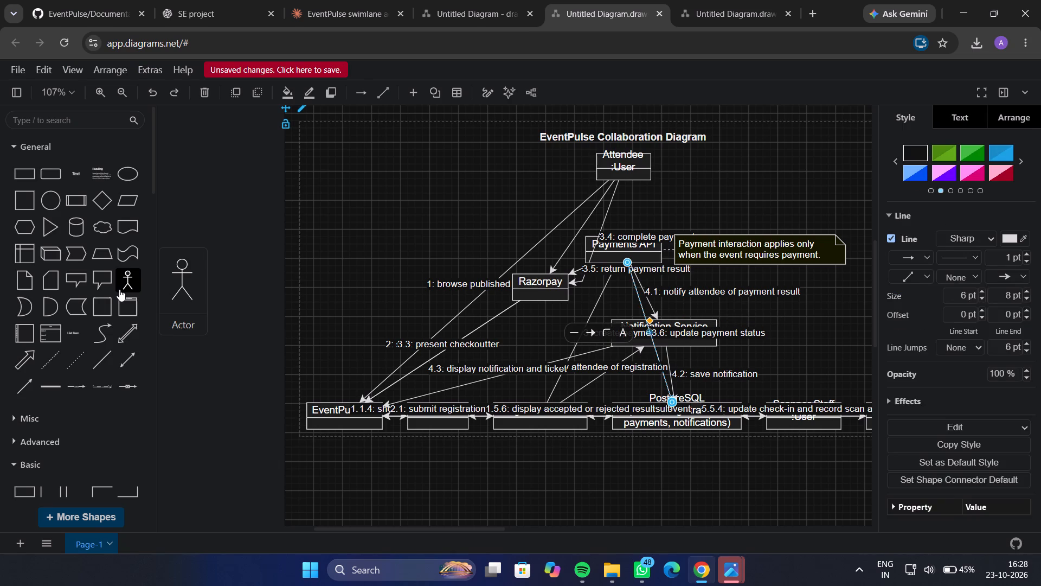
{"action": "key", "text": "ctrl+z"}
{"action": "key", "text": "ctrl+z"}
{"action": "key", "text": "ctrl+z"}
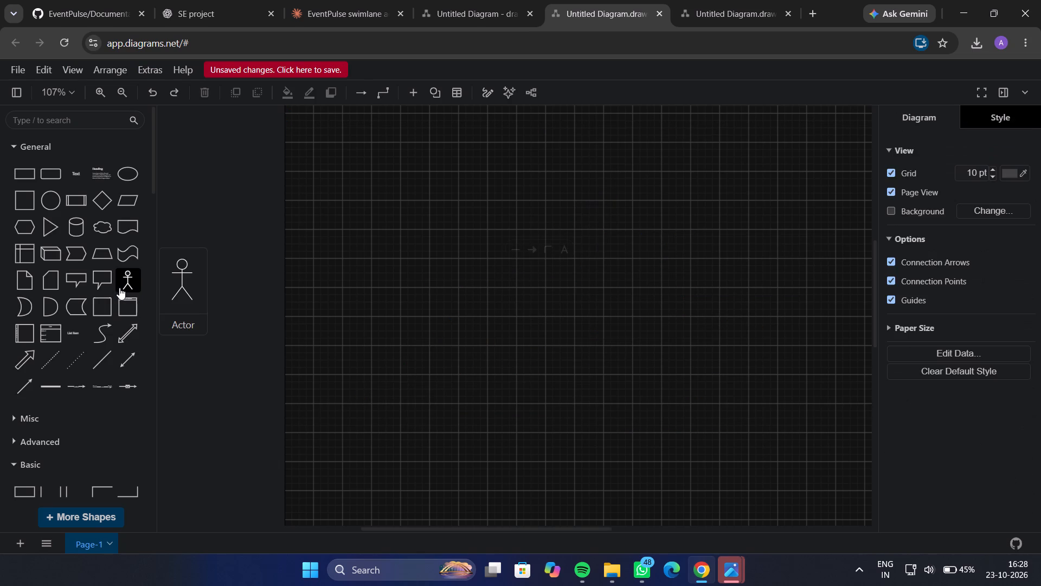
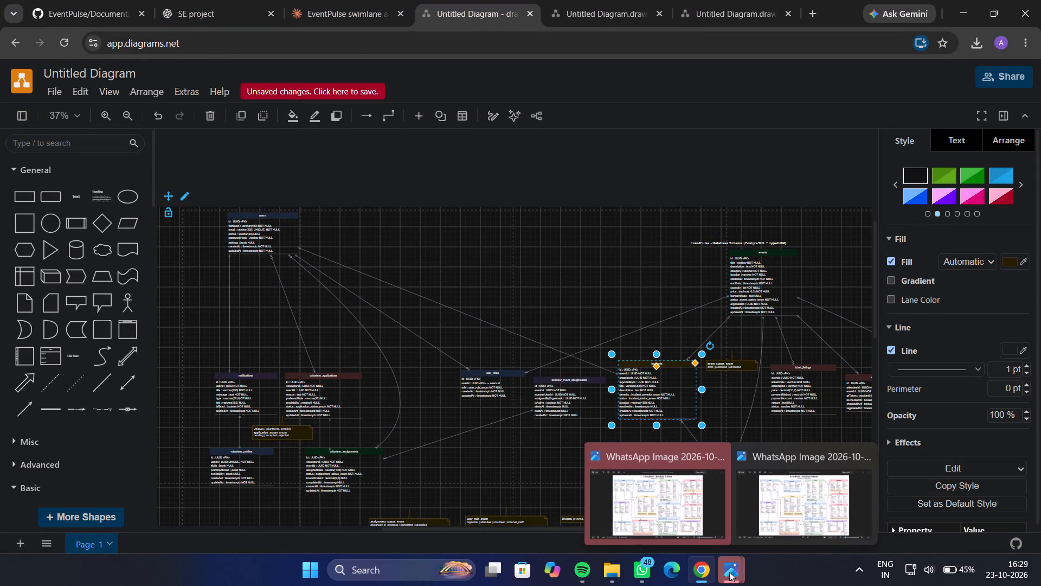
{"action": "left_click", "coordinate": [863, 457]}
{"action": "left_click", "coordinate": [785, 508]}
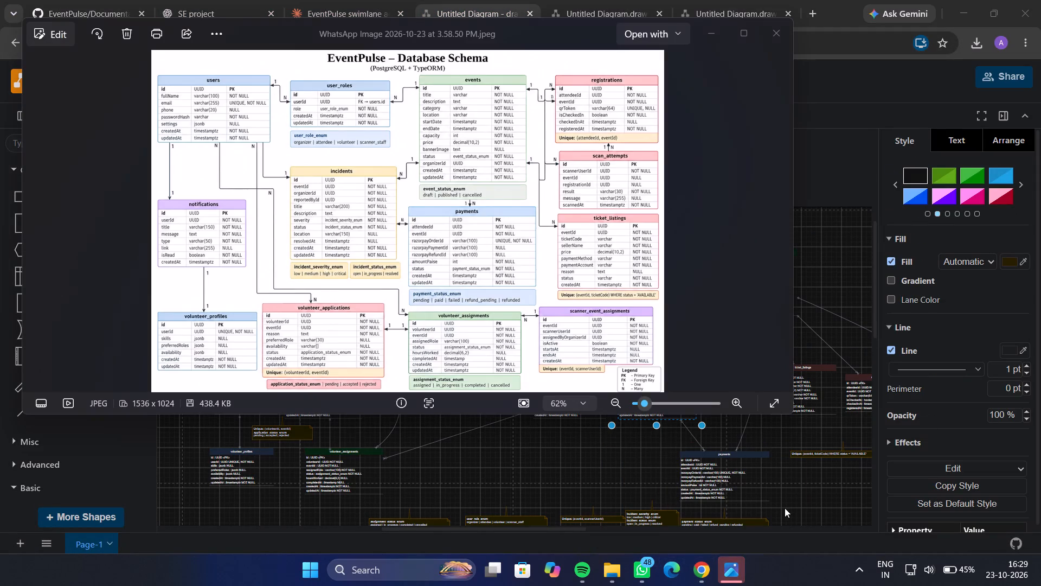
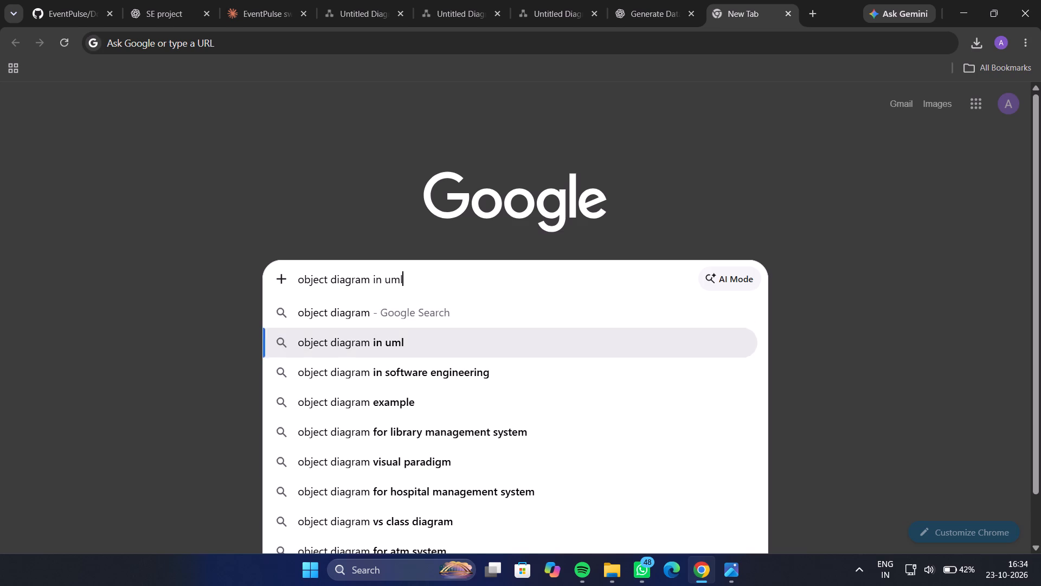
{"action": "key", "text": "Down"}
{"action": "key", "text": "Return"}
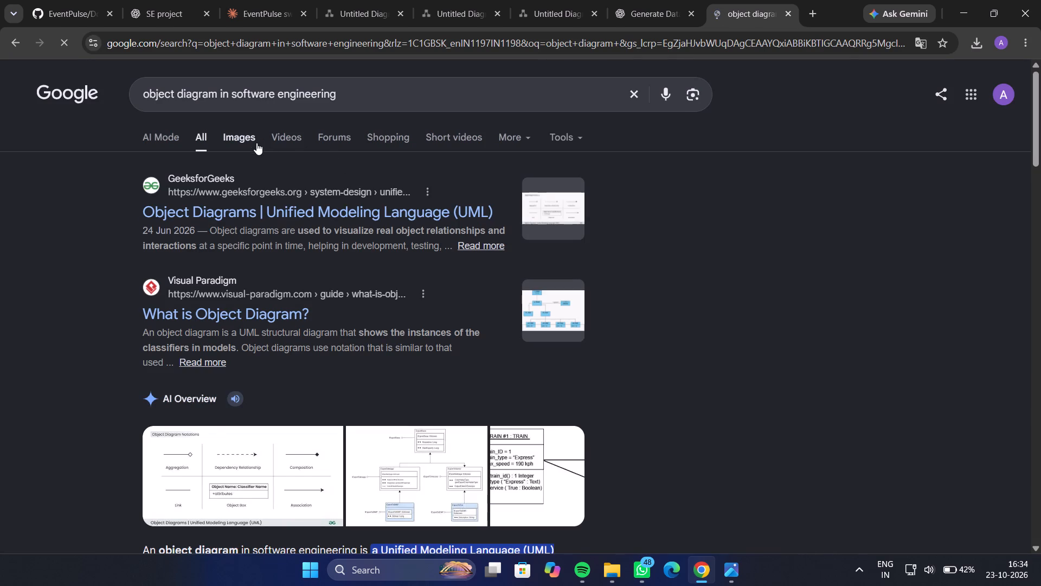
{"action": "left_click", "coordinate": [253, 139]}
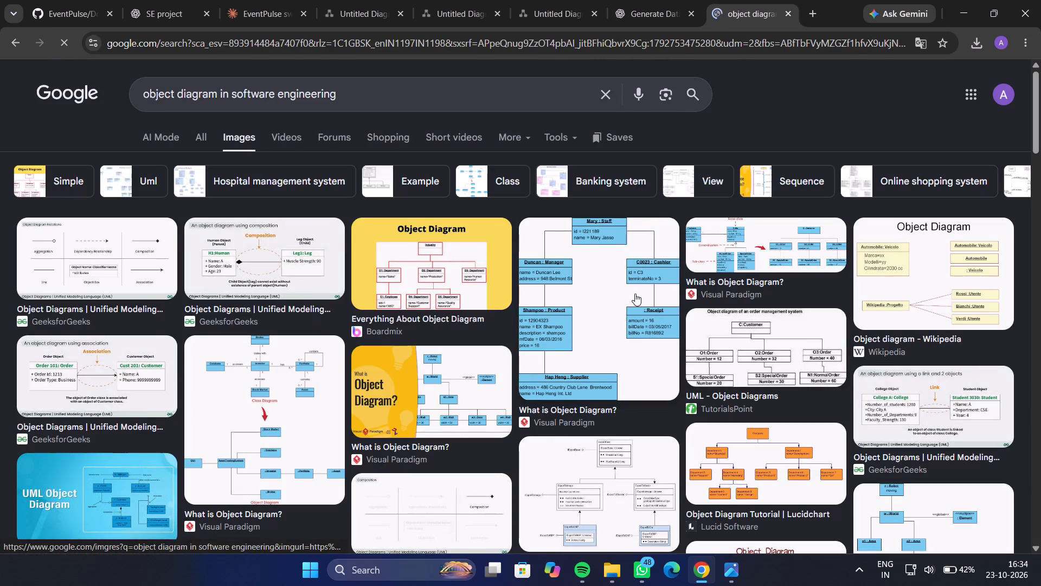
{"action": "left_click", "coordinate": [634, 294]}
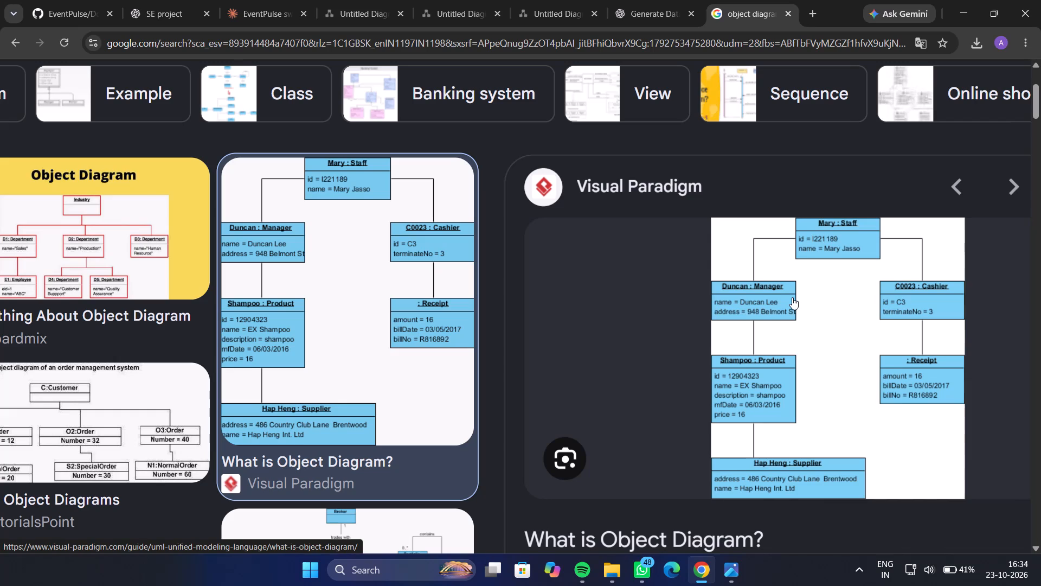
Look over the whole EventPulse object diagram in draw.io, following its instances and links from the incident to the registration objects.
{"action": "left_click", "coordinate": [440, 0]}
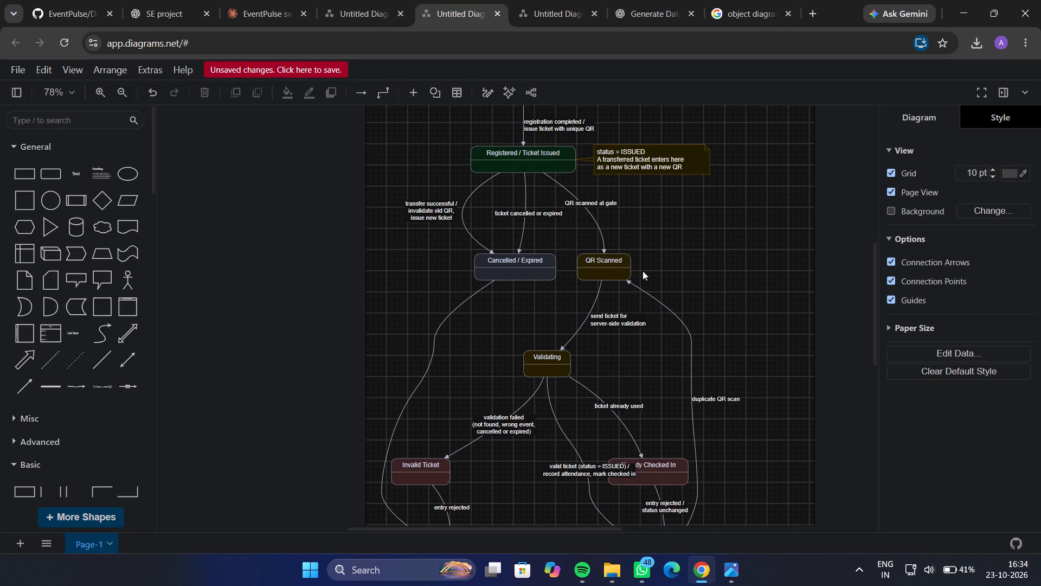
{"action": "left_click", "coordinate": [372, 0]}
{"action": "scroll", "coordinate": [634, 412], "scroll_direction": "down", "scroll_amount": 2}
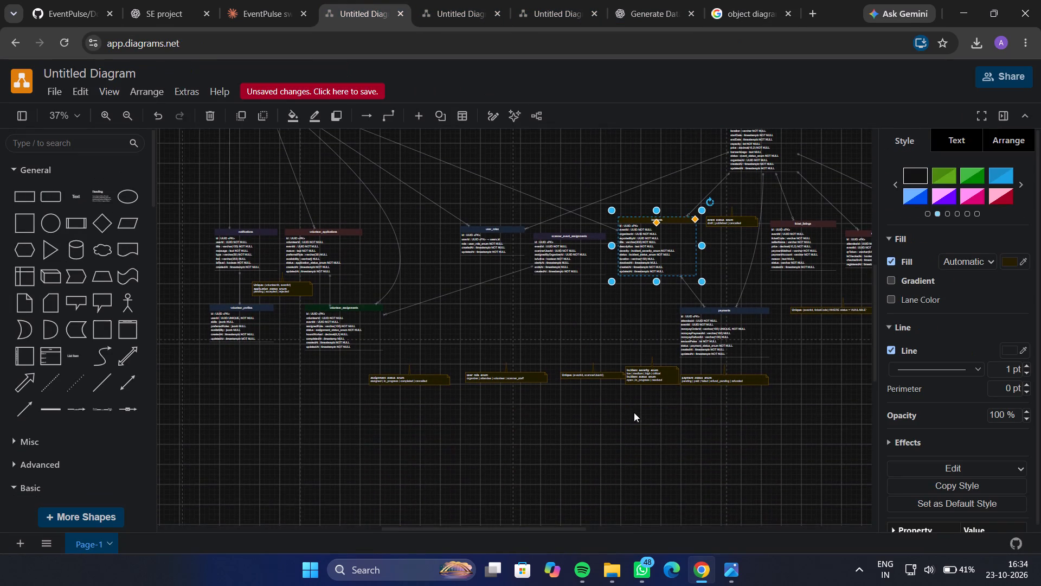
{"action": "left_click", "coordinate": [574, 8]}
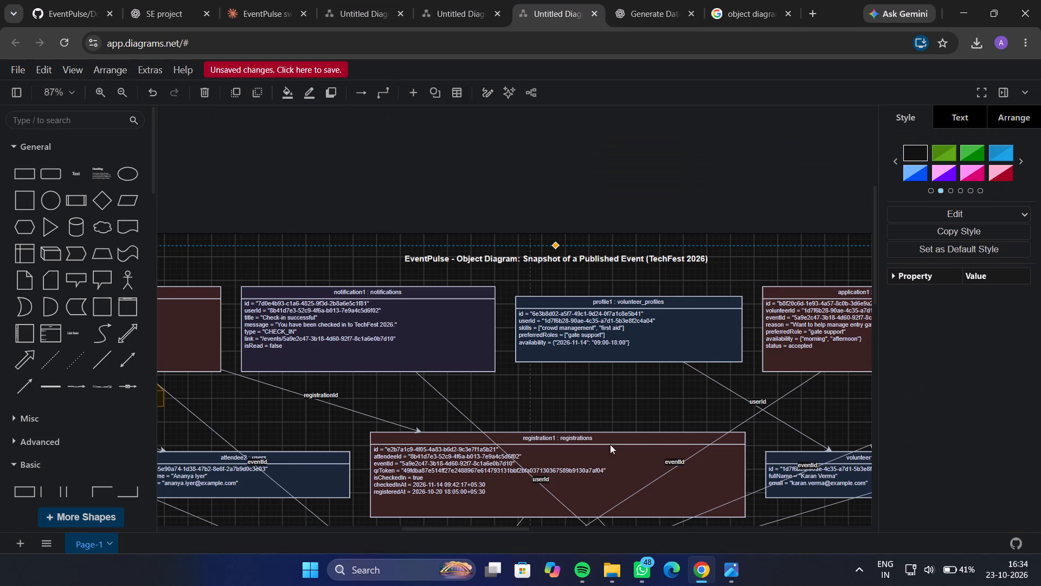
{"action": "scroll", "coordinate": [614, 395], "scroll_direction": "down", "scroll_amount": 1}
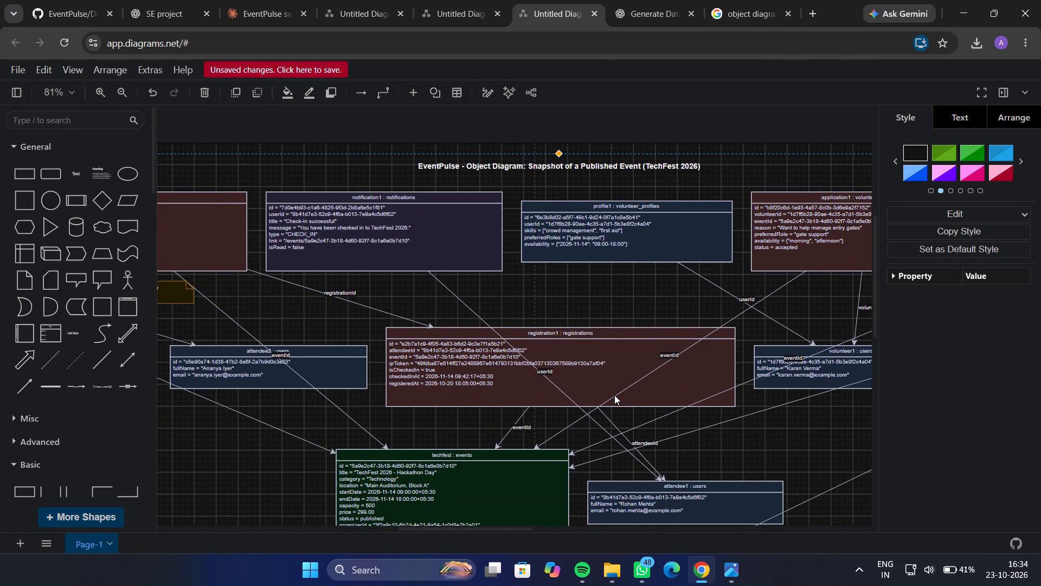
{"action": "scroll", "coordinate": [614, 395], "scroll_direction": "left", "scroll_amount": 4}
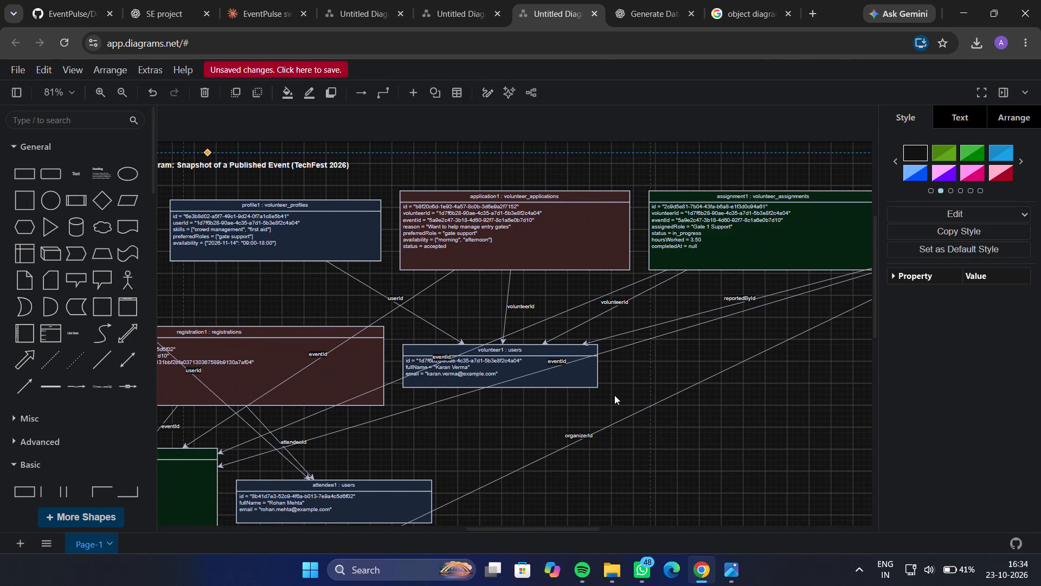
{"action": "scroll", "coordinate": [614, 395], "scroll_direction": "left", "scroll_amount": 3}
{"action": "scroll", "coordinate": [614, 395], "scroll_direction": "down", "scroll_amount": 1}
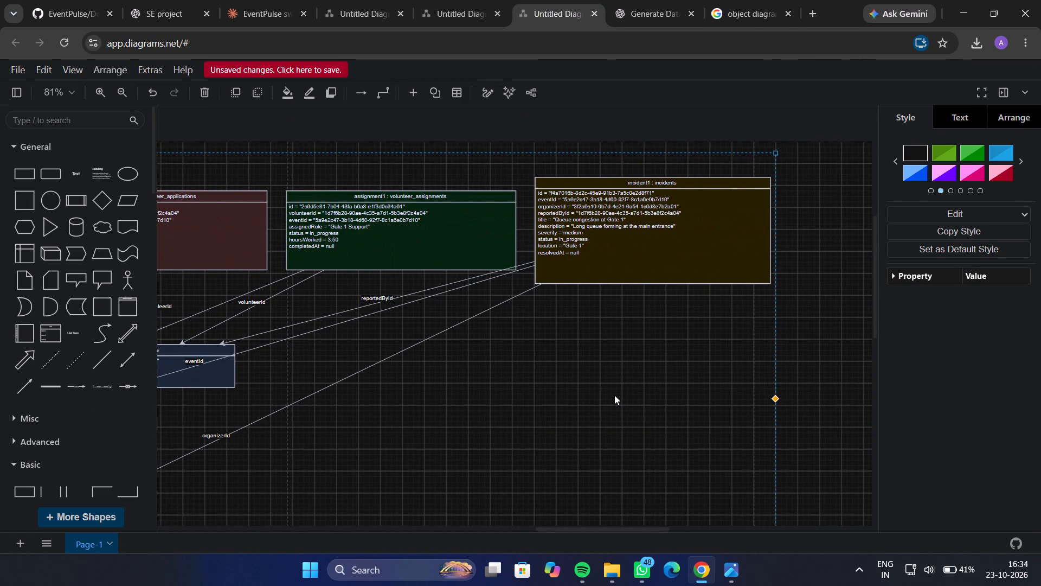
{"action": "scroll", "coordinate": [614, 395], "scroll_direction": "down", "scroll_amount": 1}
{"action": "scroll", "coordinate": [614, 395], "scroll_direction": "right", "scroll_amount": 2}
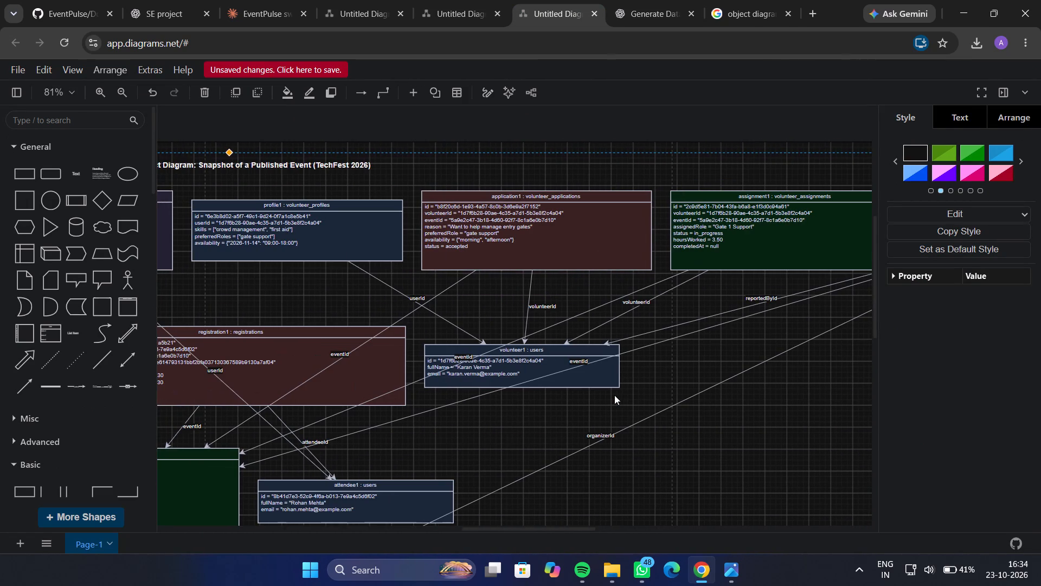
{"action": "scroll", "coordinate": [614, 395], "scroll_direction": "right", "scroll_amount": 1}
{"action": "scroll", "coordinate": [614, 395], "scroll_direction": "down", "scroll_amount": 3}
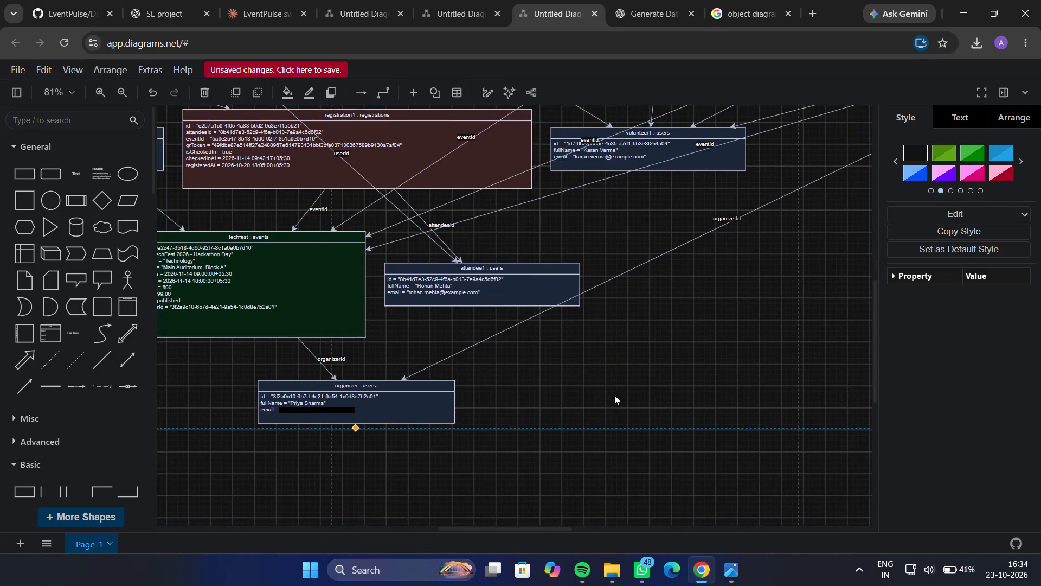
{"action": "scroll", "coordinate": [614, 395], "scroll_direction": "right", "scroll_amount": 6}
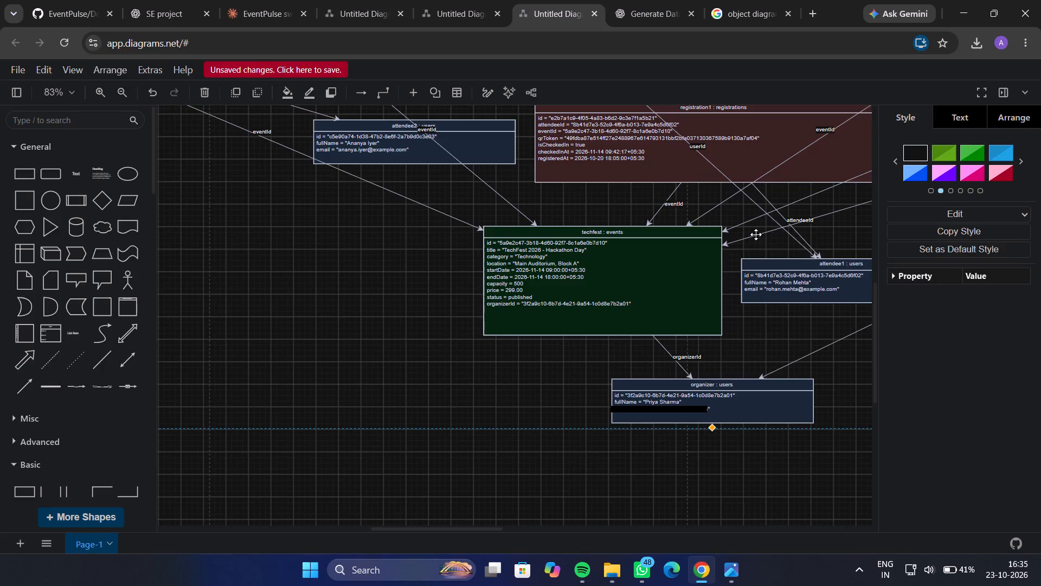
{"action": "scroll", "coordinate": [756, 234], "scroll_direction": "up", "scroll_amount": 3}
{"action": "scroll", "coordinate": [756, 234], "scroll_direction": "down", "scroll_amount": 1}
{"action": "scroll", "coordinate": [756, 234], "scroll_direction": "right", "scroll_amount": 1}
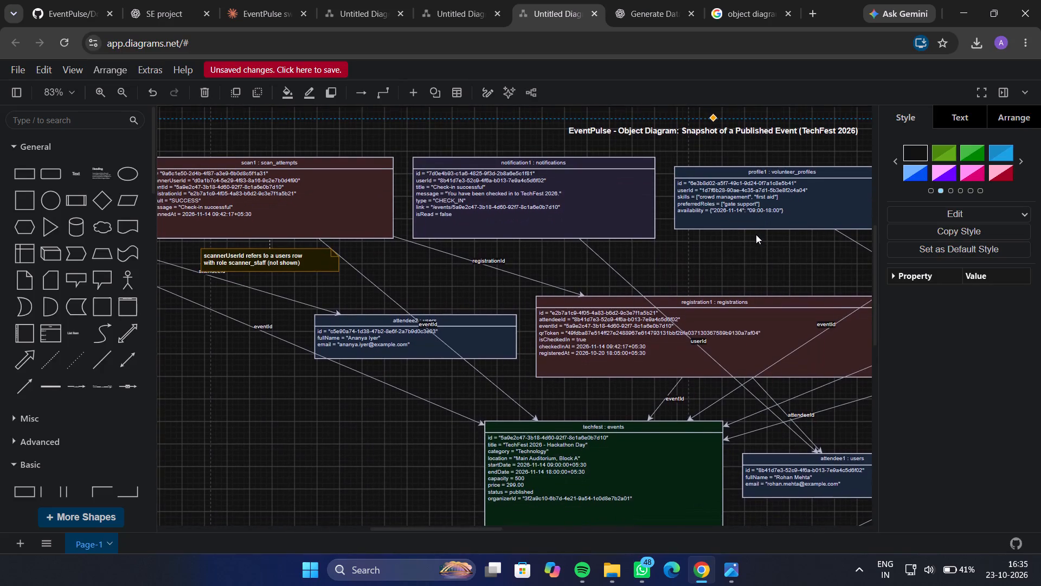
{"action": "scroll", "coordinate": [756, 234], "scroll_direction": "right", "scroll_amount": 1}
{"action": "scroll", "coordinate": [756, 234], "scroll_direction": "left", "scroll_amount": 1}
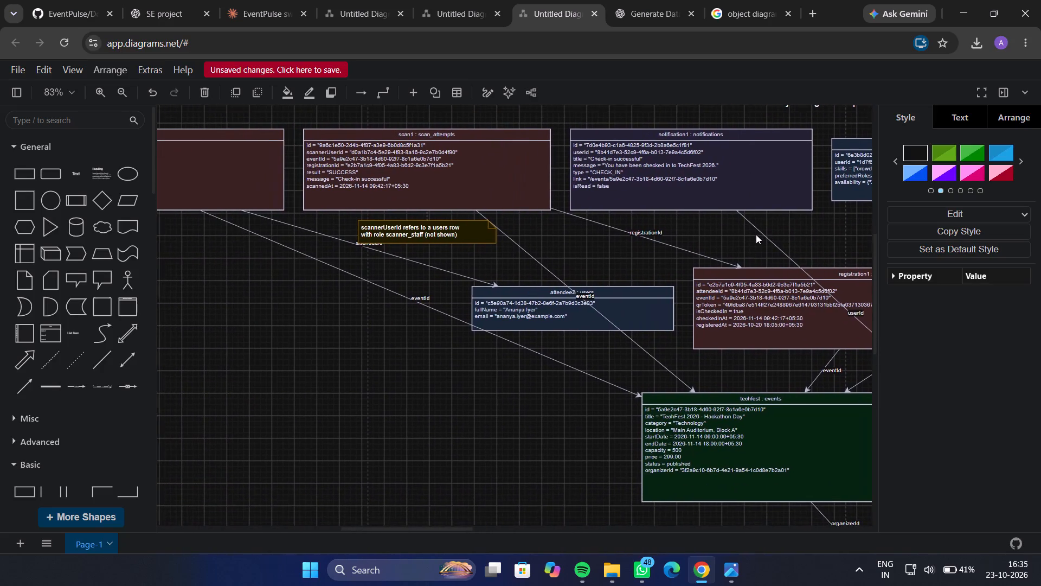
{"action": "scroll", "coordinate": [756, 234], "scroll_direction": "left", "scroll_amount": 1}
{"action": "scroll", "coordinate": [756, 234], "scroll_direction": "up", "scroll_amount": 1}
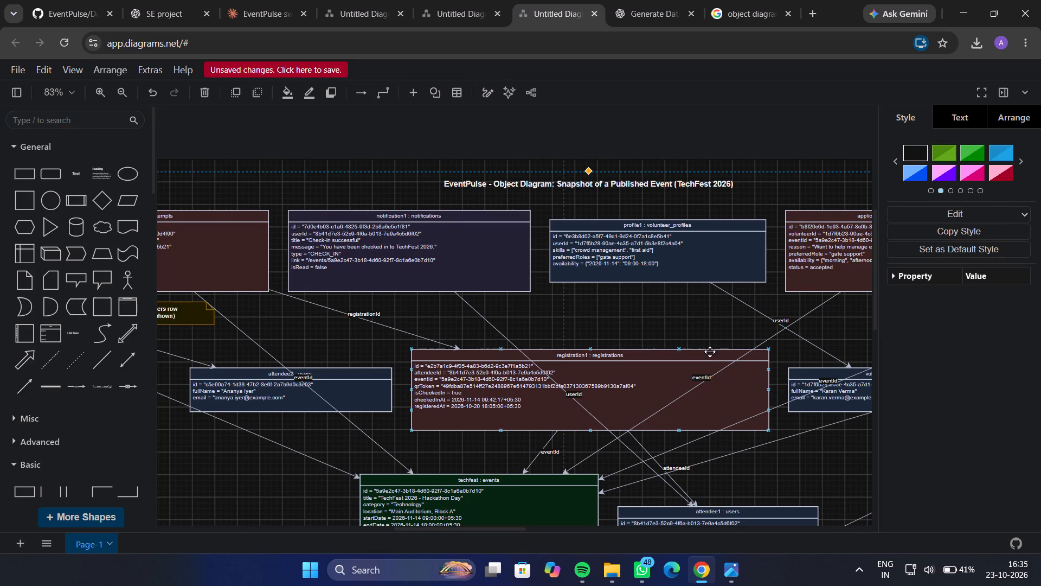
{"action": "scroll", "coordinate": [708, 350], "scroll_direction": "right", "scroll_amount": 7}
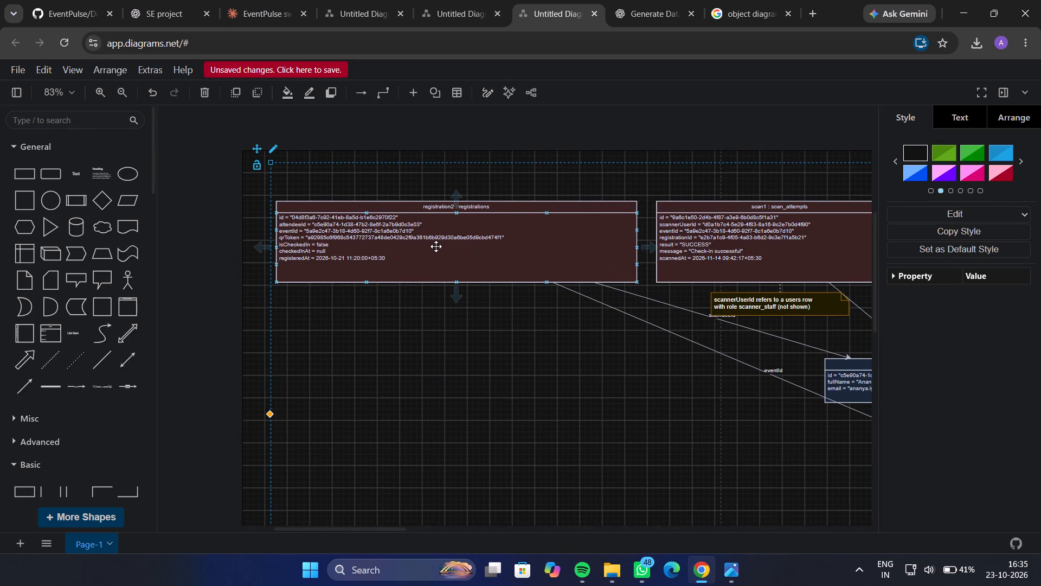
Read the attribute values of the registration, scan attempt, notification, volunteer profile and application instances up close.
{"action": "left_click", "coordinate": [436, 249]}
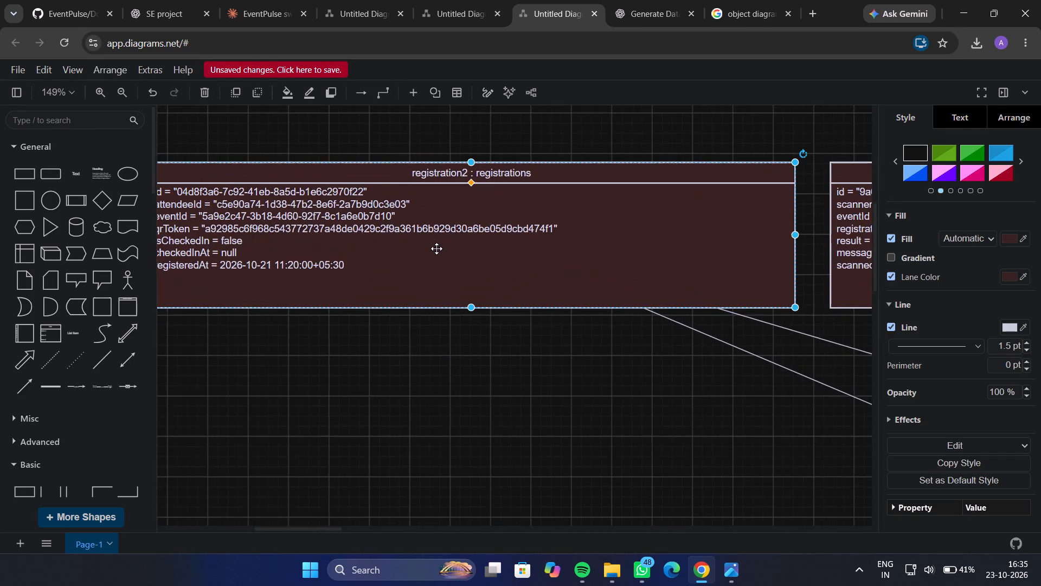
{"action": "scroll", "coordinate": [436, 249], "scroll_direction": "right", "scroll_amount": 1}
{"action": "scroll", "coordinate": [436, 249], "scroll_direction": "left", "scroll_amount": 5}
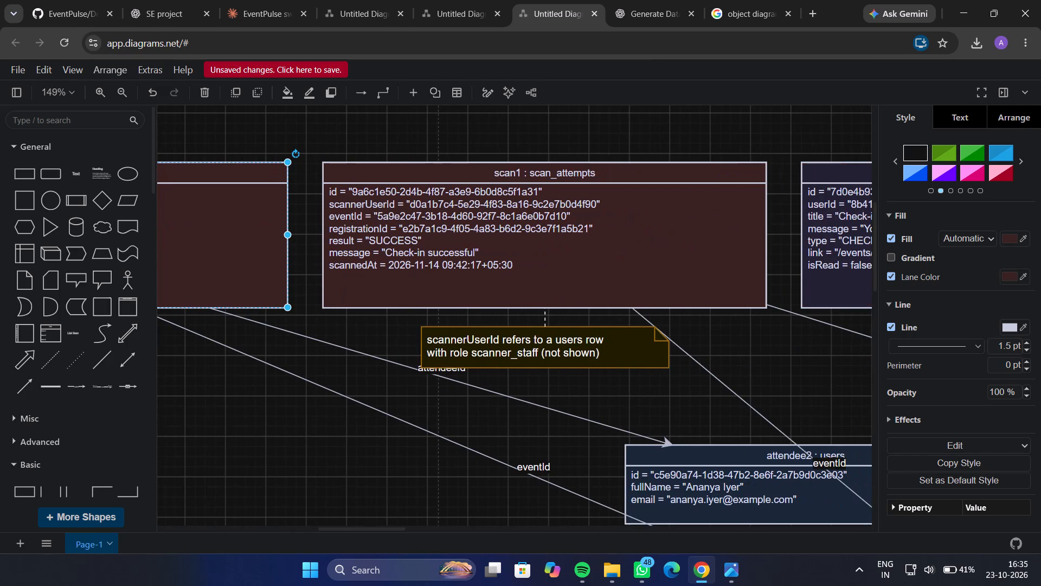
{"action": "scroll", "coordinate": [436, 249], "scroll_direction": "left", "scroll_amount": 6}
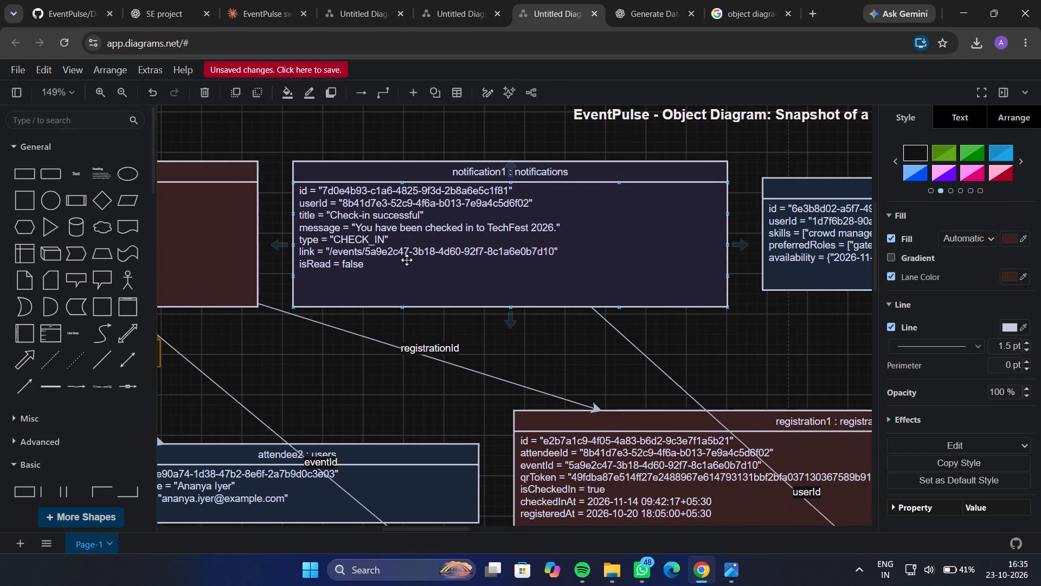
{"action": "scroll", "coordinate": [407, 260], "scroll_direction": "left", "scroll_amount": 6}
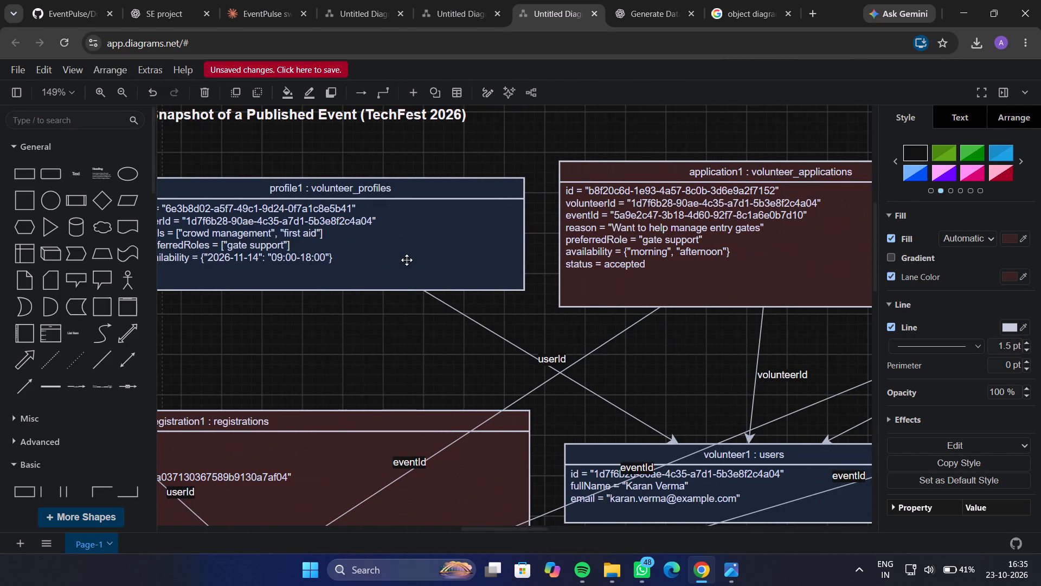
{"action": "double_click", "coordinate": [407, 260]}
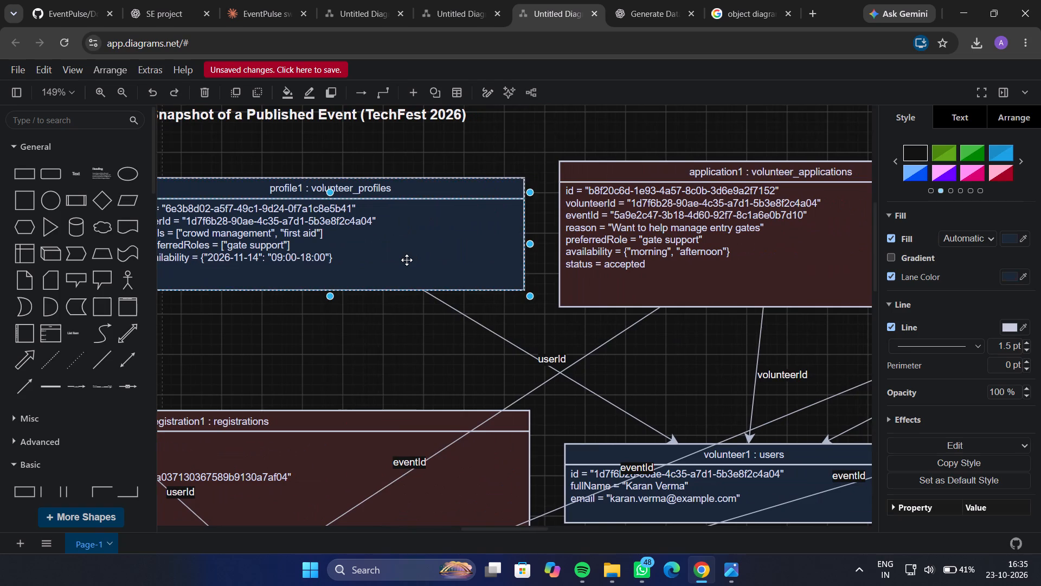
{"action": "left_click", "coordinate": [388, 304]}
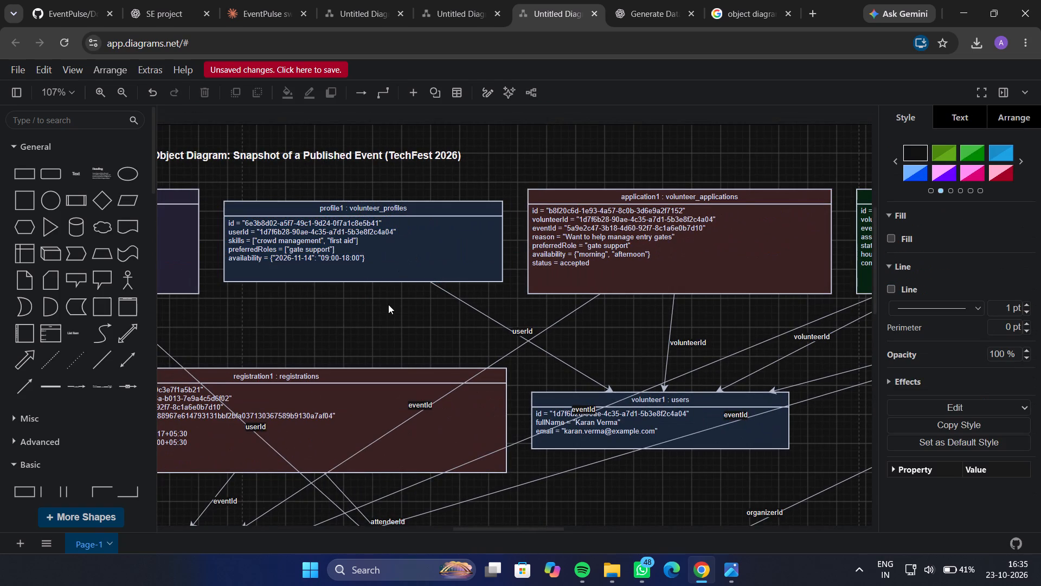
{"action": "scroll", "coordinate": [458, 289], "scroll_direction": "right", "scroll_amount": 1}
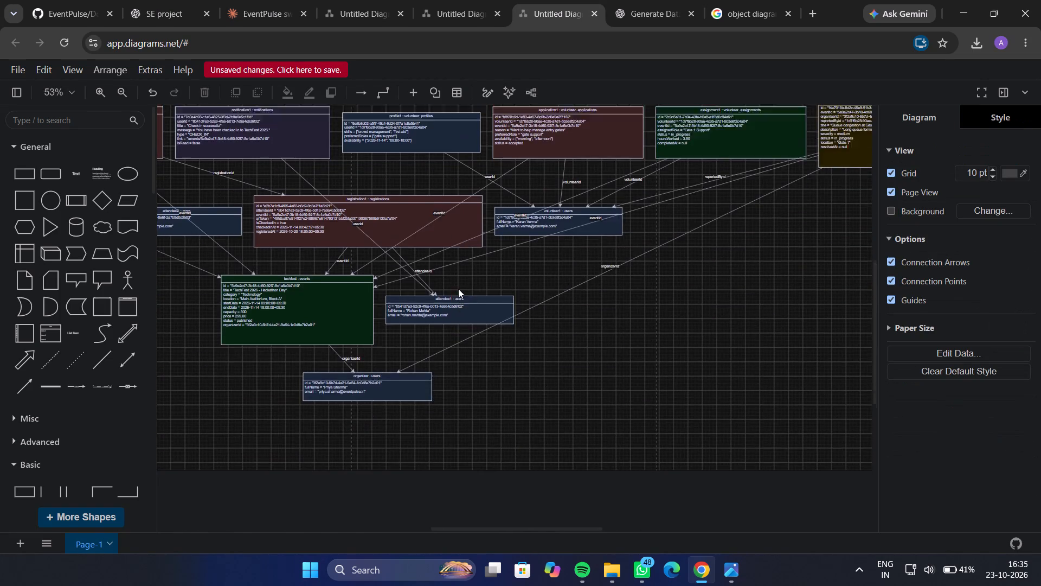
{"action": "scroll", "coordinate": [458, 289], "scroll_direction": "right", "scroll_amount": 1}
Review the top of the ticket state machine diagram and the table layout of the EventPulse database schema diagram.
{"action": "left_click", "coordinate": [648, 0]}
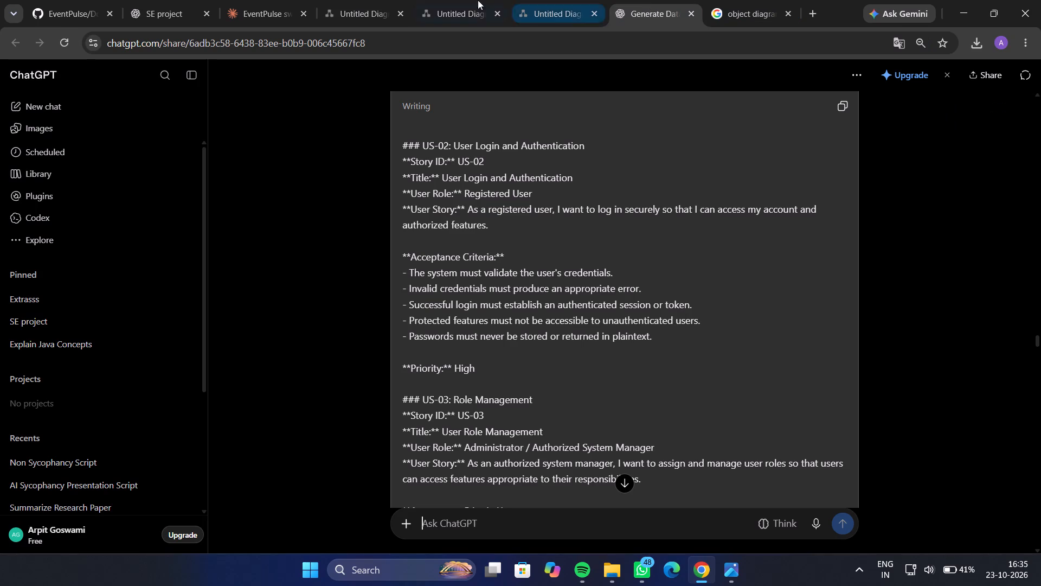
{"action": "left_click", "coordinate": [472, 0]}
{"action": "scroll", "coordinate": [519, 211], "scroll_direction": "up", "scroll_amount": 1}
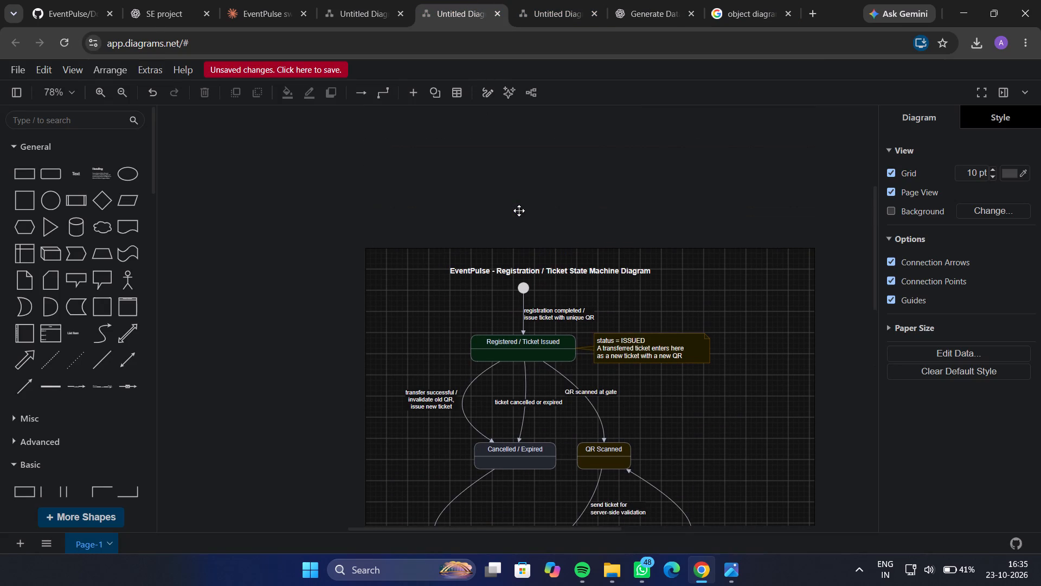
{"action": "scroll", "coordinate": [519, 211], "scroll_direction": "up", "scroll_amount": 1}
{"action": "left_click", "coordinate": [348, 1]}
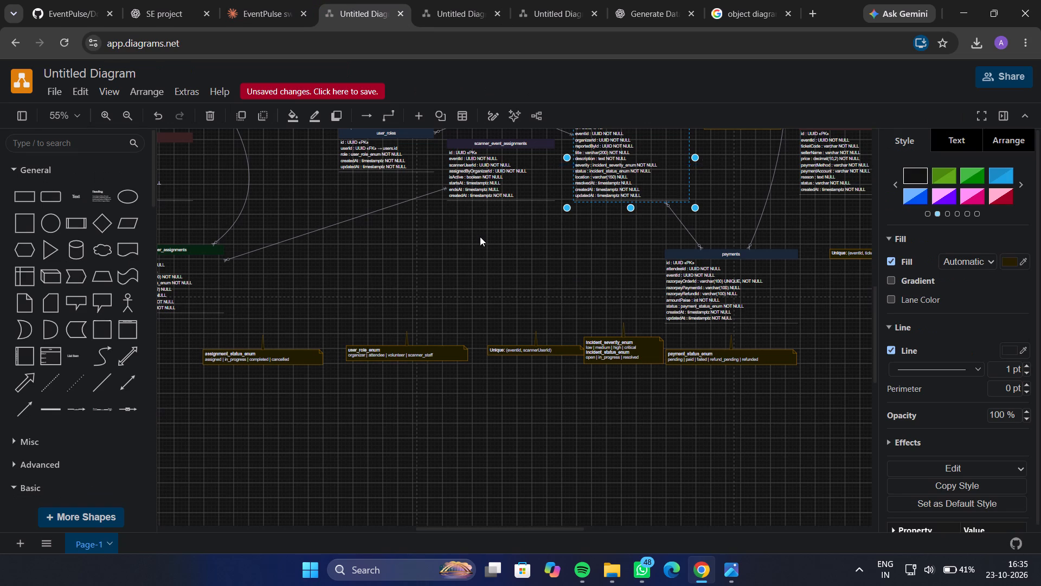
{"action": "scroll", "coordinate": [480, 237], "scroll_direction": "up", "scroll_amount": 2}
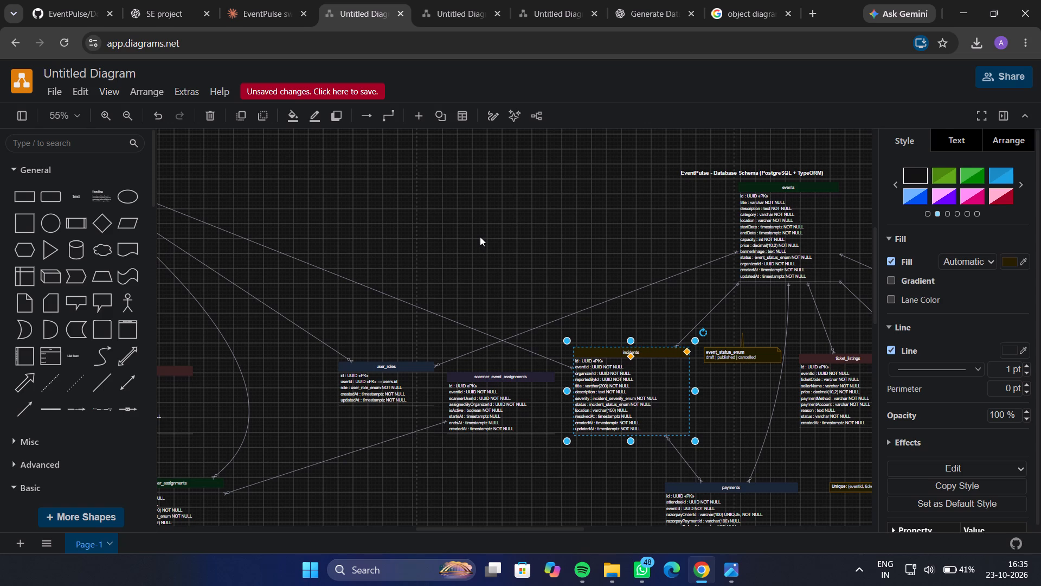
{"action": "scroll", "coordinate": [480, 237], "scroll_direction": "right", "scroll_amount": 5}
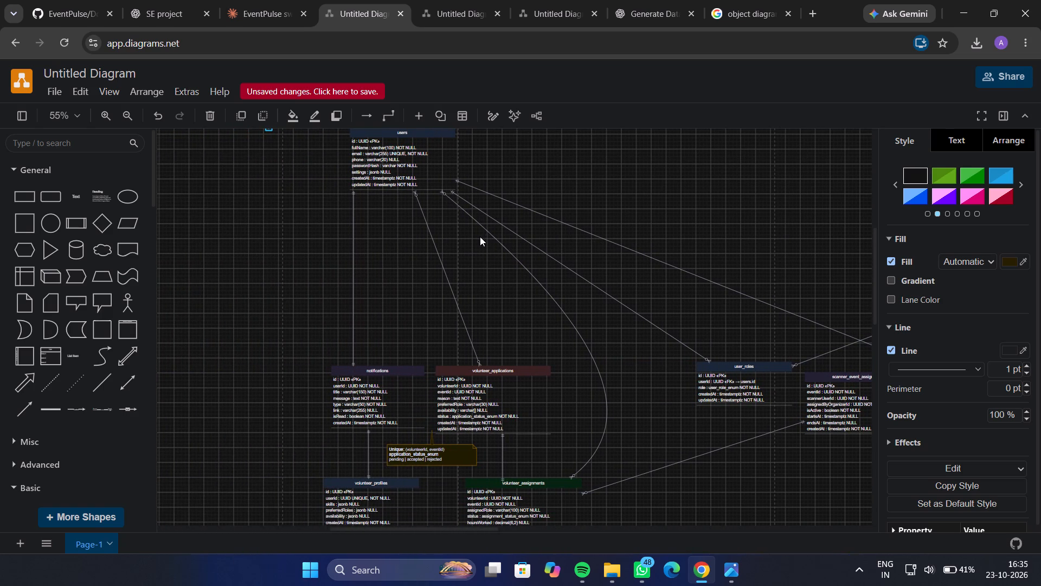
{"action": "scroll", "coordinate": [480, 237], "scroll_direction": "left", "scroll_amount": 4}
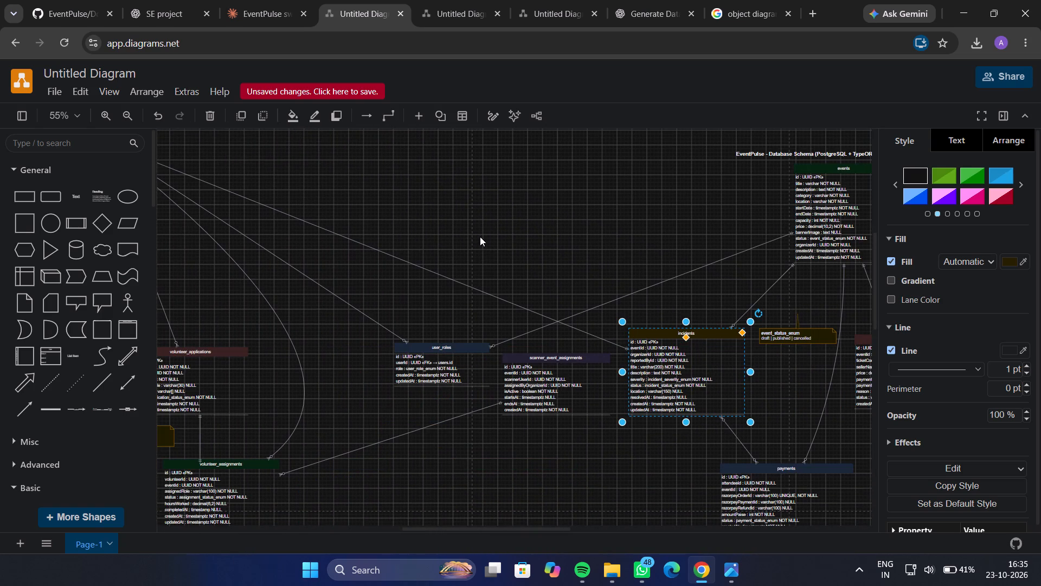
{"action": "scroll", "coordinate": [480, 237], "scroll_direction": "up", "scroll_amount": 1}
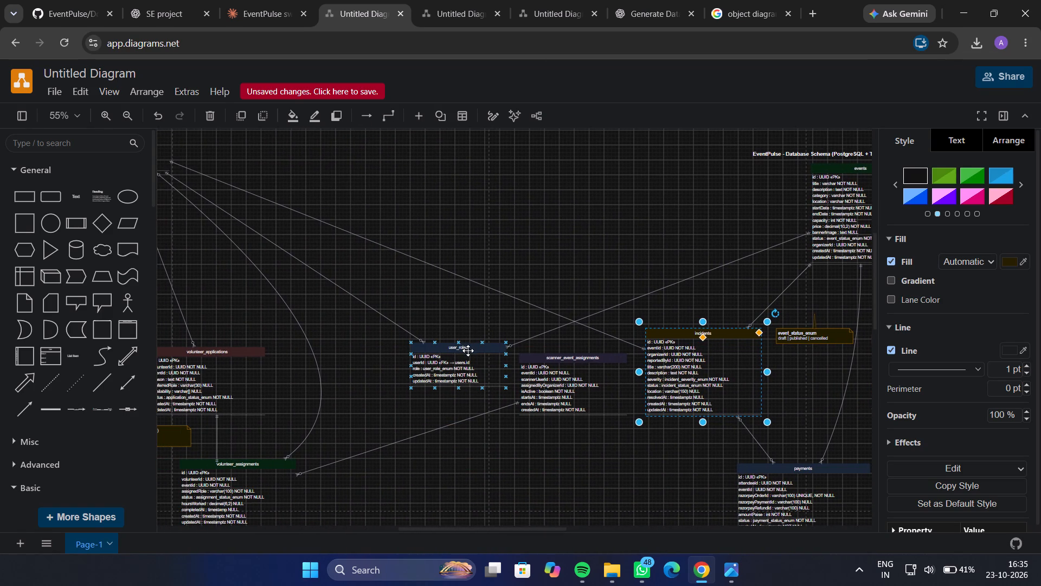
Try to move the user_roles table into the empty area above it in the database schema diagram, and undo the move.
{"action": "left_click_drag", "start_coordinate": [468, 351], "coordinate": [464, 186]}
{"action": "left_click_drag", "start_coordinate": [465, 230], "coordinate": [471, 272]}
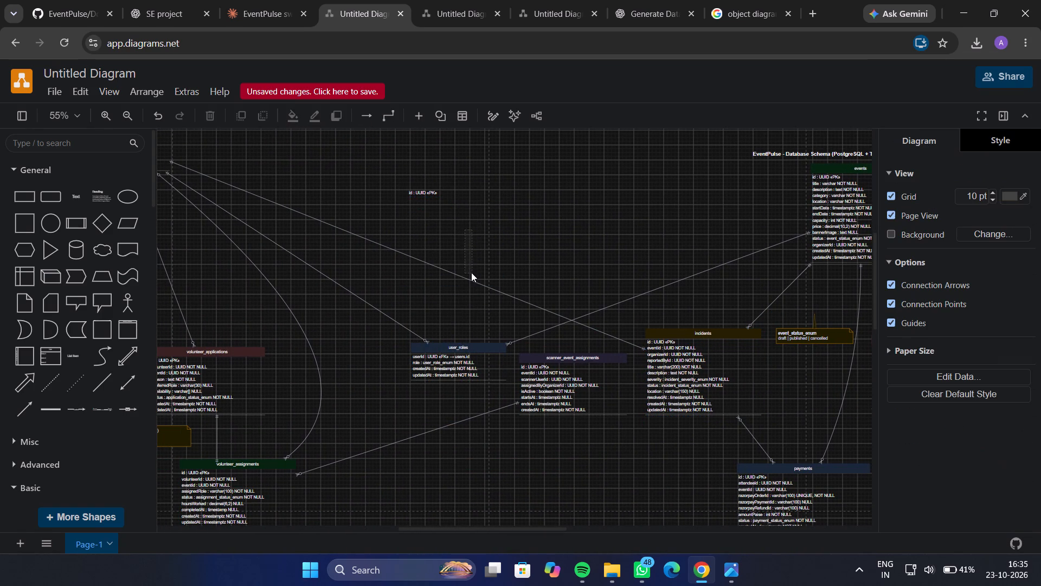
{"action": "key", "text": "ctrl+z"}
Move the user_roles table up into the empty space between the users and events tables, roughly level with users.
{"action": "left_click", "coordinate": [408, 317]}
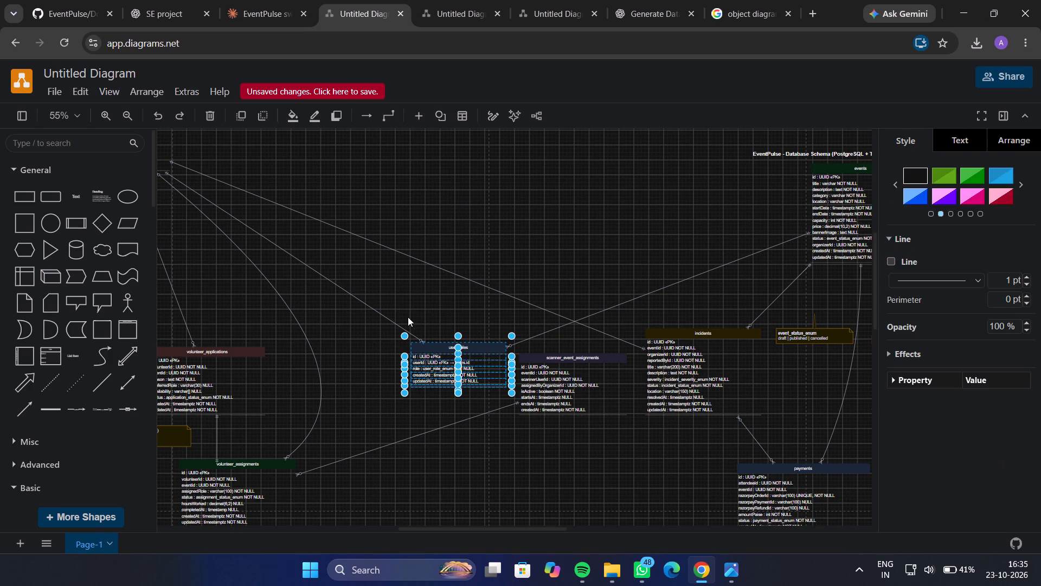
{"action": "left_click", "coordinate": [433, 344]}
{"action": "left_click_drag", "start_coordinate": [444, 349], "coordinate": [444, 346]}
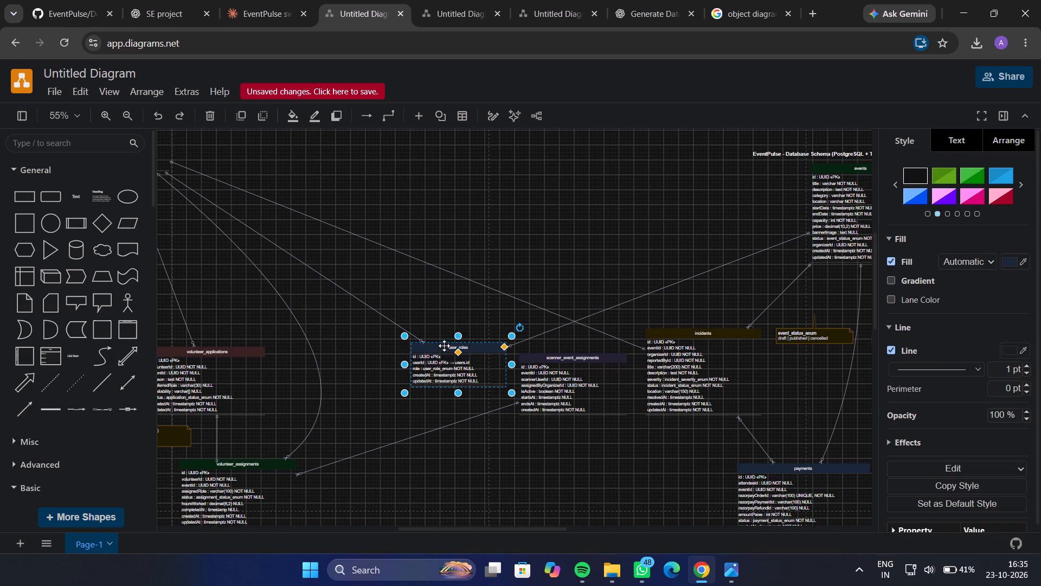
{"action": "left_click_drag", "start_coordinate": [444, 346], "coordinate": [455, 139]}
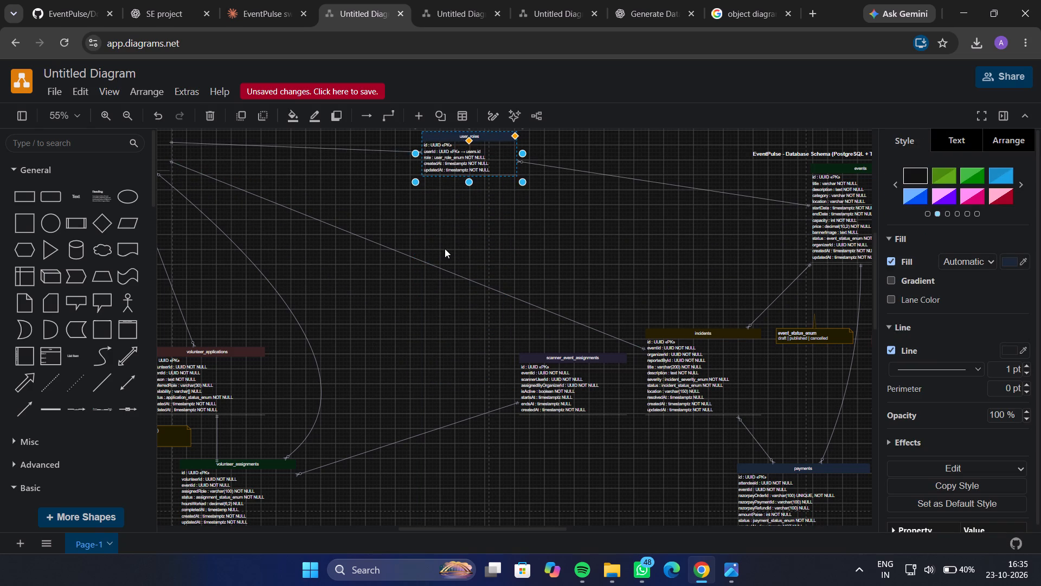
{"action": "scroll", "coordinate": [445, 249], "scroll_direction": "up", "scroll_amount": 2}
{"action": "scroll", "coordinate": [445, 249], "scroll_direction": "right", "scroll_amount": 1}
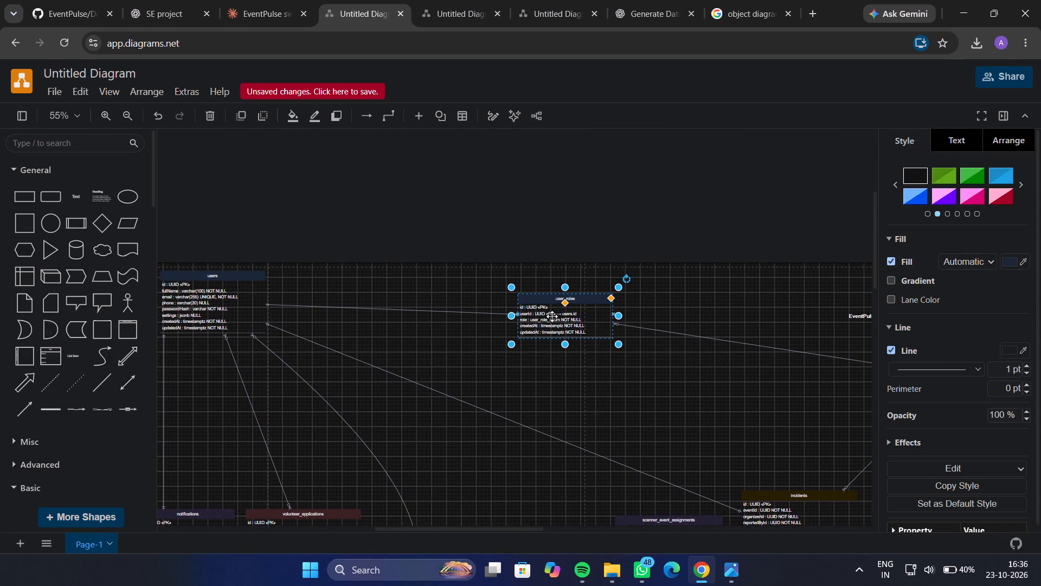
{"action": "left_click_drag", "start_coordinate": [575, 298], "coordinate": [577, 282]}
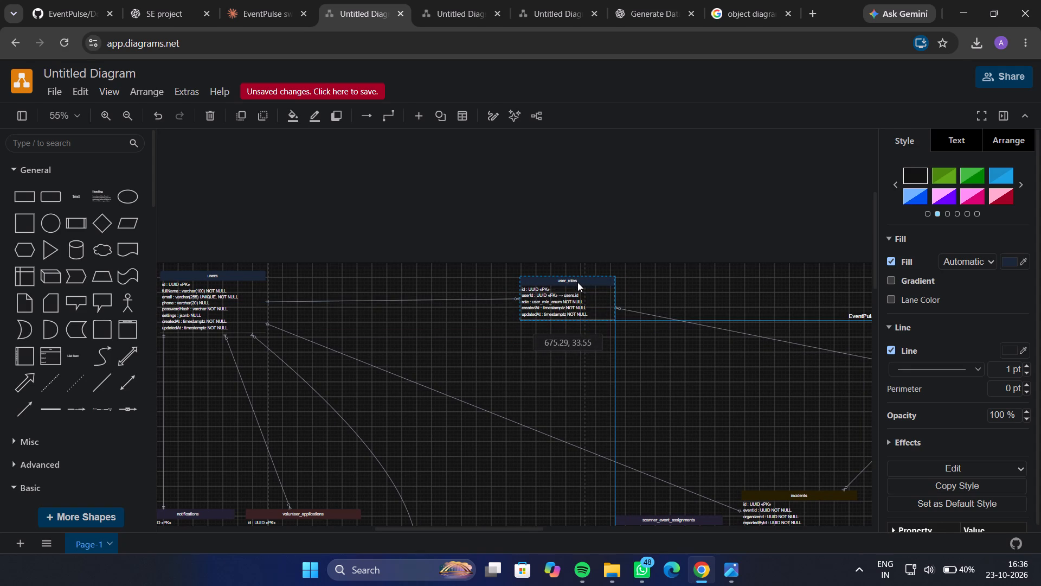
{"action": "left_click_drag", "start_coordinate": [577, 282], "coordinate": [581, 284]}
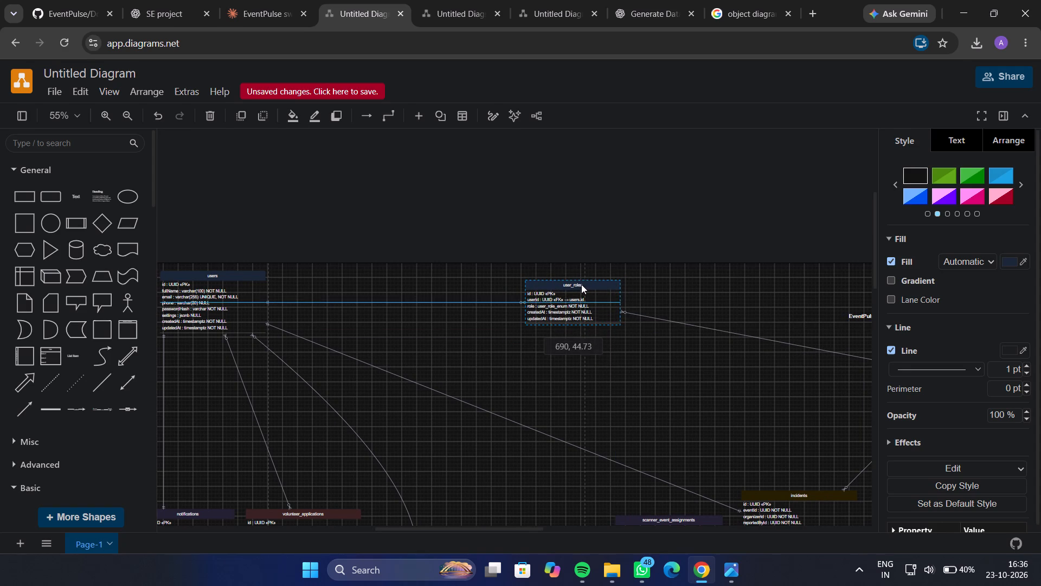
{"action": "left_click_drag", "start_coordinate": [581, 284], "coordinate": [580, 283]}
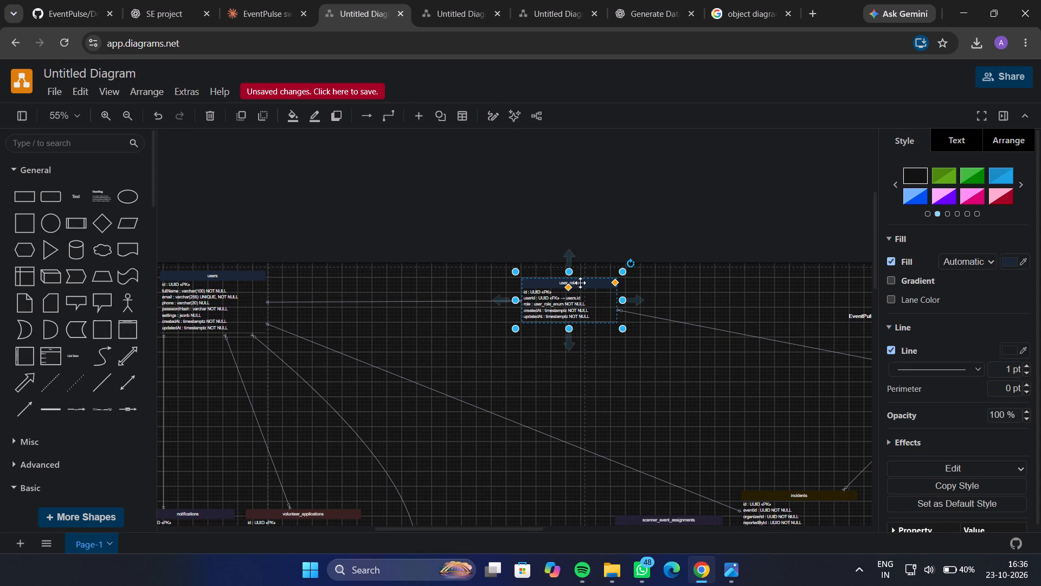
Move the scanner_event_assignments table down and across into the empty space beside the volunteer_assignments table, roughly level with it.
{"action": "left_click", "coordinate": [552, 399]}
{"action": "scroll", "coordinate": [269, 351], "scroll_direction": "down", "scroll_amount": 1}
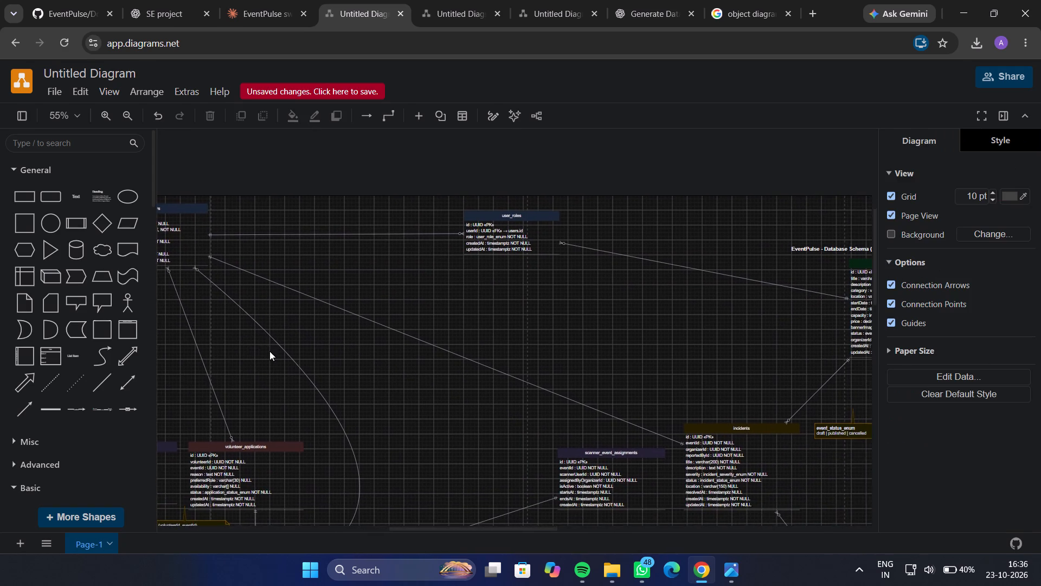
{"action": "scroll", "coordinate": [269, 351], "scroll_direction": "left", "scroll_amount": 1}
{"action": "scroll", "coordinate": [269, 351], "scroll_direction": "down", "scroll_amount": 3}
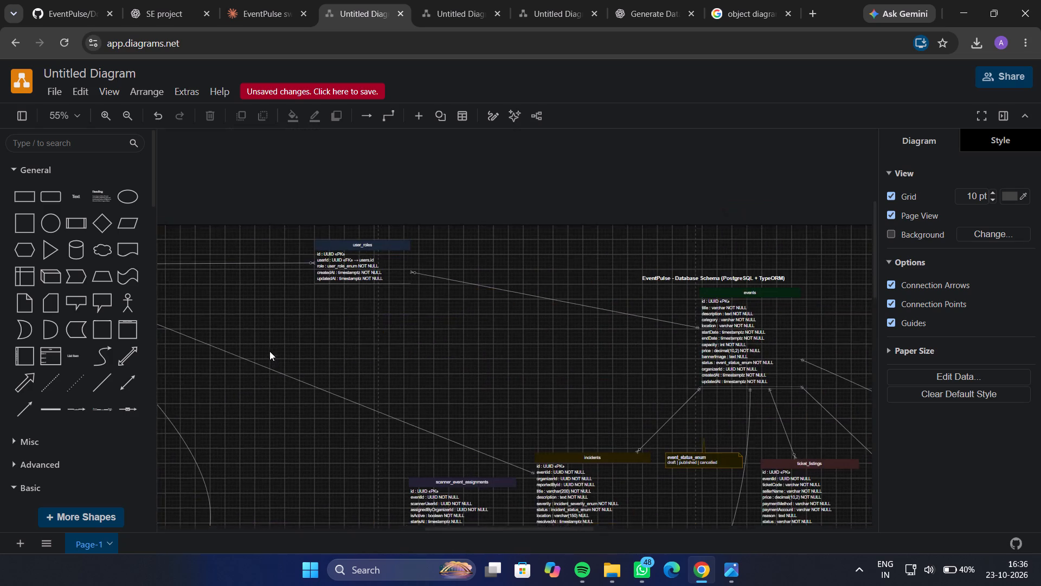
{"action": "scroll", "coordinate": [269, 351], "scroll_direction": "down", "scroll_amount": 1}
{"action": "left_click_drag", "start_coordinate": [576, 238], "coordinate": [410, 342]}
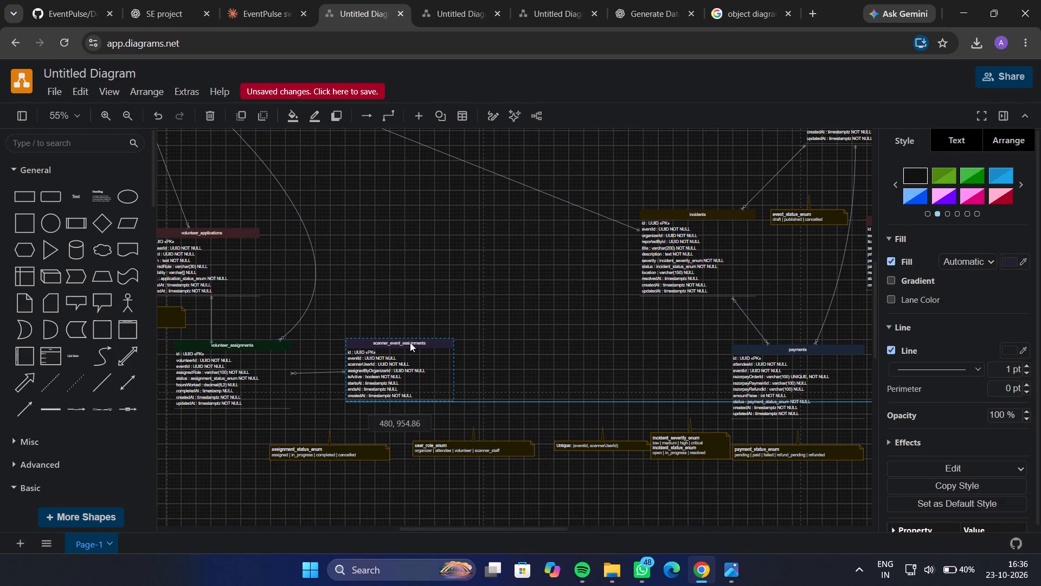
{"action": "left_click_drag", "start_coordinate": [410, 342], "coordinate": [403, 347]}
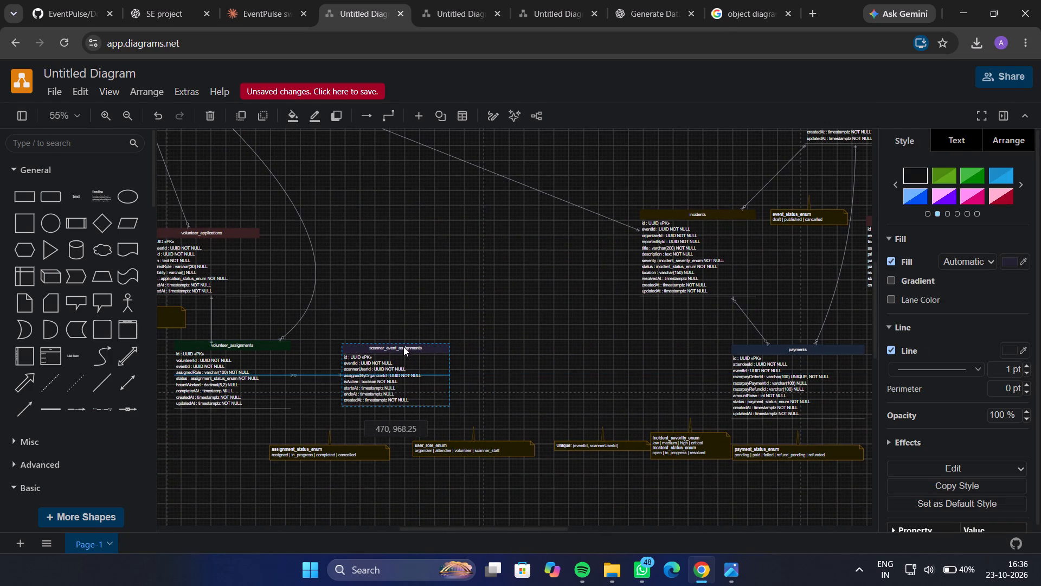
{"action": "left_click_drag", "start_coordinate": [403, 347], "coordinate": [403, 347]}
{"action": "left_click", "coordinate": [519, 294]}
Move the volunteer_applications table up into the empty space between the users and notifications tables.
{"action": "scroll", "coordinate": [331, 298], "scroll_direction": "right", "scroll_amount": 1}
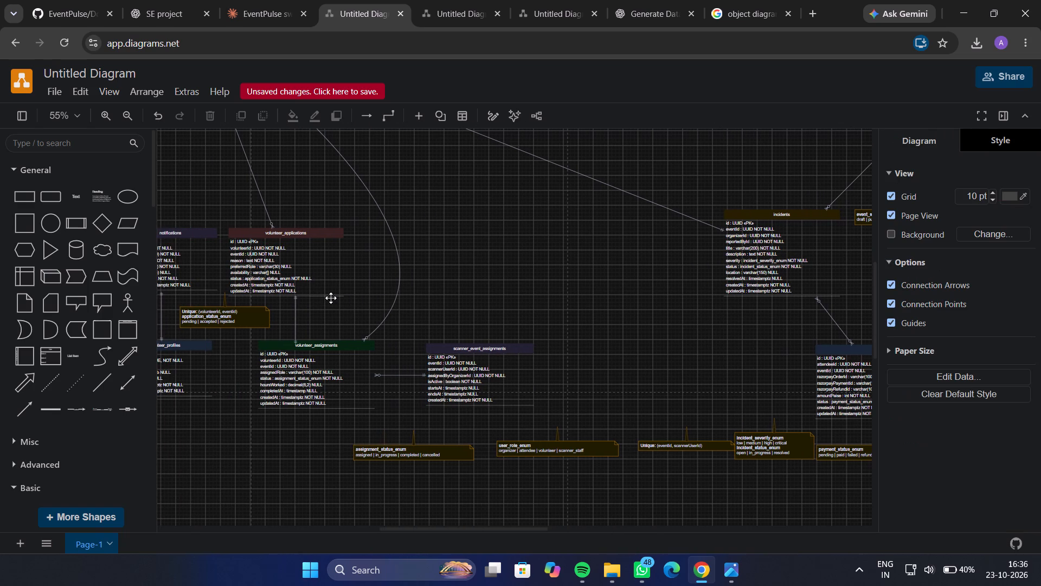
{"action": "scroll", "coordinate": [331, 298], "scroll_direction": "up", "scroll_amount": 2}
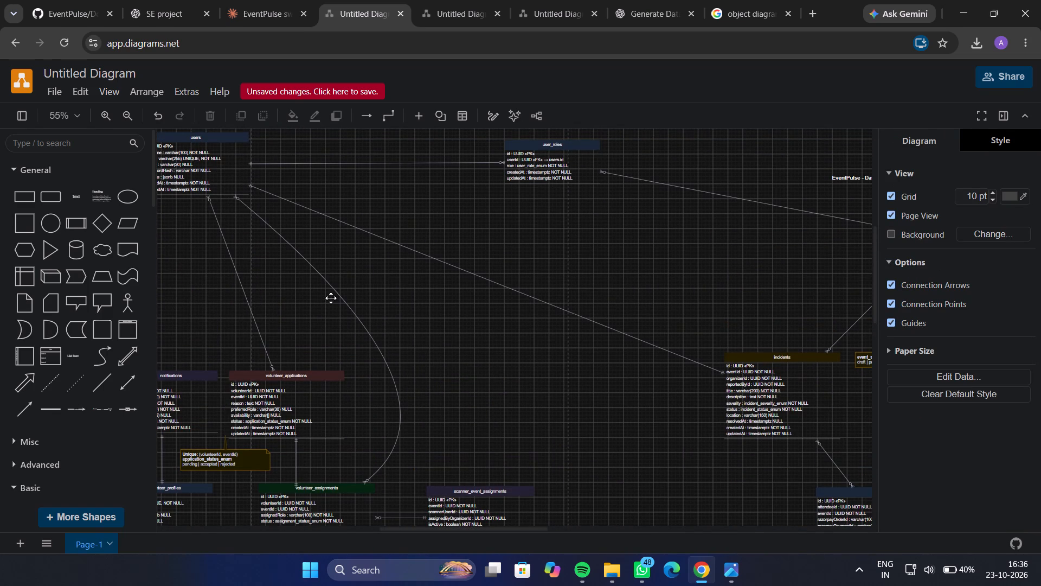
{"action": "scroll", "coordinate": [331, 298], "scroll_direction": "up", "scroll_amount": 1}
{"action": "scroll", "coordinate": [282, 356], "scroll_direction": "right", "scroll_amount": 1}
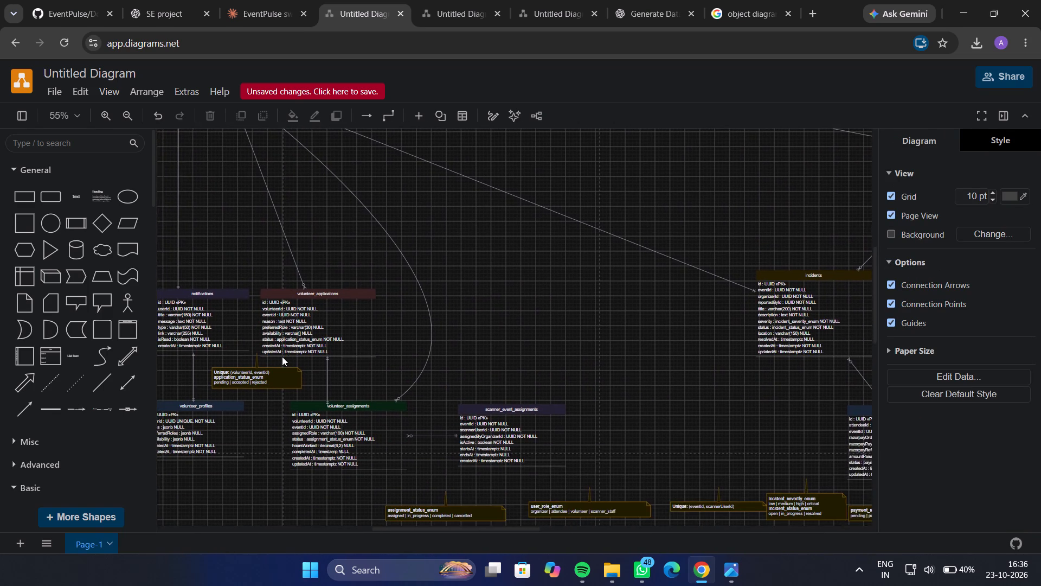
{"action": "scroll", "coordinate": [282, 356], "scroll_direction": "right", "scroll_amount": 2}
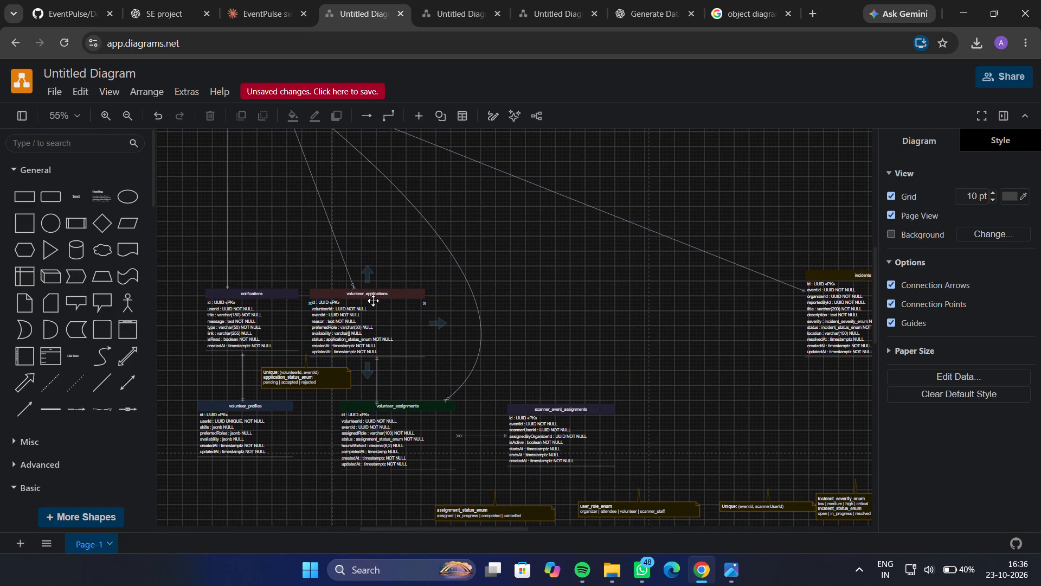
{"action": "left_click_drag", "start_coordinate": [372, 296], "coordinate": [303, 205]}
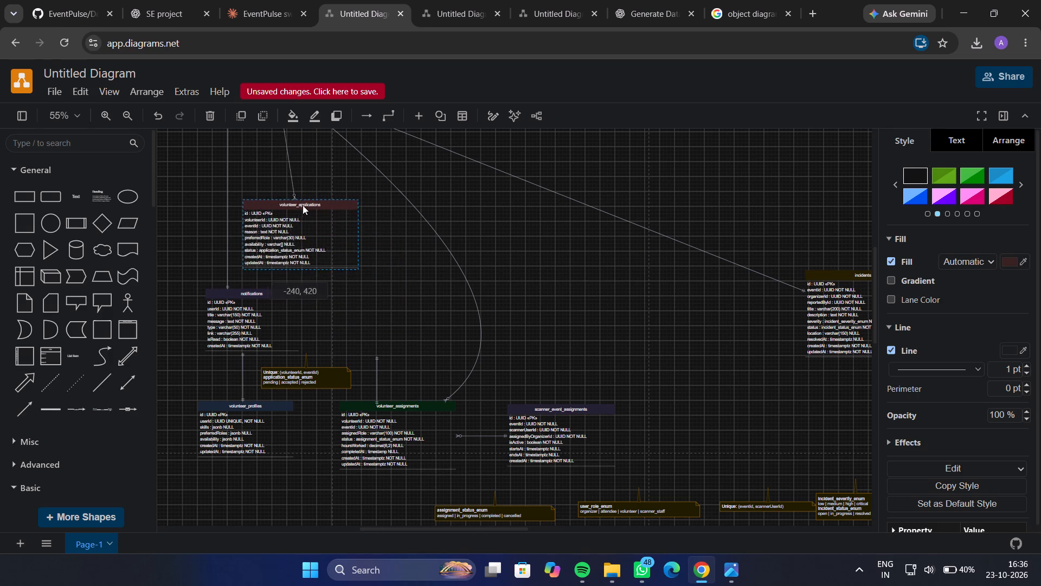
{"action": "left_click_drag", "start_coordinate": [303, 205], "coordinate": [306, 211]}
Reposition both ends of the connector between users and volunteer_applications so that it runs vertically between the two tables.
{"action": "scroll", "coordinate": [331, 220], "scroll_direction": "up", "scroll_amount": 1}
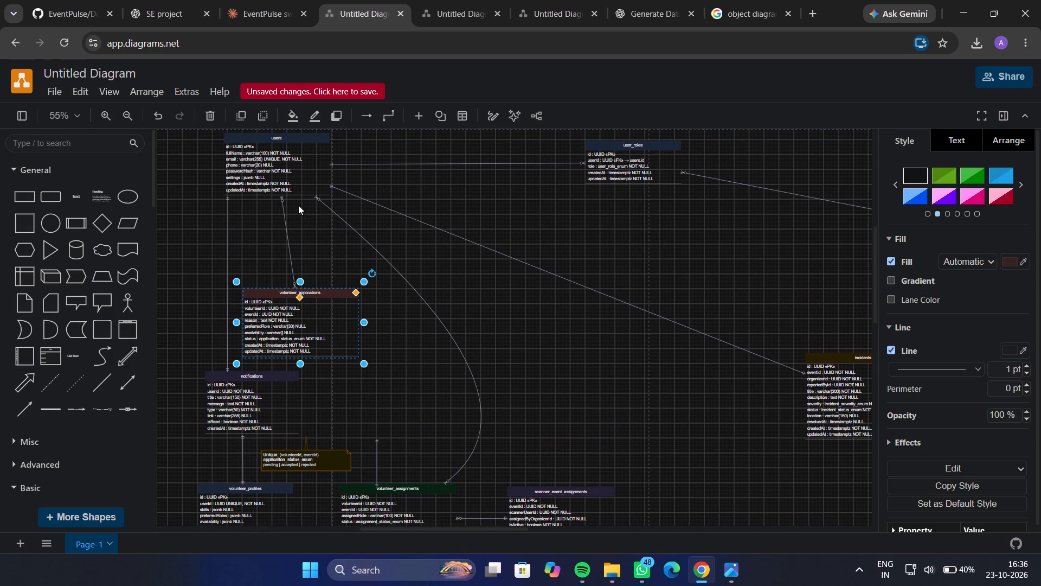
{"action": "left_click", "coordinate": [259, 186]}
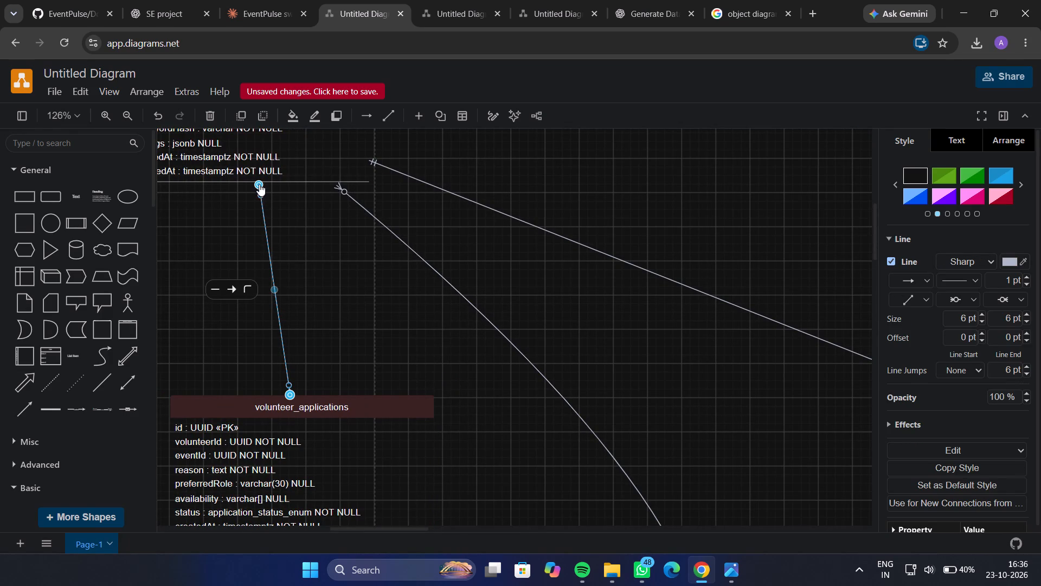
{"action": "left_click_drag", "start_coordinate": [258, 181], "coordinate": [278, 178]}
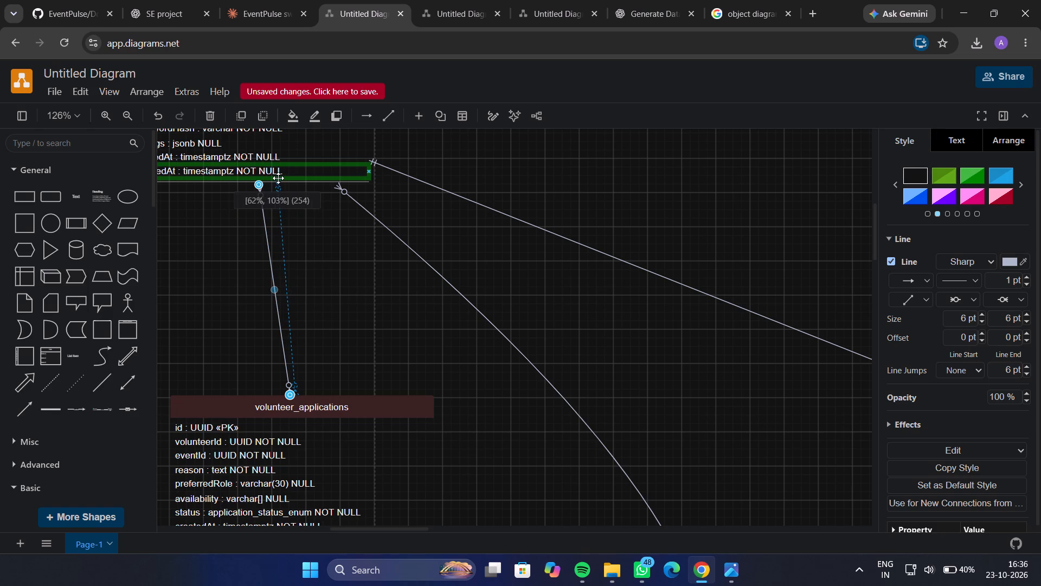
{"action": "left_click_drag", "start_coordinate": [278, 178], "coordinate": [295, 176]}
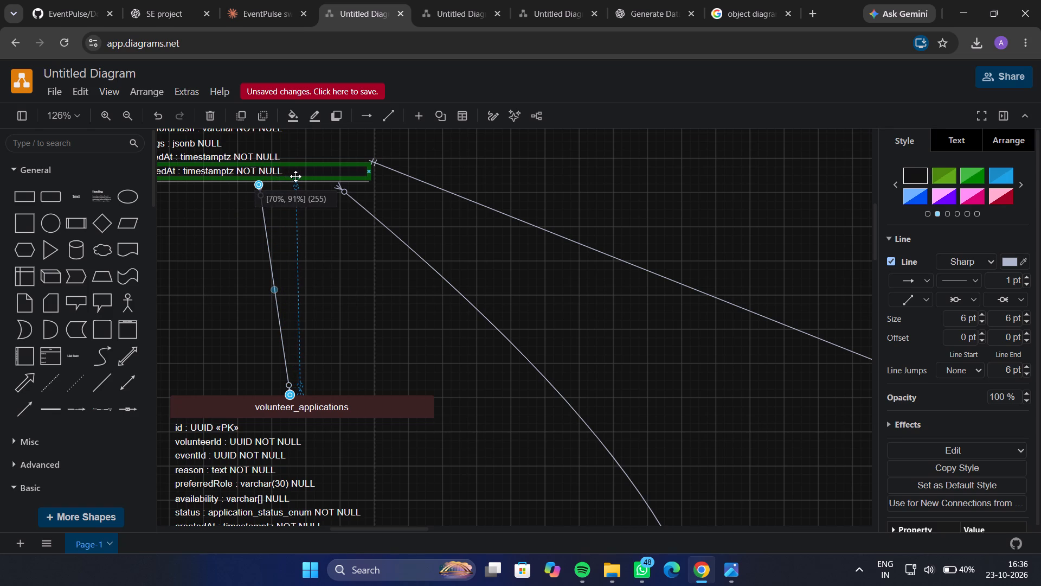
{"action": "left_click_drag", "start_coordinate": [295, 176], "coordinate": [308, 177]}
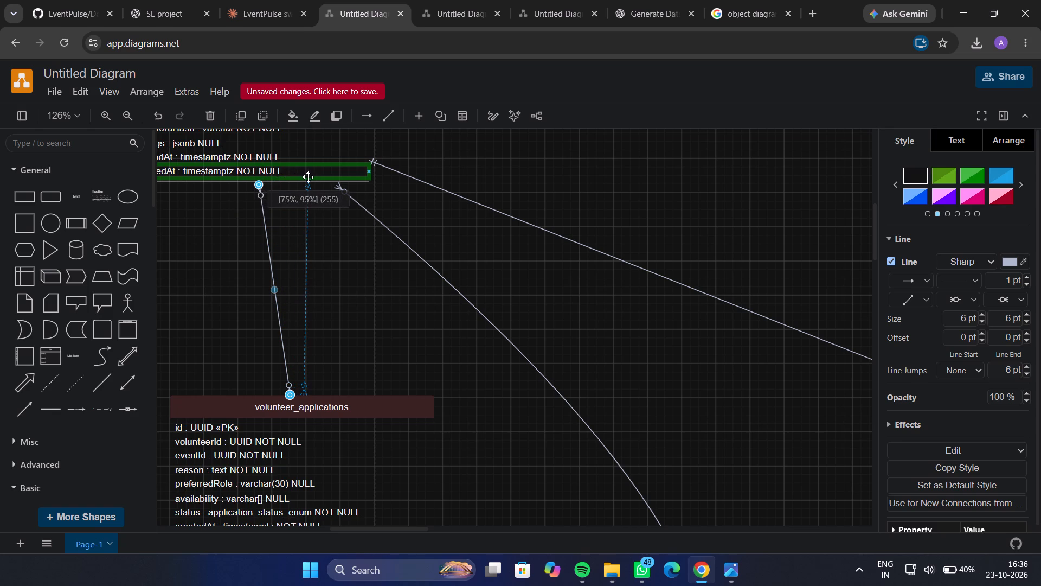
{"action": "left_click_drag", "start_coordinate": [308, 177], "coordinate": [304, 175]}
{"action": "left_click_drag", "start_coordinate": [300, 392], "coordinate": [306, 392]}
{"action": "left_click", "coordinate": [306, 392]}
{"action": "left_click", "coordinate": [348, 374]}
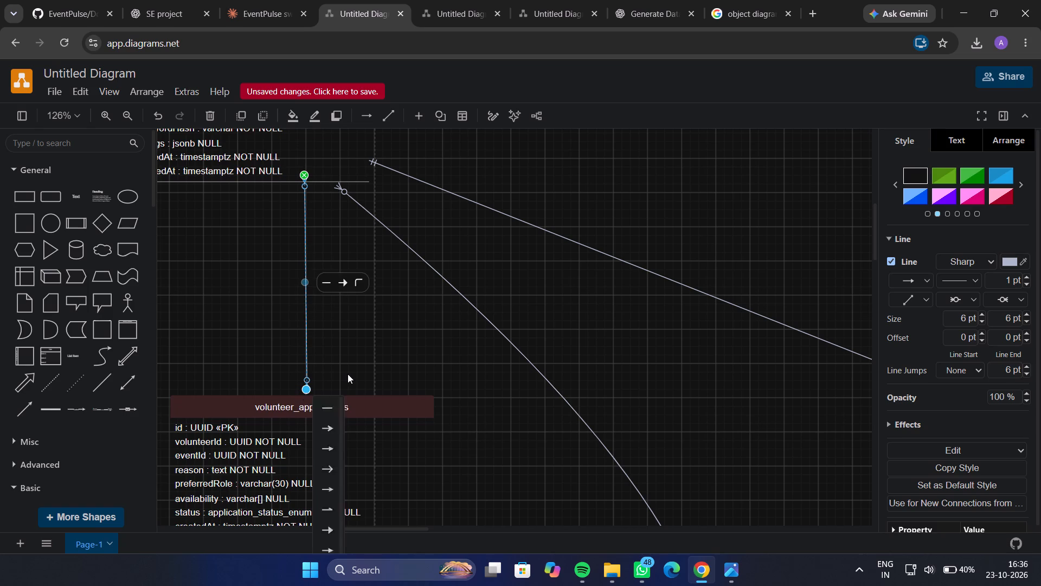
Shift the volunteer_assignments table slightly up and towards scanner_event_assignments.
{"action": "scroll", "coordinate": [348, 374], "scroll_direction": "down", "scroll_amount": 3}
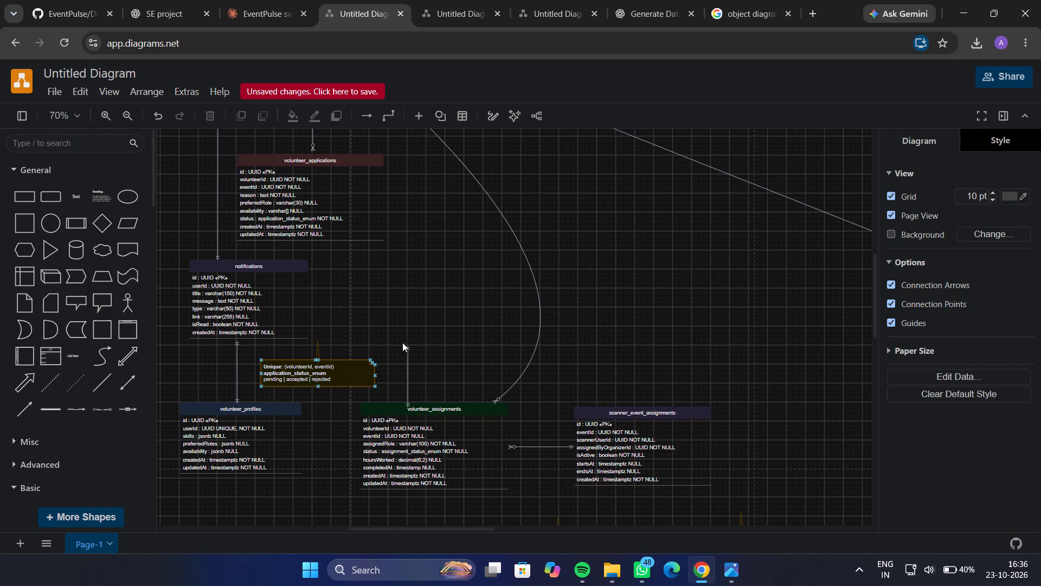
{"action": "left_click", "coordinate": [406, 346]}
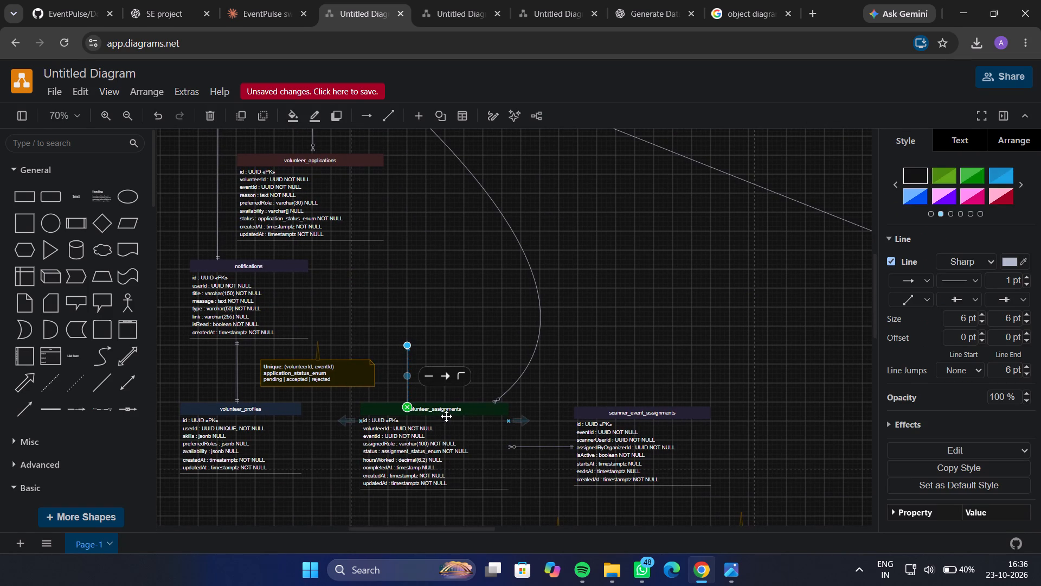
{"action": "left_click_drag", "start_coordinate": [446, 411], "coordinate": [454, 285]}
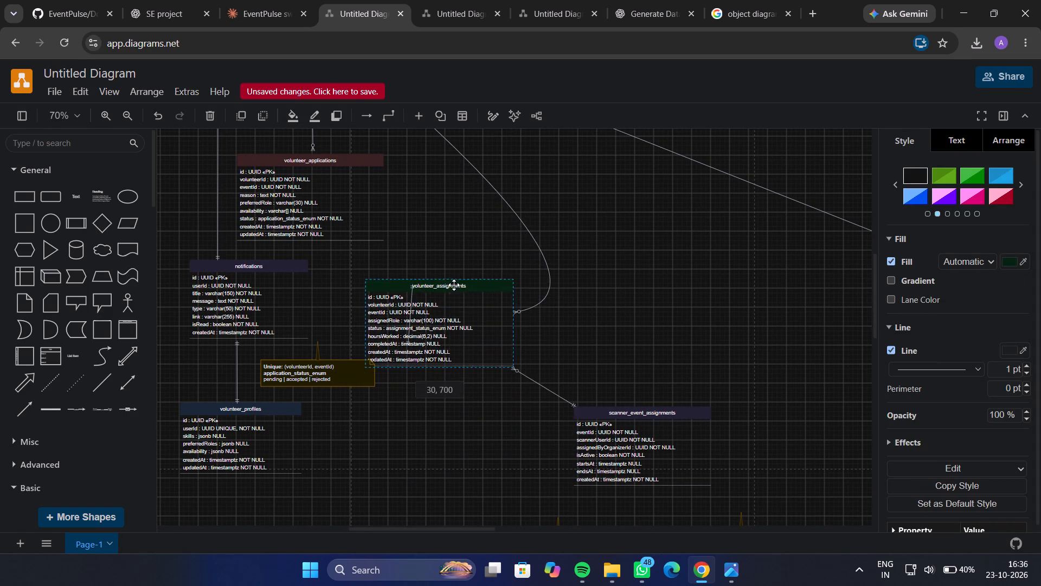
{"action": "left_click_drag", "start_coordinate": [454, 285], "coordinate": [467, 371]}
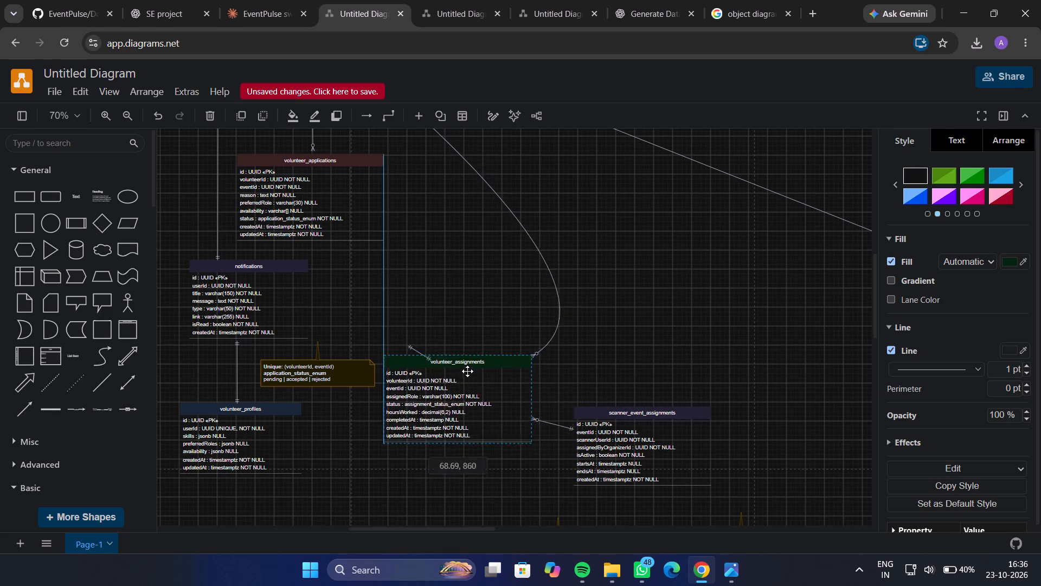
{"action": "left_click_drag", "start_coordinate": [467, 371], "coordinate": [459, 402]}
Attach the loose end of the volunteer_assignments connector to the bottom edge of the volunteer_applications table.
{"action": "left_click", "coordinate": [408, 346]}
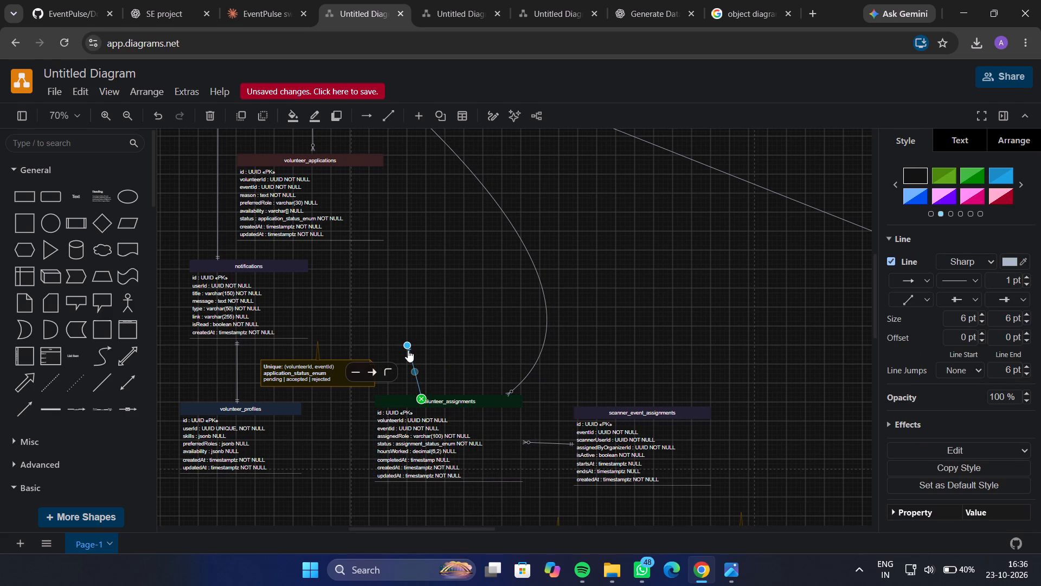
{"action": "left_click_drag", "start_coordinate": [408, 350], "coordinate": [399, 332]}
{"action": "left_click_drag", "start_coordinate": [399, 332], "coordinate": [351, 240]}
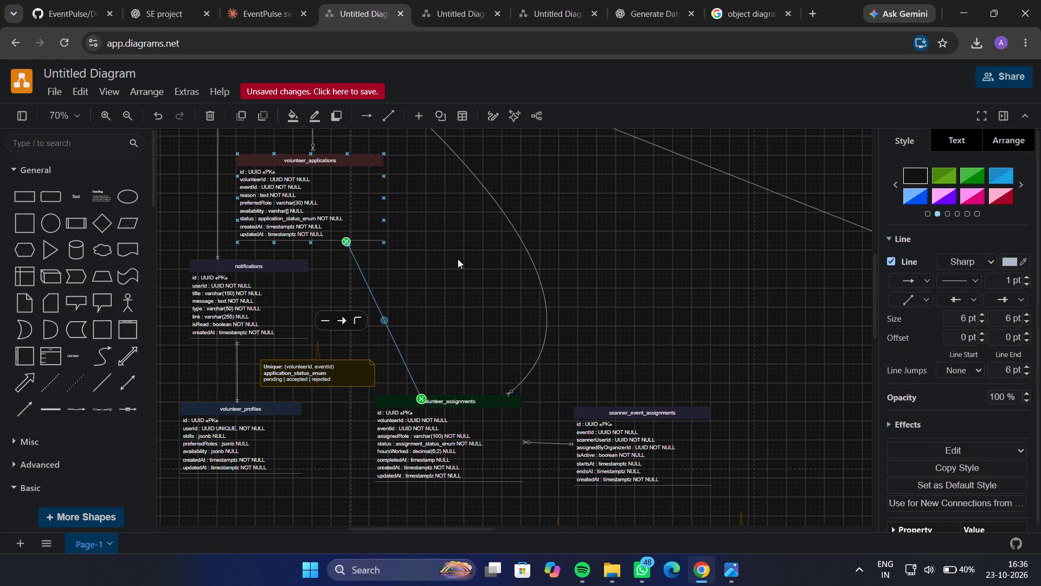
{"action": "left_click", "coordinate": [467, 258]}
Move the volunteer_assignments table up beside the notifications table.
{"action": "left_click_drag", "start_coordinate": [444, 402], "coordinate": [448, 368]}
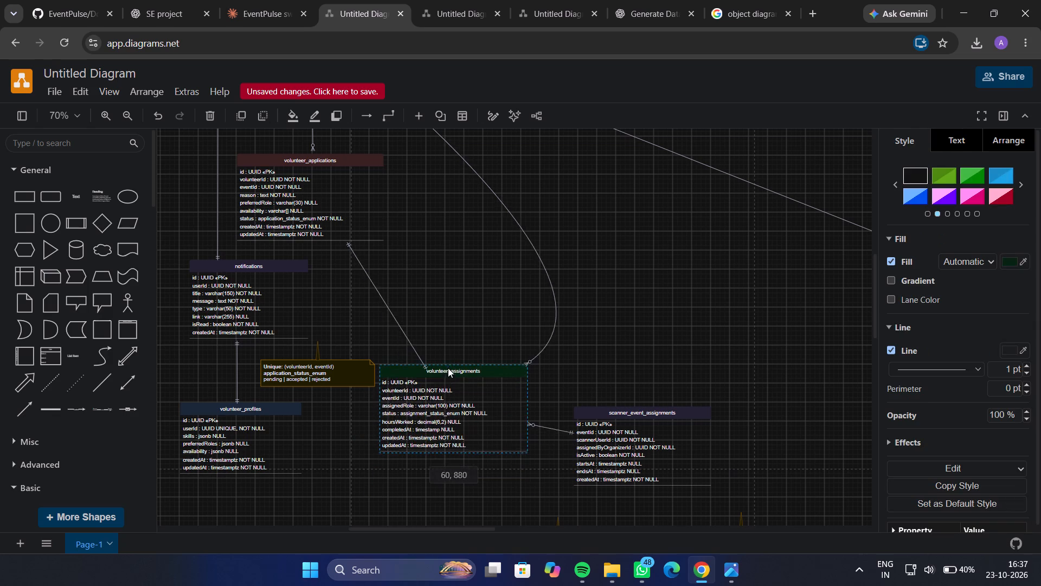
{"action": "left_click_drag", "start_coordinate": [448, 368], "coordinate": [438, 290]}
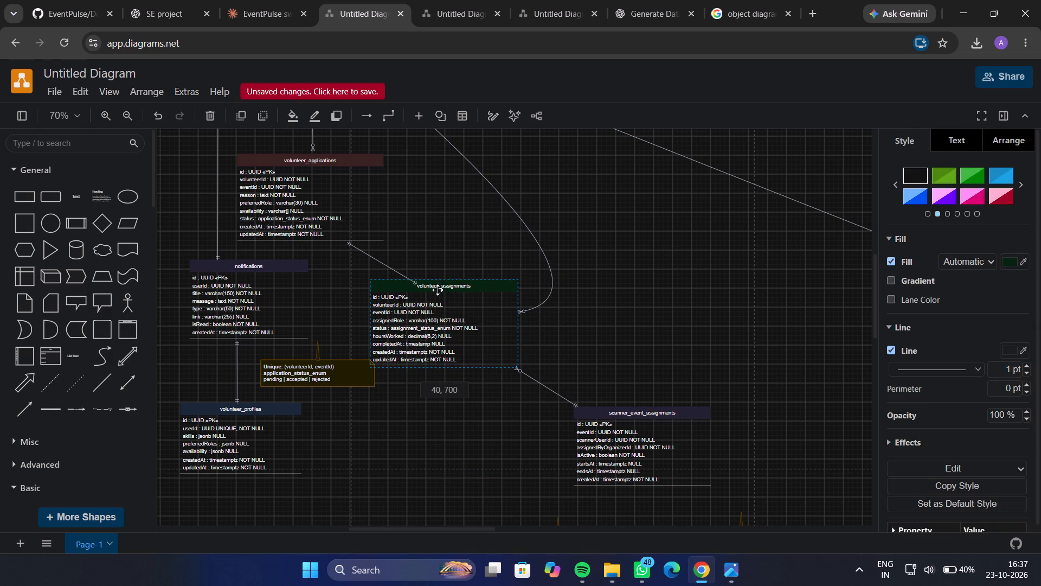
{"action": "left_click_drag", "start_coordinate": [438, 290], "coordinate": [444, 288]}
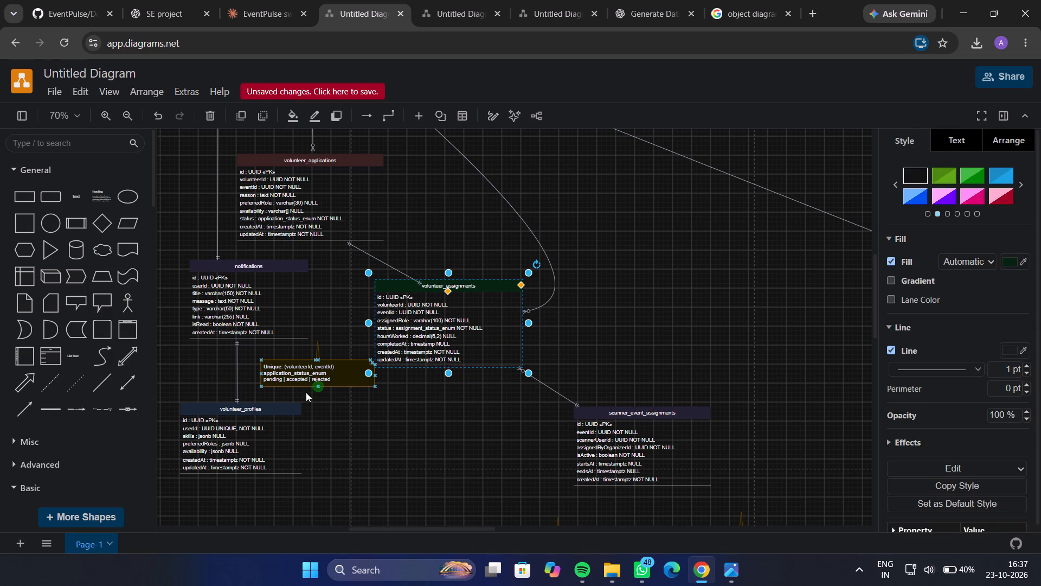
Move the application_status_enum note into the empty space below the volunteer_profiles table.
{"action": "left_click_drag", "start_coordinate": [316, 373], "coordinate": [253, 501]}
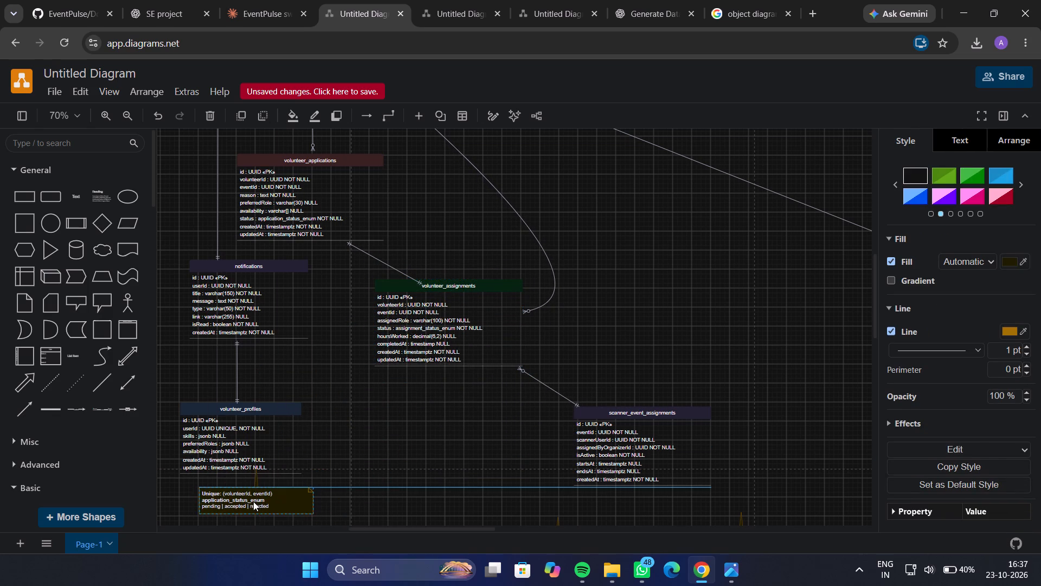
{"action": "left_click_drag", "start_coordinate": [253, 501], "coordinate": [242, 507]}
Move the volunteer_assignments table down and closer to the notifications and volunteer_profiles tables, below volunteer_applications.
{"action": "left_click_drag", "start_coordinate": [441, 285], "coordinate": [420, 319]}
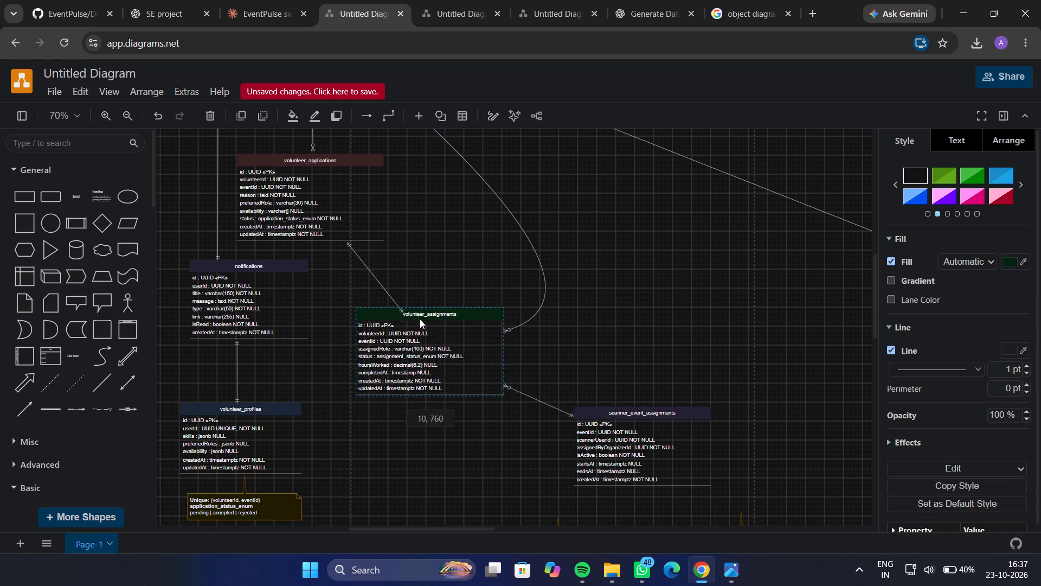
{"action": "left_click_drag", "start_coordinate": [420, 319], "coordinate": [385, 348]}
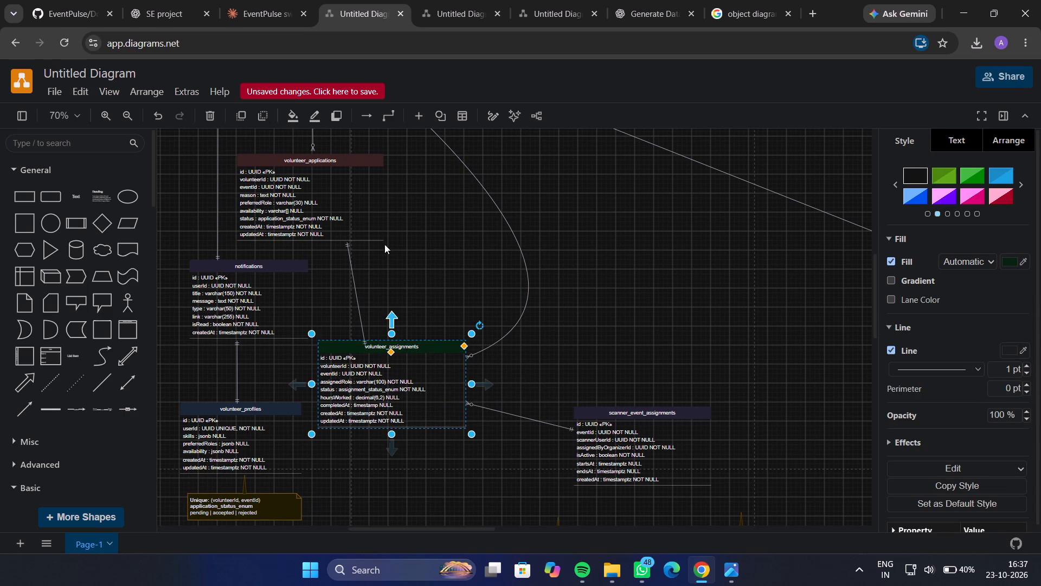
Adjust both ends of the connector between volunteer_applications and volunteer_assignments so that it runs vertically from bottom edge to header.
{"action": "left_click", "coordinate": [346, 247]}
{"action": "left_click_drag", "start_coordinate": [346, 238], "coordinate": [349, 238]}
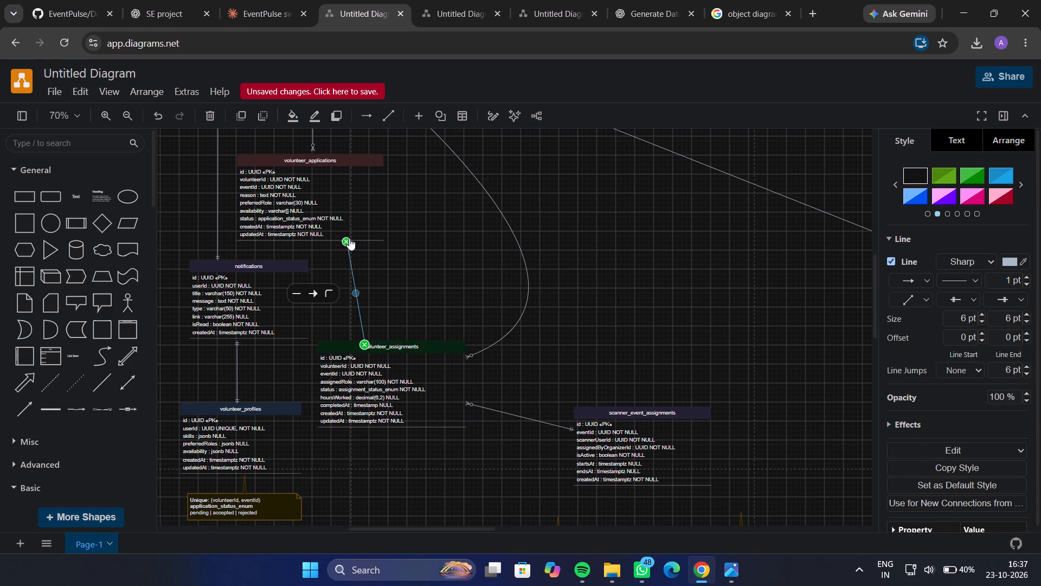
{"action": "left_click_drag", "start_coordinate": [349, 238], "coordinate": [367, 239]}
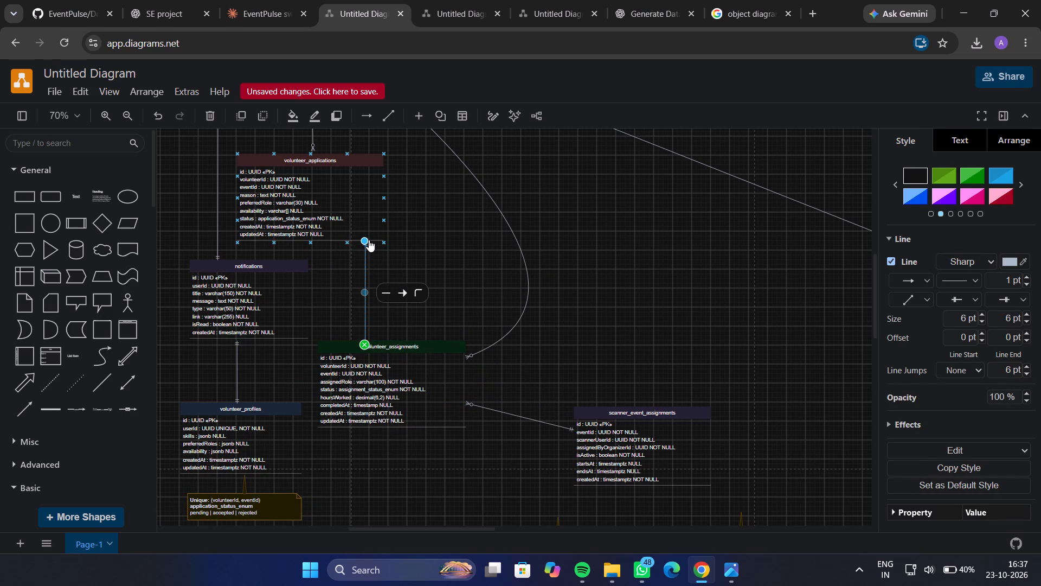
{"action": "left_click_drag", "start_coordinate": [359, 240], "coordinate": [364, 240]}
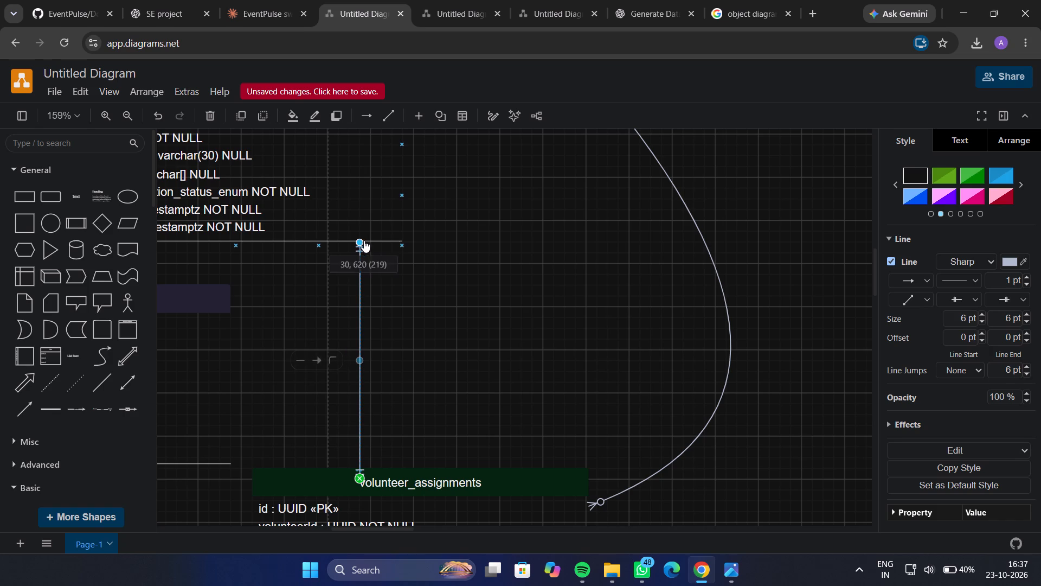
{"action": "left_click_drag", "start_coordinate": [364, 240], "coordinate": [369, 241]}
{"action": "scroll", "coordinate": [422, 316], "scroll_direction": "down", "scroll_amount": 2}
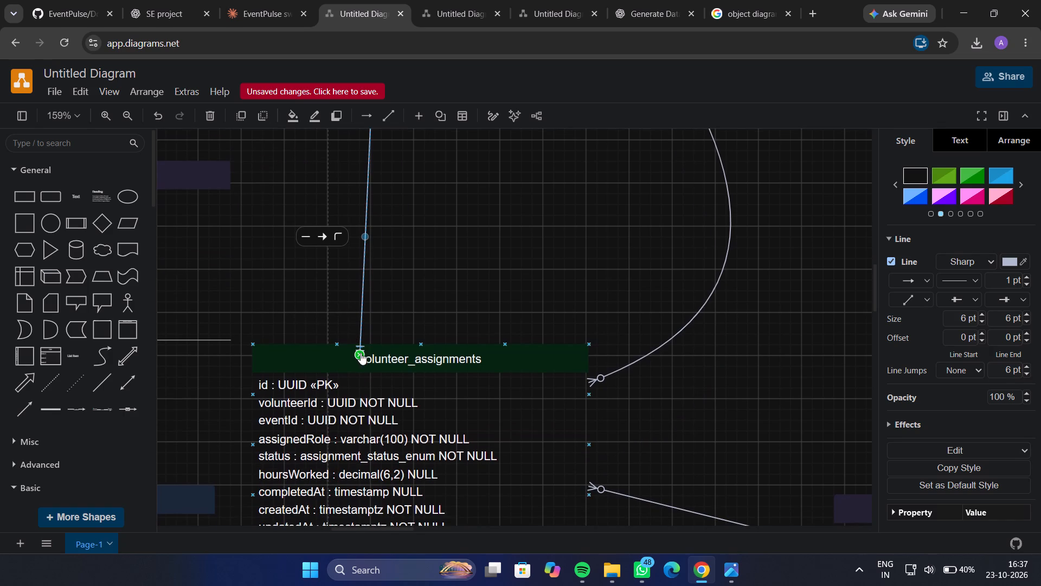
{"action": "left_click_drag", "start_coordinate": [362, 353], "coordinate": [370, 345]}
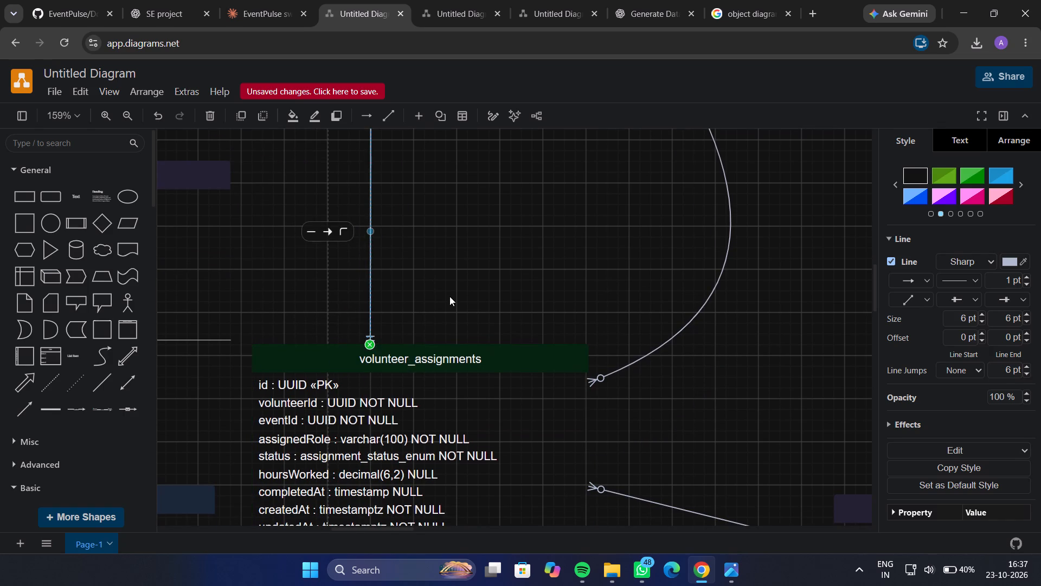
{"action": "left_click", "coordinate": [449, 296]}
Move the scanner_event_assignments table up so that its header is level with the volunteer_assignments header.
{"action": "scroll", "coordinate": [449, 296], "scroll_direction": "down", "scroll_amount": 1}
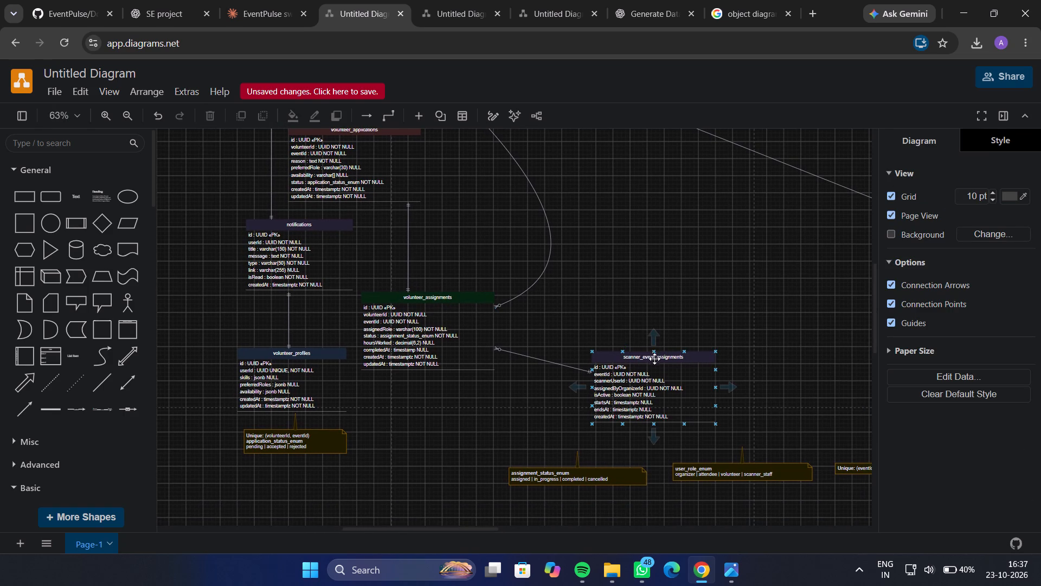
{"action": "left_click_drag", "start_coordinate": [654, 359], "coordinate": [652, 300]}
{"action": "left_click", "coordinate": [609, 258]}
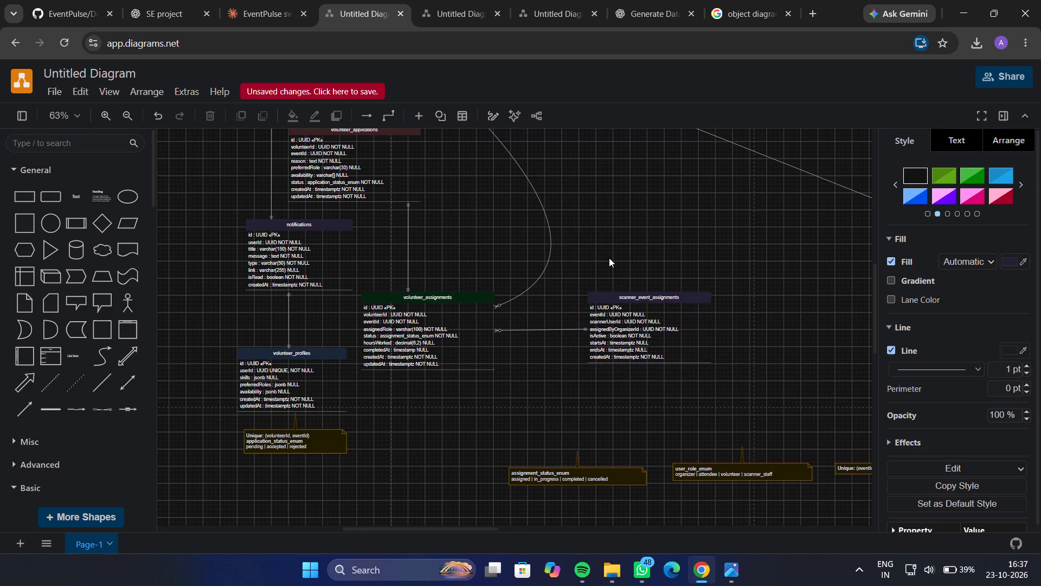
{"action": "scroll", "coordinate": [609, 258], "scroll_direction": "up", "scroll_amount": 2}
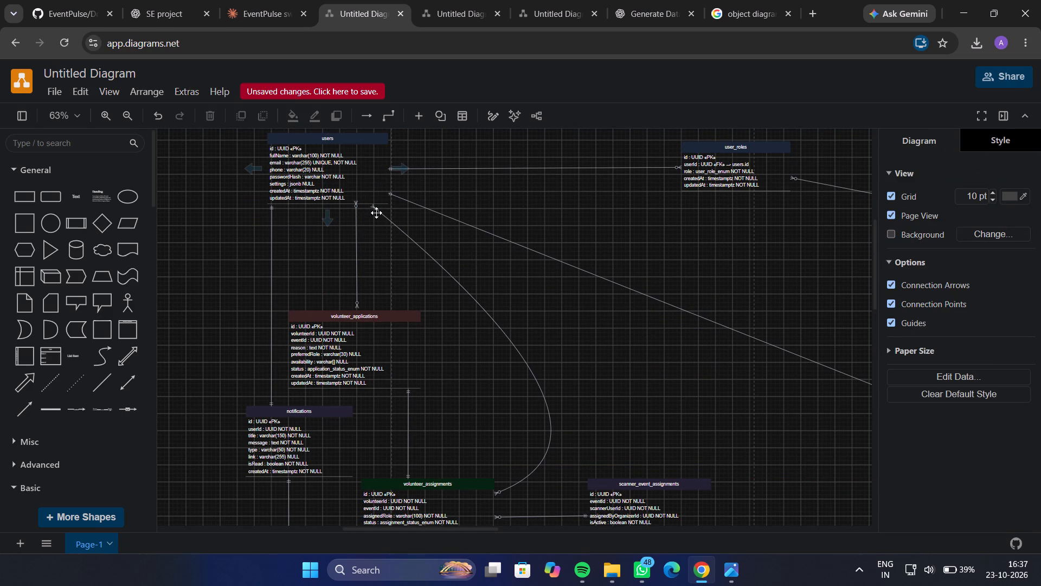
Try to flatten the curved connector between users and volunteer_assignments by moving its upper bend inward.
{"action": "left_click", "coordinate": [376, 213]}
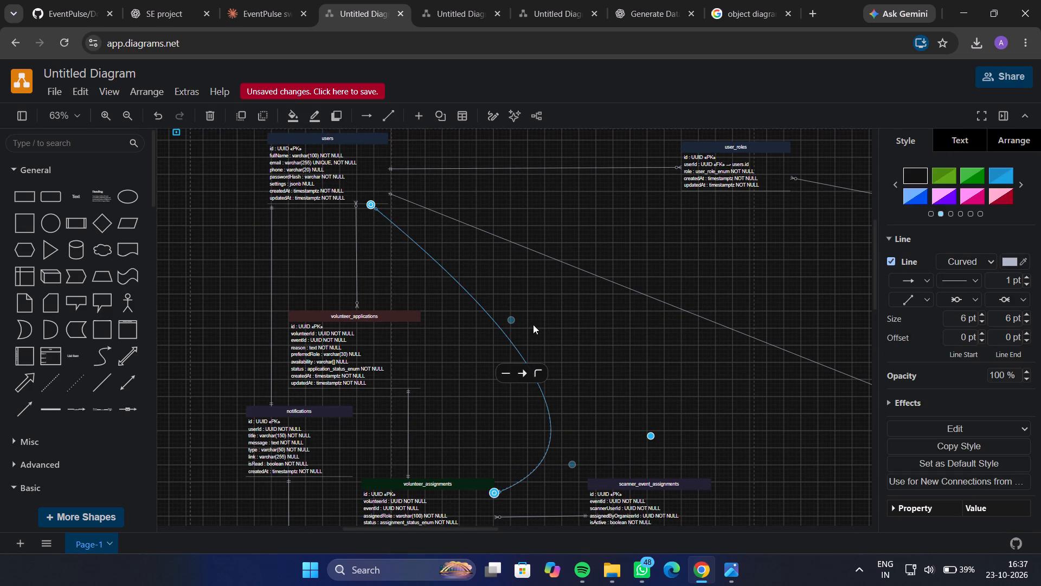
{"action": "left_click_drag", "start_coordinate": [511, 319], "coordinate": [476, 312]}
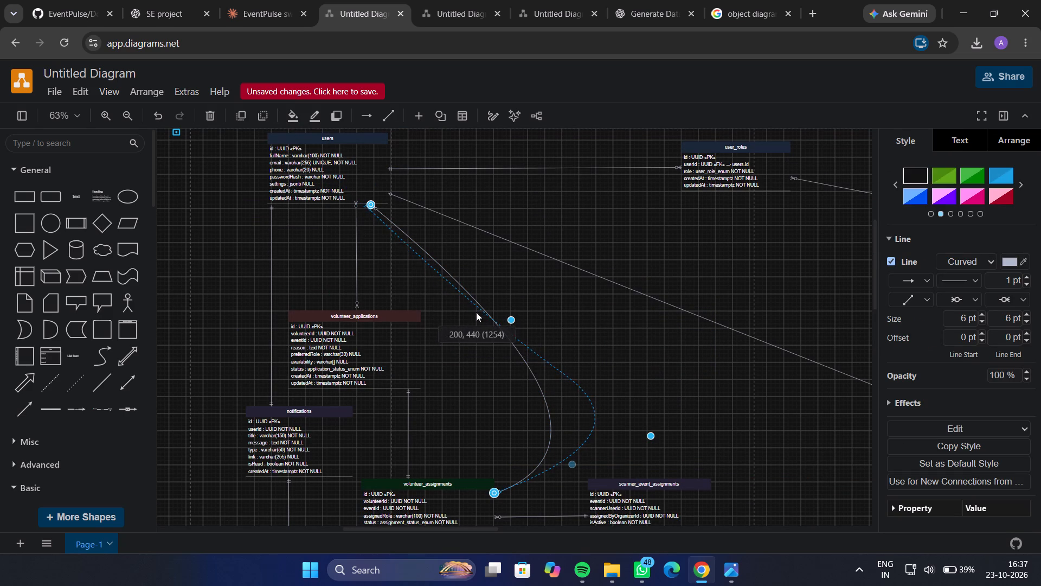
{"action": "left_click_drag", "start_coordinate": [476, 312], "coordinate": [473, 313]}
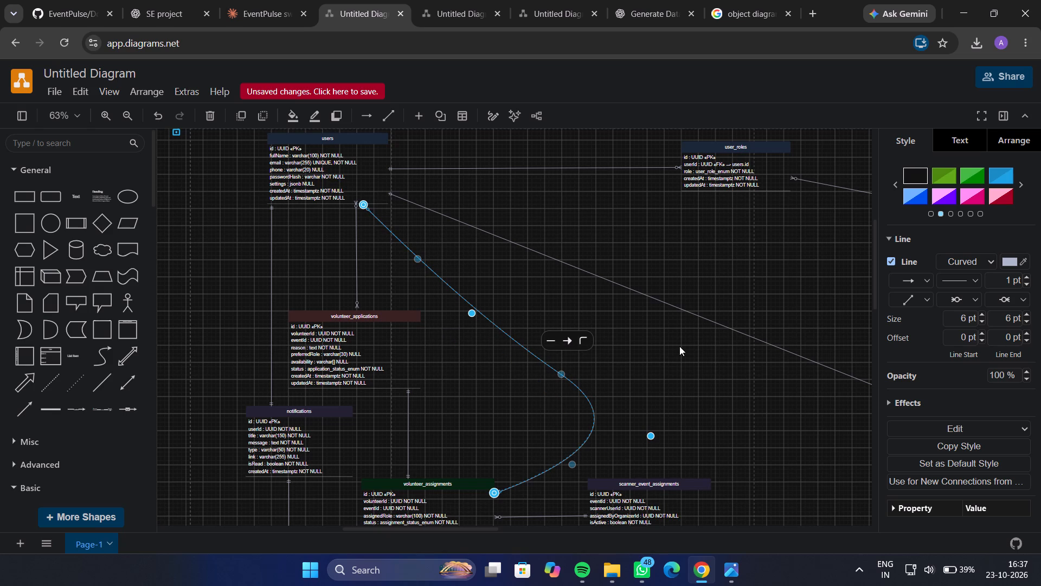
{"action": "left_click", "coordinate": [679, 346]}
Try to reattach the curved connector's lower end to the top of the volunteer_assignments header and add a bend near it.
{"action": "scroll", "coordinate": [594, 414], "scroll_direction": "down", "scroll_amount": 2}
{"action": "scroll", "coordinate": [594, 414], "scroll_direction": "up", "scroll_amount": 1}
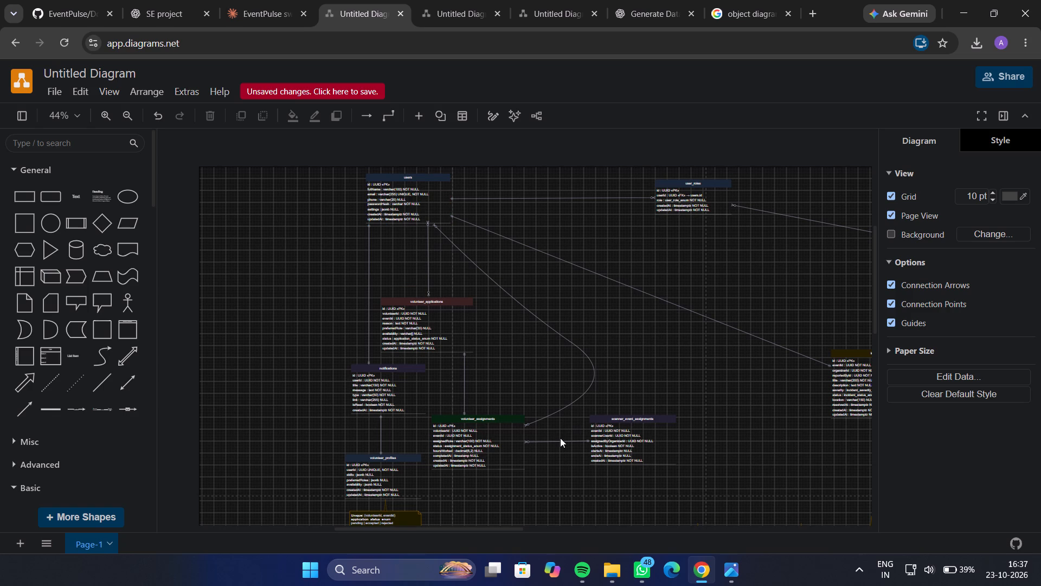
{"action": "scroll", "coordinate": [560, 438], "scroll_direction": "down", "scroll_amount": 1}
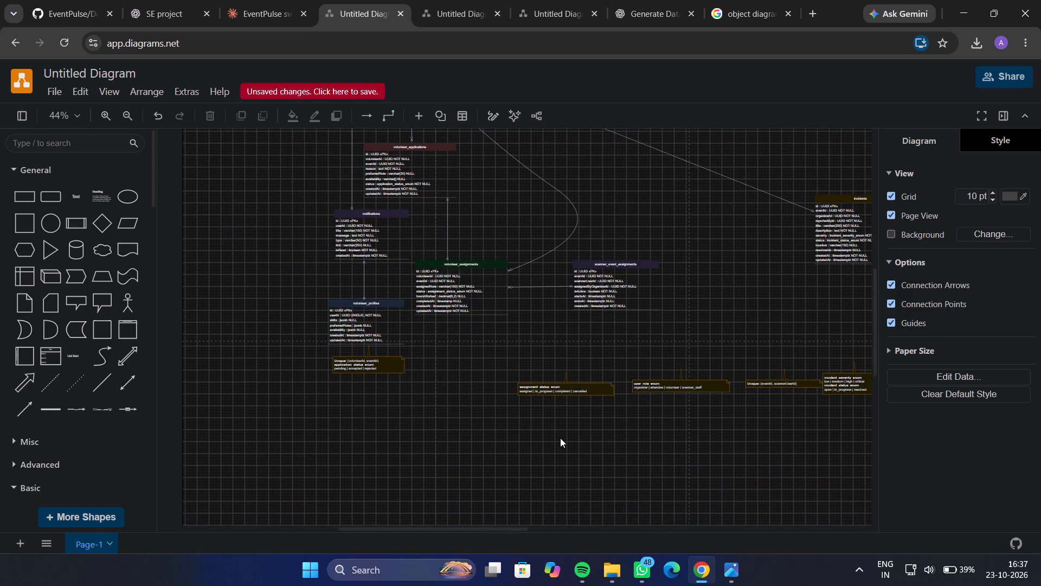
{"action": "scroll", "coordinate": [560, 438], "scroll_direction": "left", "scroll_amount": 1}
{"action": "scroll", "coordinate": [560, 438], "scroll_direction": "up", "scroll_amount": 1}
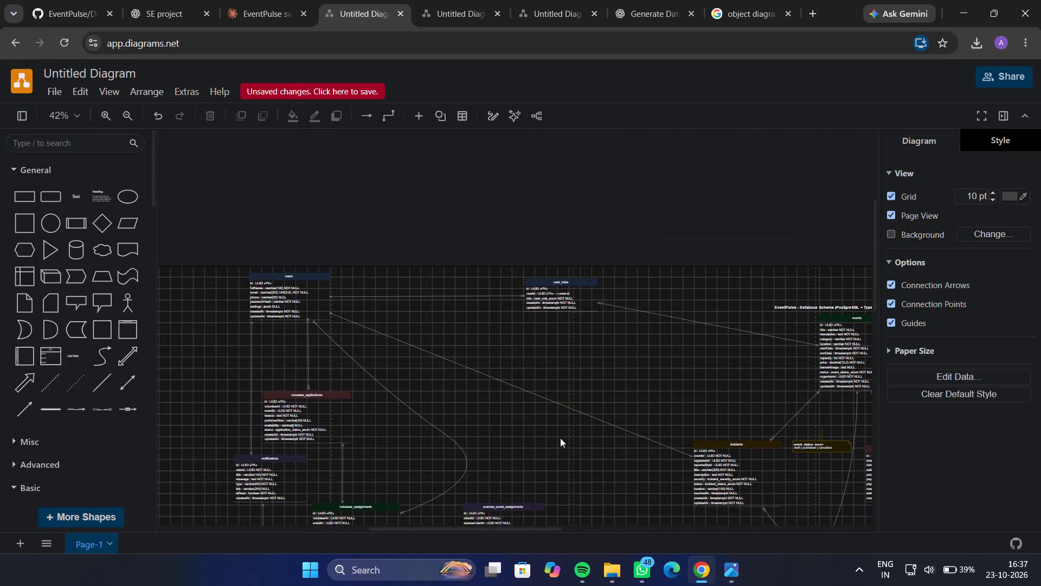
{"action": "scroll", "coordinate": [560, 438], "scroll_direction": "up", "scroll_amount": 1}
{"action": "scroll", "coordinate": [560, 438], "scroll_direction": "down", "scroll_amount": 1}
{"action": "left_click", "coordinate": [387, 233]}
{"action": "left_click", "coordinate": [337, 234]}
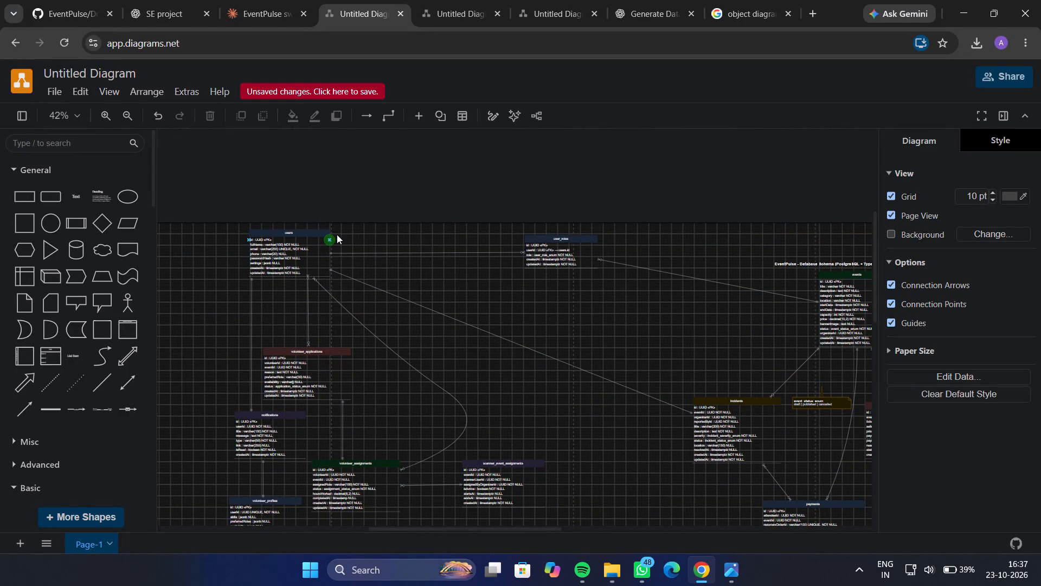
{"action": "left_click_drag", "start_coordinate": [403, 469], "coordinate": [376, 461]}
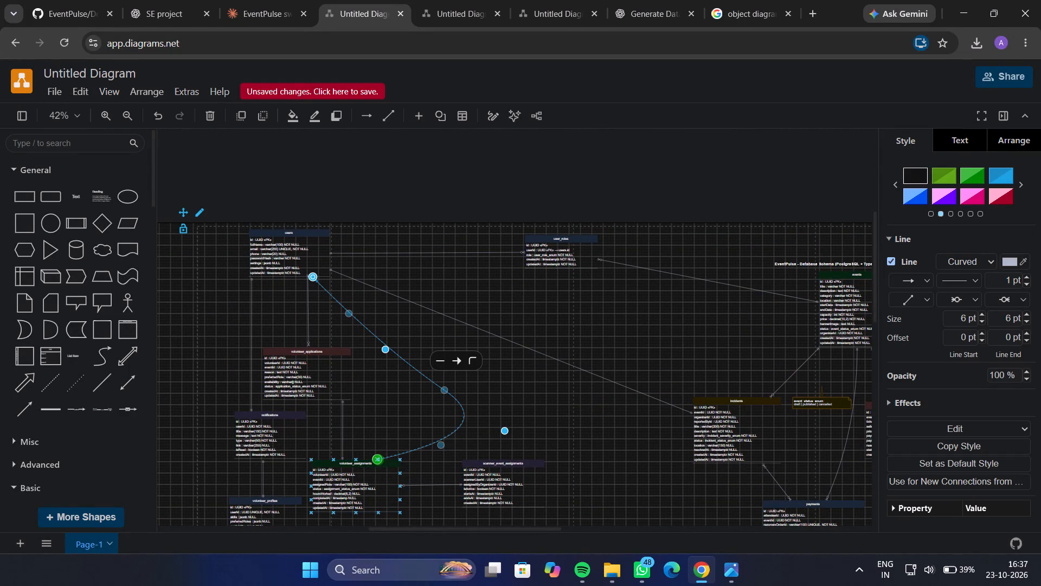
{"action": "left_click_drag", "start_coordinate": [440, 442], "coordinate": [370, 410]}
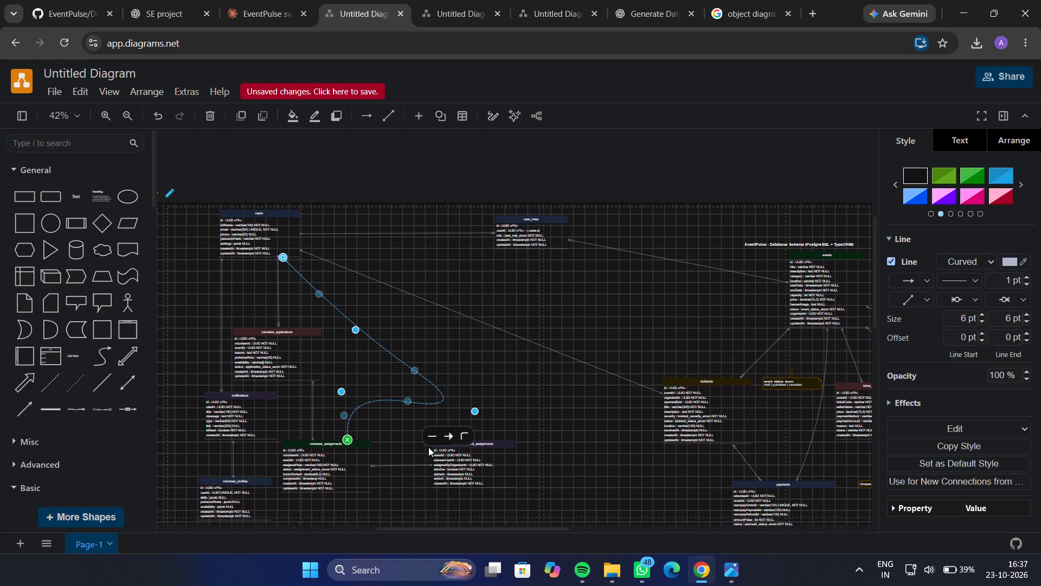
Delete the curved connector between users and volunteer_assignments.
{"action": "key", "text": "Delete"}
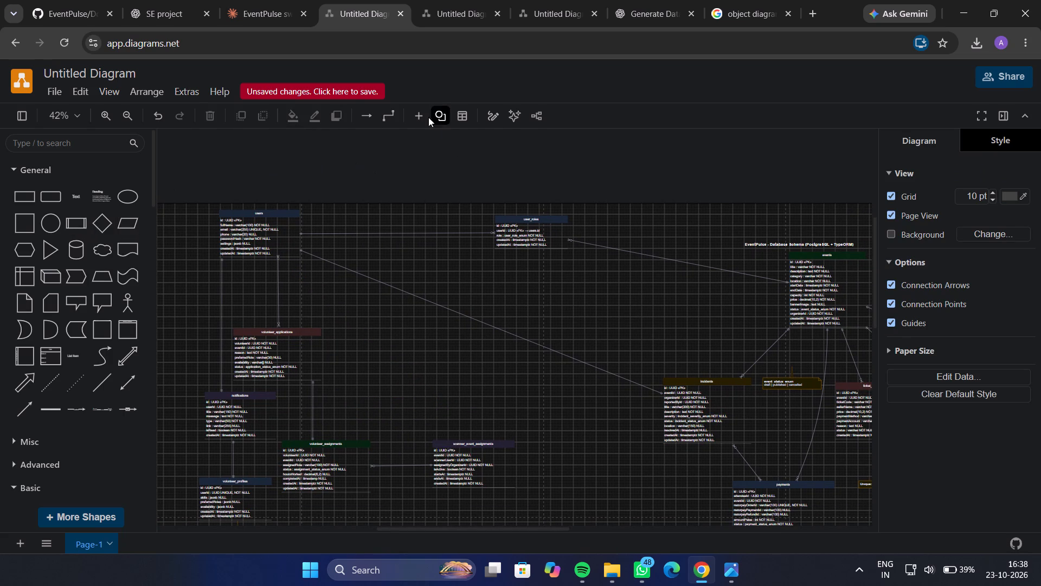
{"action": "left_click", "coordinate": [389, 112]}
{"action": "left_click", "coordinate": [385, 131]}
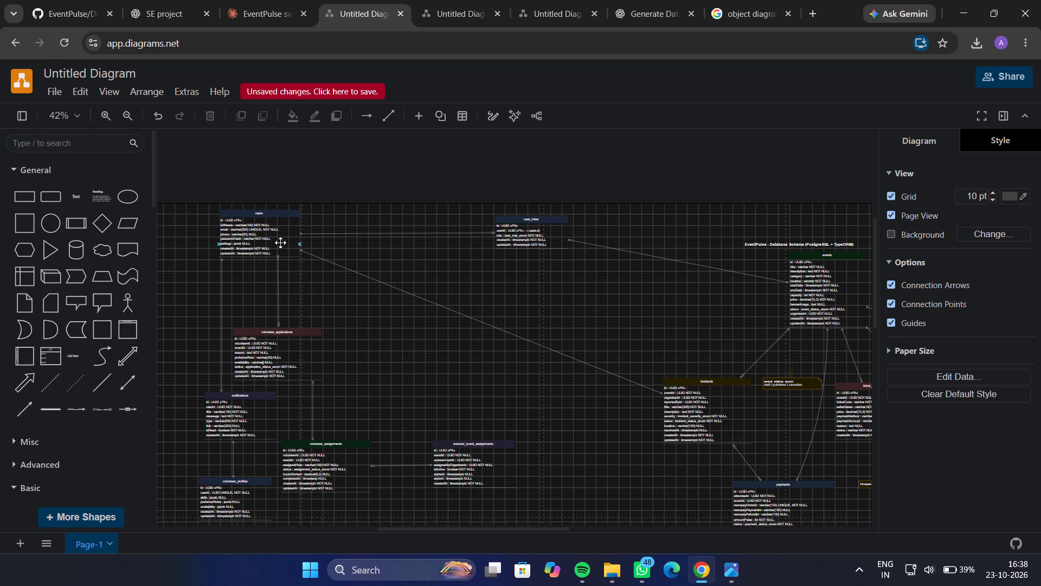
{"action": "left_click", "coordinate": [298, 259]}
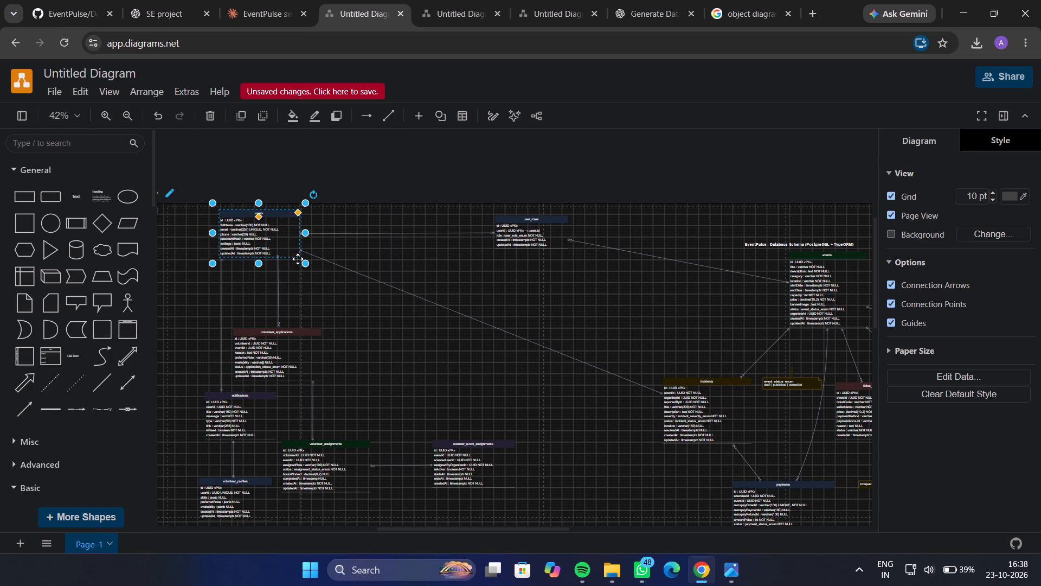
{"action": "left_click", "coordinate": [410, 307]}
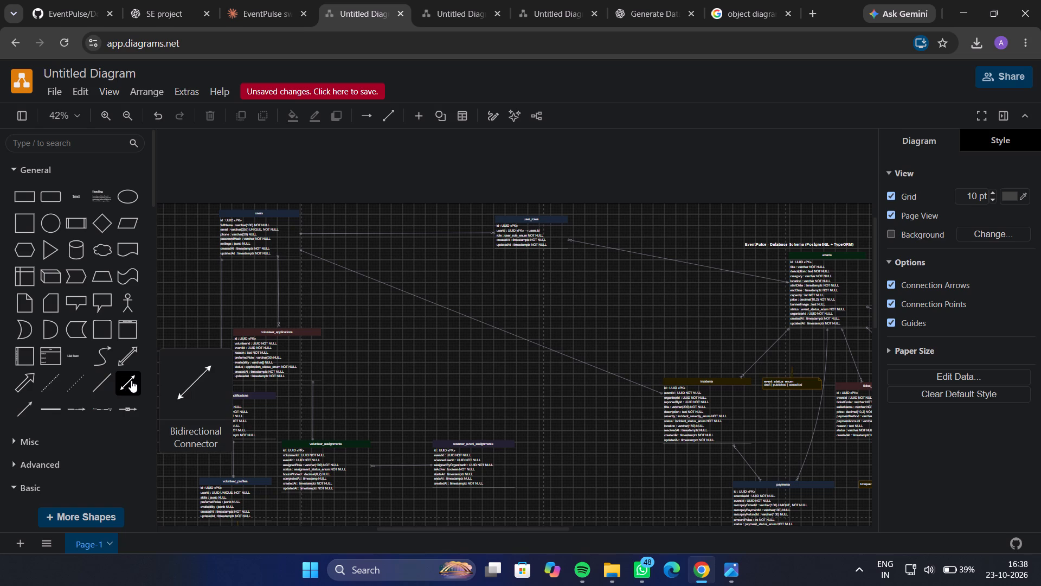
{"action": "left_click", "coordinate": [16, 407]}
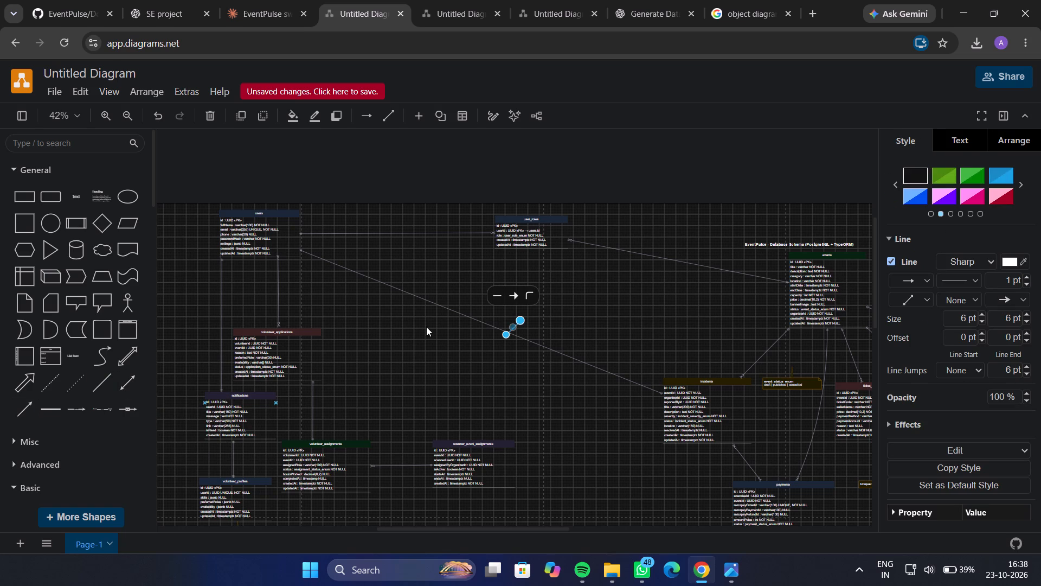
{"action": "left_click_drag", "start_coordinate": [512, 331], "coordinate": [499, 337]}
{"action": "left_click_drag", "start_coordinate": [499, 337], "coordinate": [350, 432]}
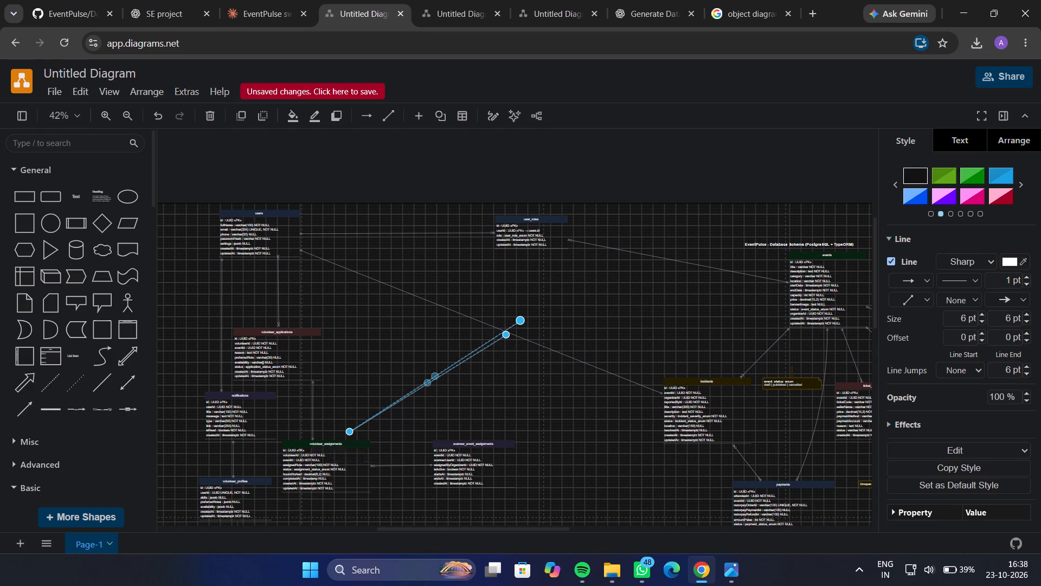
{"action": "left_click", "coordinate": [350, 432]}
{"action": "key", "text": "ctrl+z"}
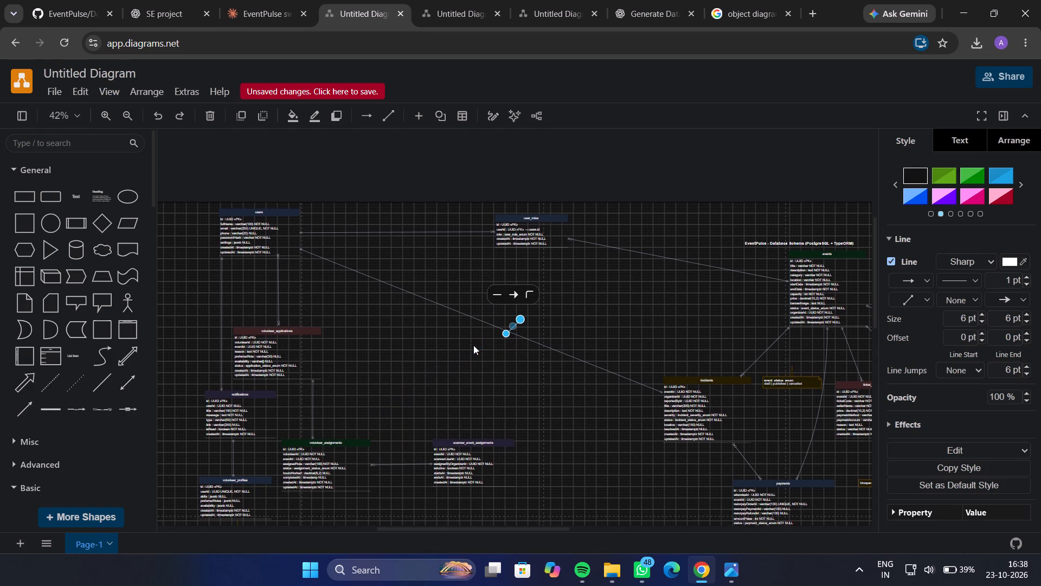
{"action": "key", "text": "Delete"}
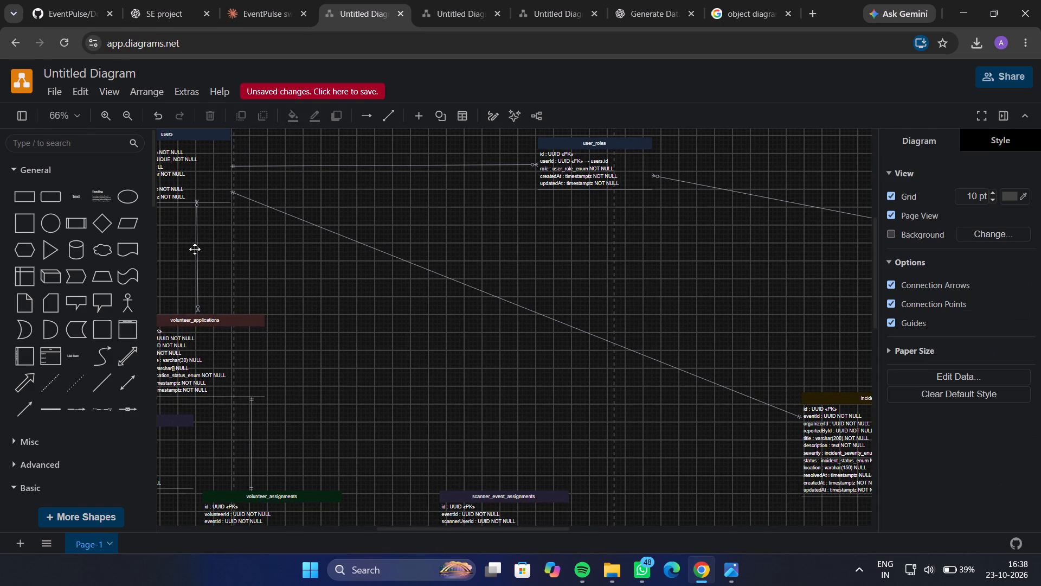
Duplicate the users–volunteer_applications connector and attach the copy from the users table's bottom right corner to the volunteer_assignments header's top right corner.
{"action": "left_click", "coordinate": [195, 250]}
{"action": "key", "text": "ctrl+c"}
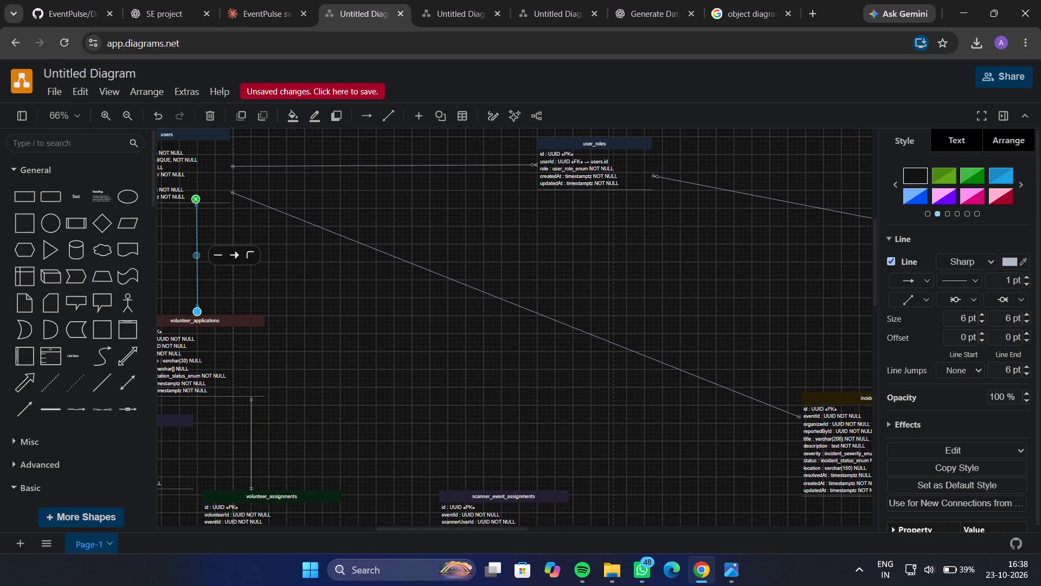
{"action": "left_click", "coordinate": [323, 318]}
{"action": "key", "text": "ctrl+v"}
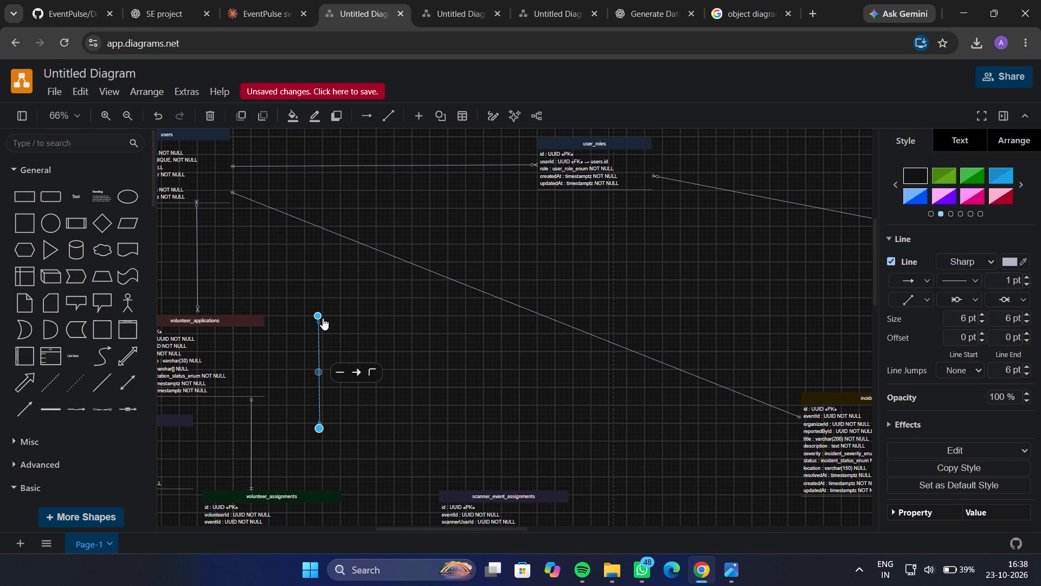
{"action": "left_click_drag", "start_coordinate": [319, 314], "coordinate": [299, 296]}
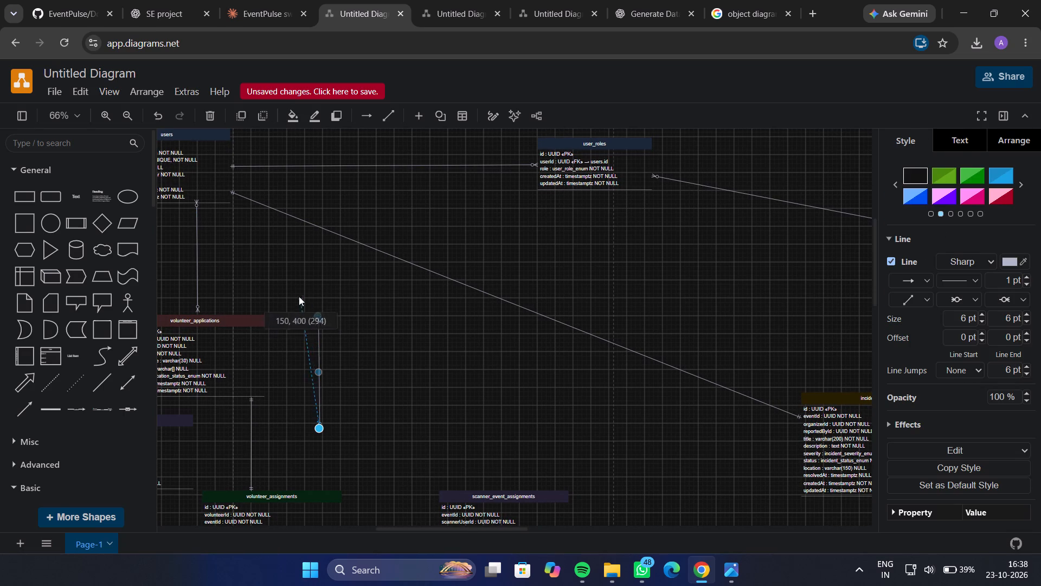
{"action": "left_click_drag", "start_coordinate": [299, 296], "coordinate": [229, 205]}
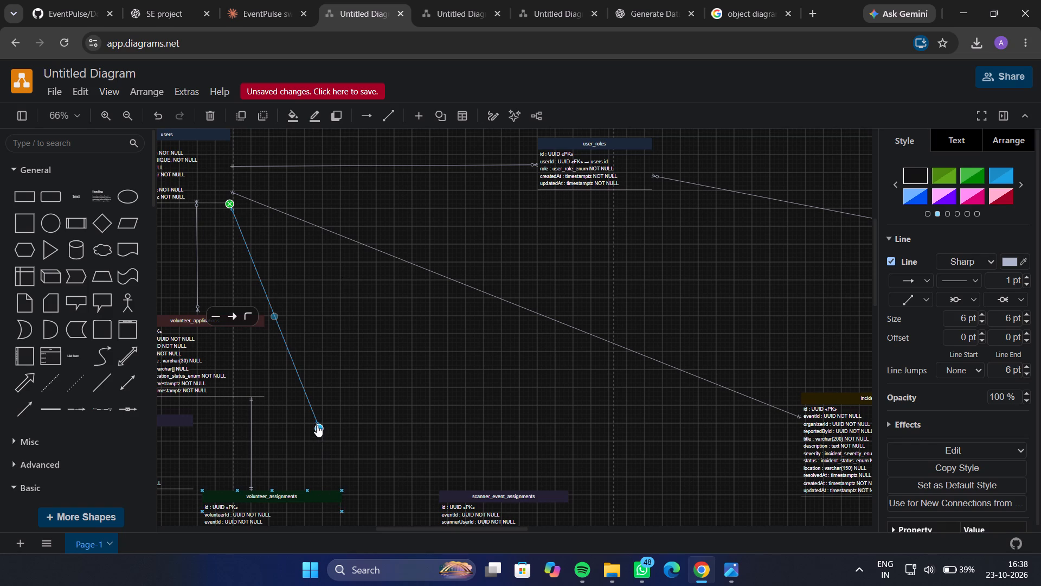
{"action": "left_click_drag", "start_coordinate": [317, 425], "coordinate": [336, 495]}
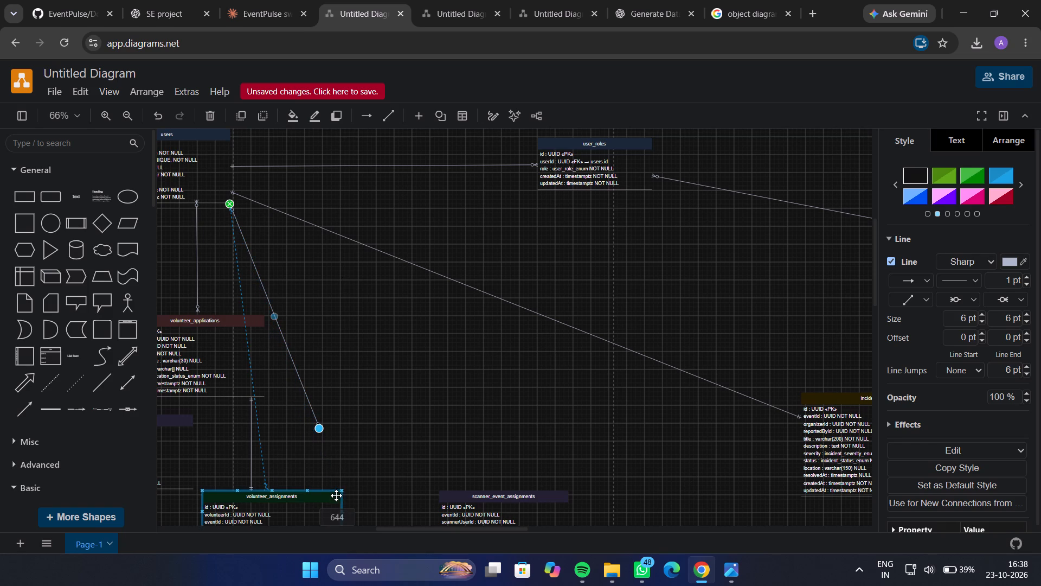
{"action": "left_click_drag", "start_coordinate": [336, 495], "coordinate": [343, 488]}
{"action": "left_click", "coordinate": [416, 393]}
Add a bend in the middle of the new users–volunteer_assignments connector, just outside the volunteer_applications table.
{"action": "scroll", "coordinate": [416, 393], "scroll_direction": "down", "scroll_amount": 1}
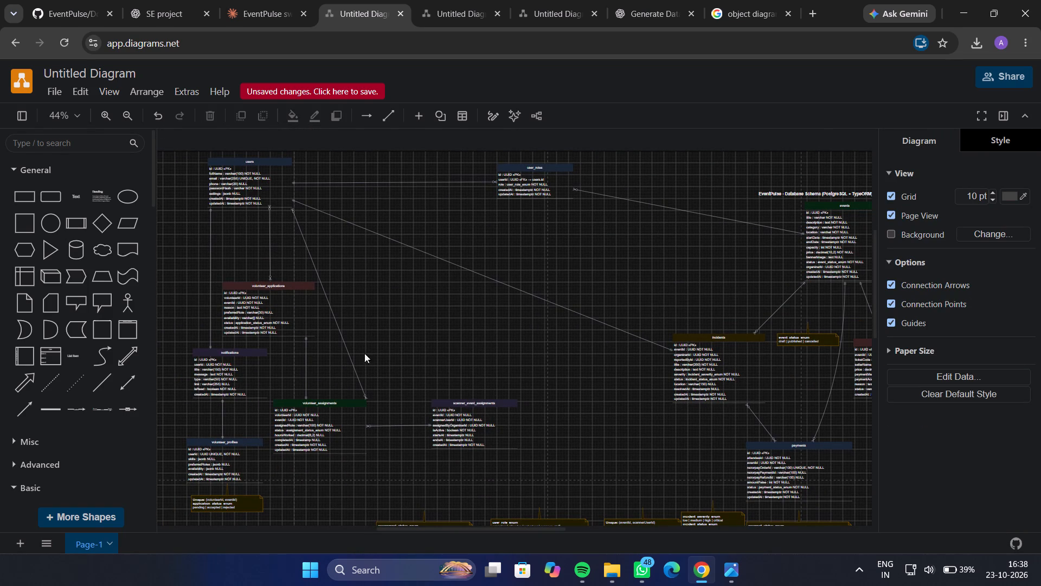
{"action": "left_click", "coordinate": [327, 298]}
{"action": "left_click_drag", "start_coordinate": [329, 307], "coordinate": [334, 290]}
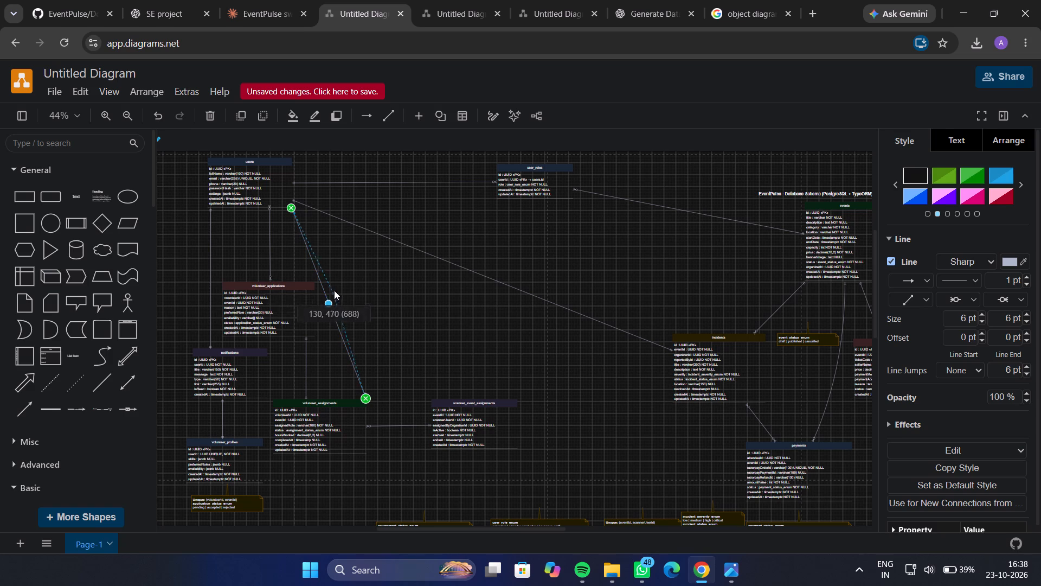
{"action": "left_click_drag", "start_coordinate": [334, 290], "coordinate": [340, 282]}
{"action": "left_click", "coordinate": [400, 314]}
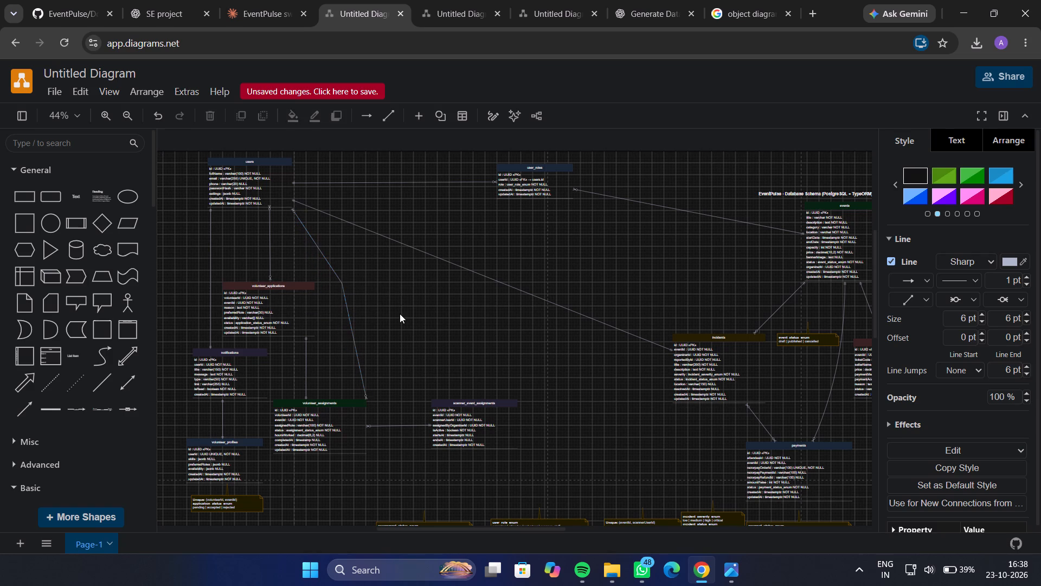
Shift the connector's lower end left along the volunteer_assignments header so that its lower segment runs vertically.
{"action": "left_click", "coordinate": [366, 398]}
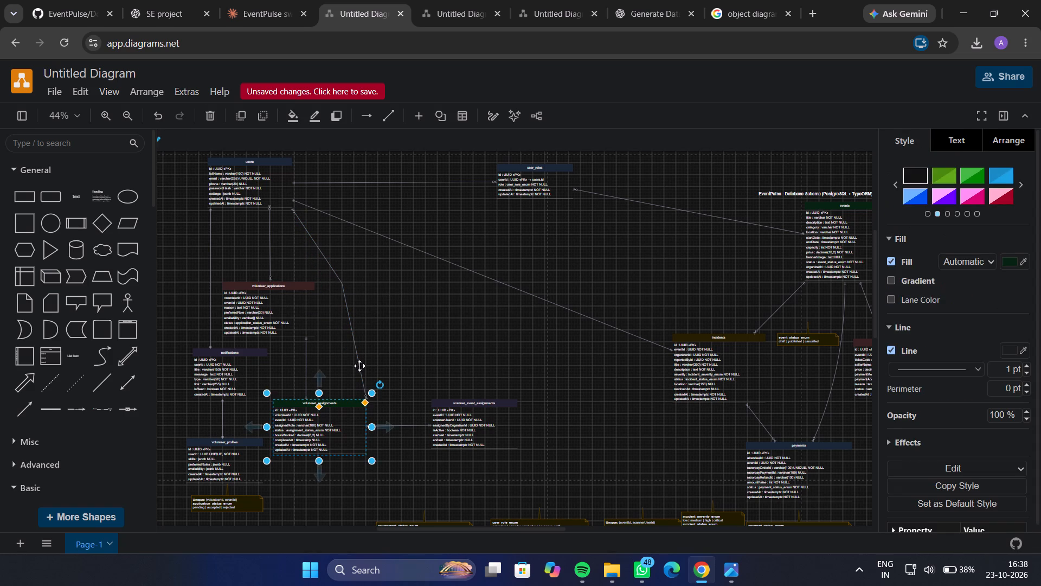
{"action": "left_click", "coordinate": [360, 365]}
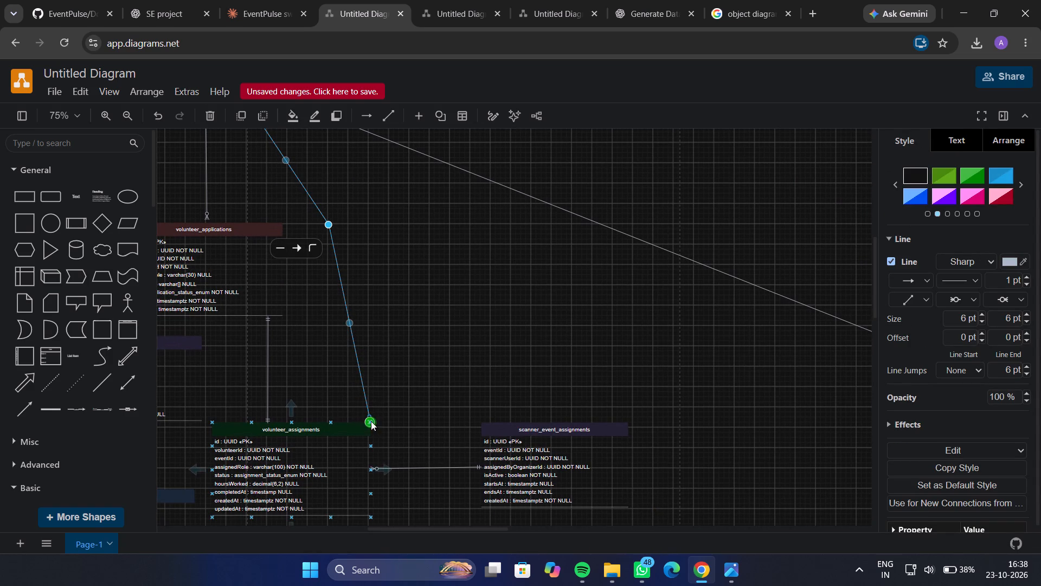
{"action": "left_click_drag", "start_coordinate": [372, 420], "coordinate": [329, 421]}
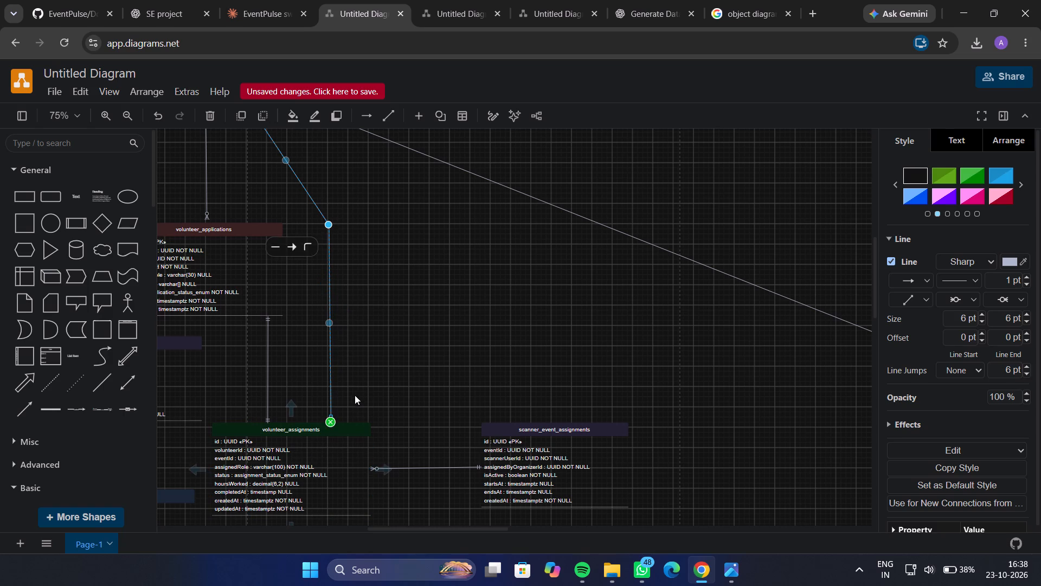
{"action": "left_click", "coordinate": [357, 391]}
{"action": "left_click", "coordinate": [297, 439]}
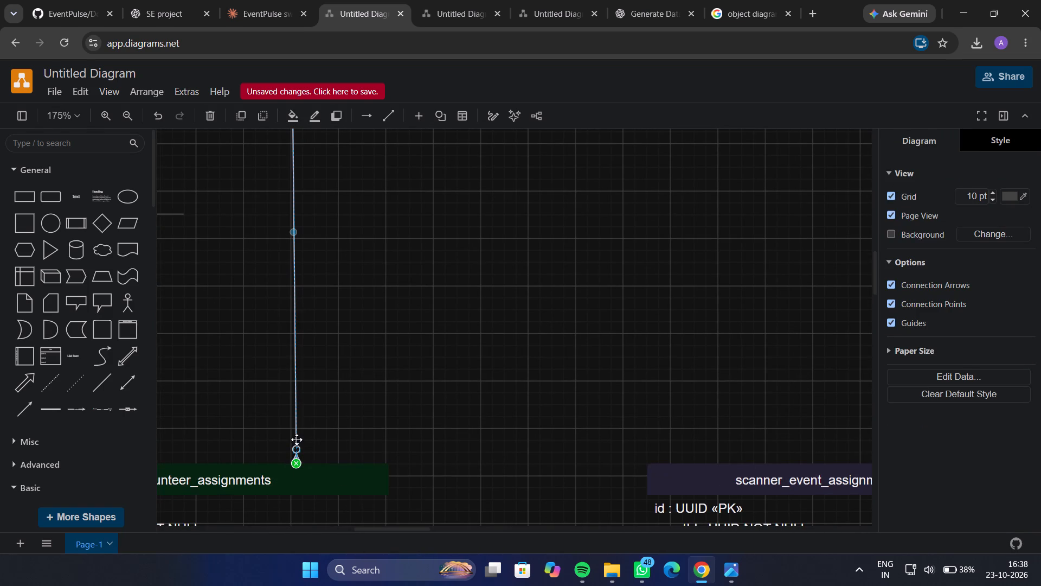
{"action": "left_click_drag", "start_coordinate": [293, 458], "coordinate": [288, 458]}
{"action": "left_click", "coordinate": [310, 434]}
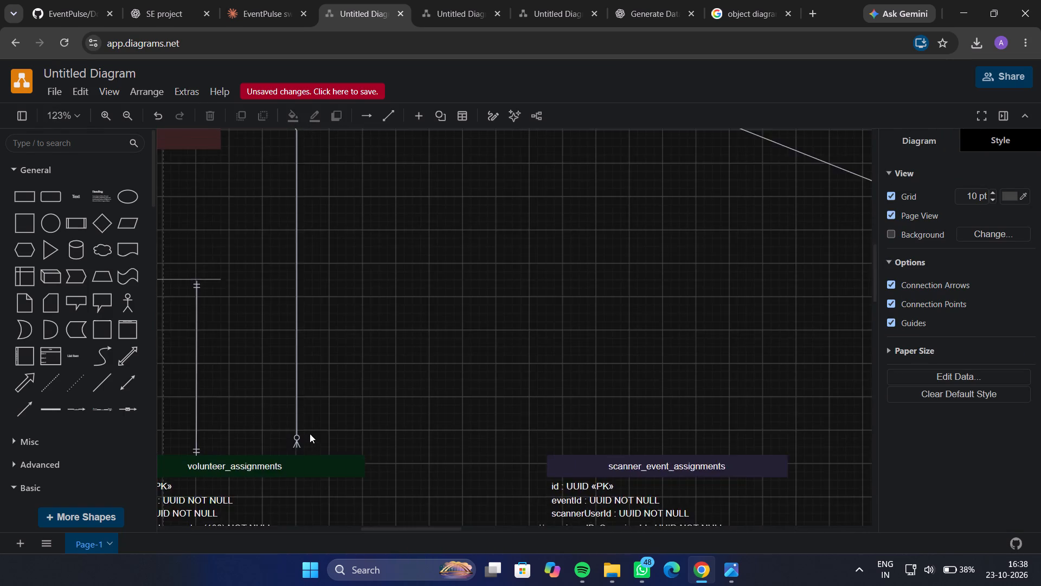
Move the incidents table up and left into the open space between the users and events tables.
{"action": "scroll", "coordinate": [310, 434], "scroll_direction": "up", "scroll_amount": 2}
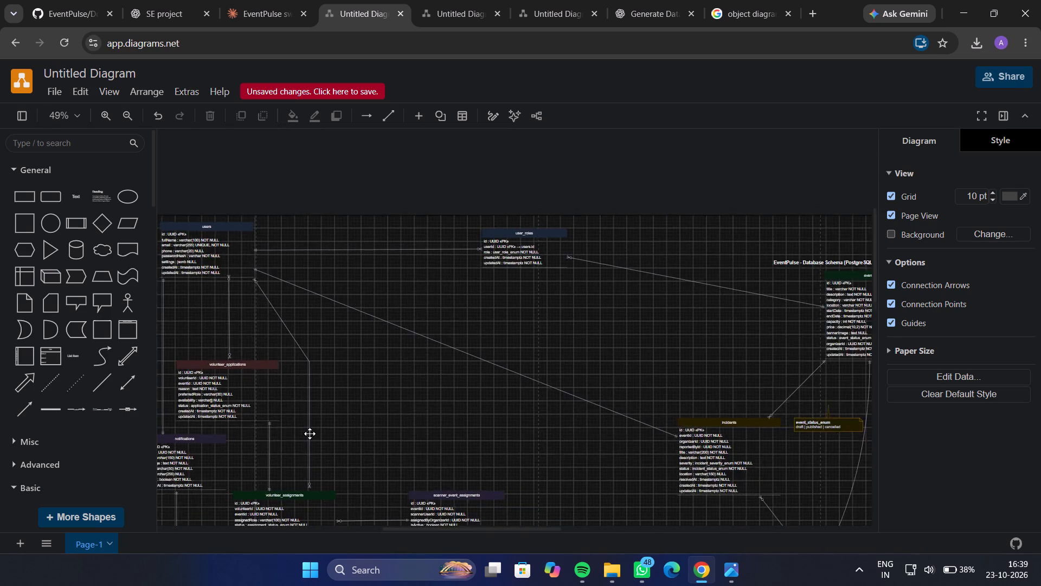
{"action": "scroll", "coordinate": [310, 434], "scroll_direction": "down", "scroll_amount": 1}
{"action": "scroll", "coordinate": [310, 434], "scroll_direction": "up", "scroll_amount": 1}
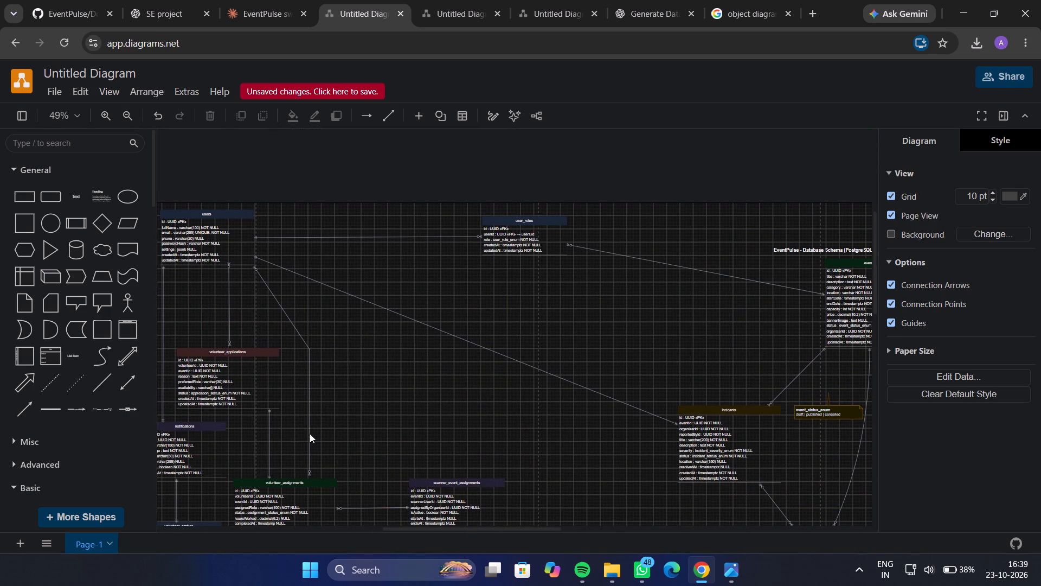
{"action": "scroll", "coordinate": [310, 434], "scroll_direction": "up", "scroll_amount": 1}
{"action": "left_click_drag", "start_coordinate": [723, 409], "coordinate": [701, 400]}
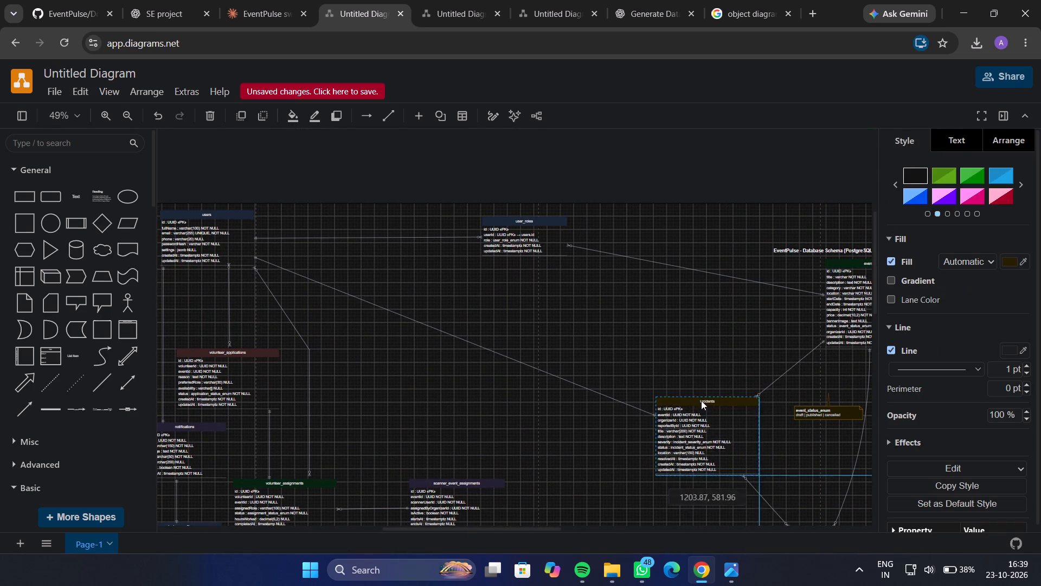
{"action": "left_click_drag", "start_coordinate": [701, 400], "coordinate": [601, 307]}
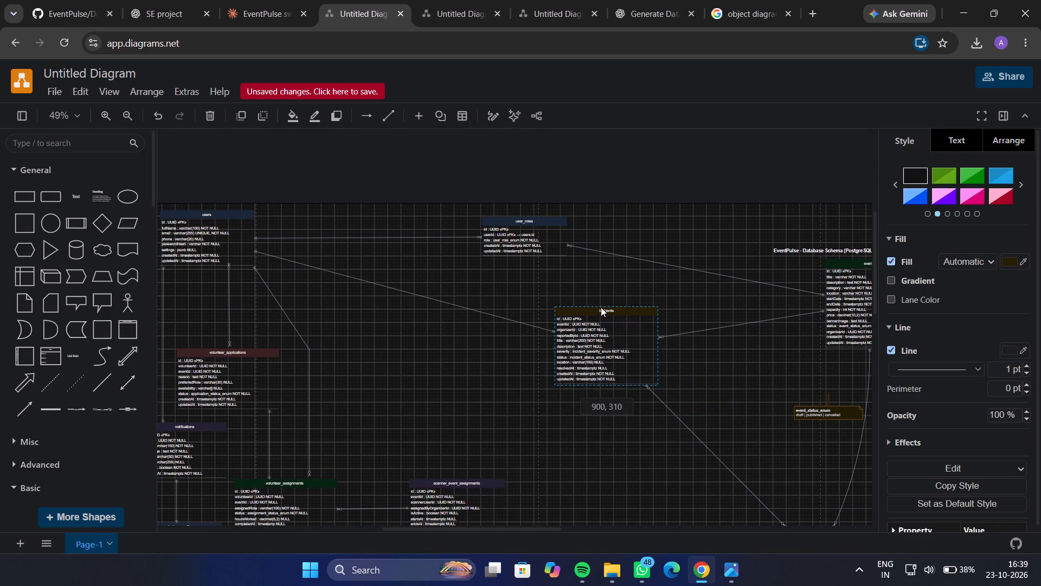
{"action": "left_click_drag", "start_coordinate": [601, 307], "coordinate": [602, 319]}
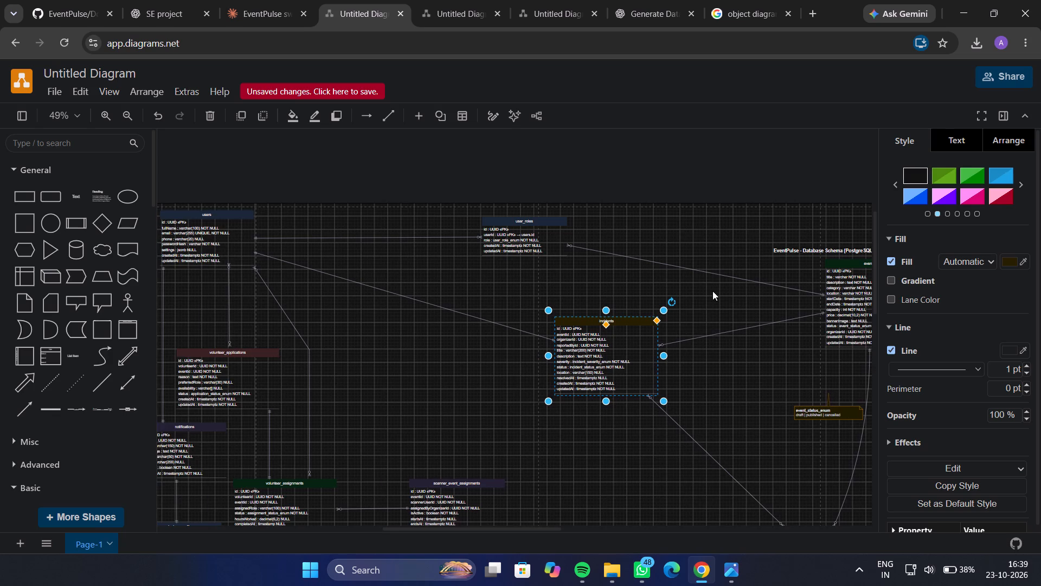
Shorten the outer frame around the schema by raising its bottom edge to just below the key legend.
{"action": "scroll", "coordinate": [712, 291], "scroll_direction": "left", "scroll_amount": 2}
{"action": "scroll", "coordinate": [712, 291], "scroll_direction": "up", "scroll_amount": 1}
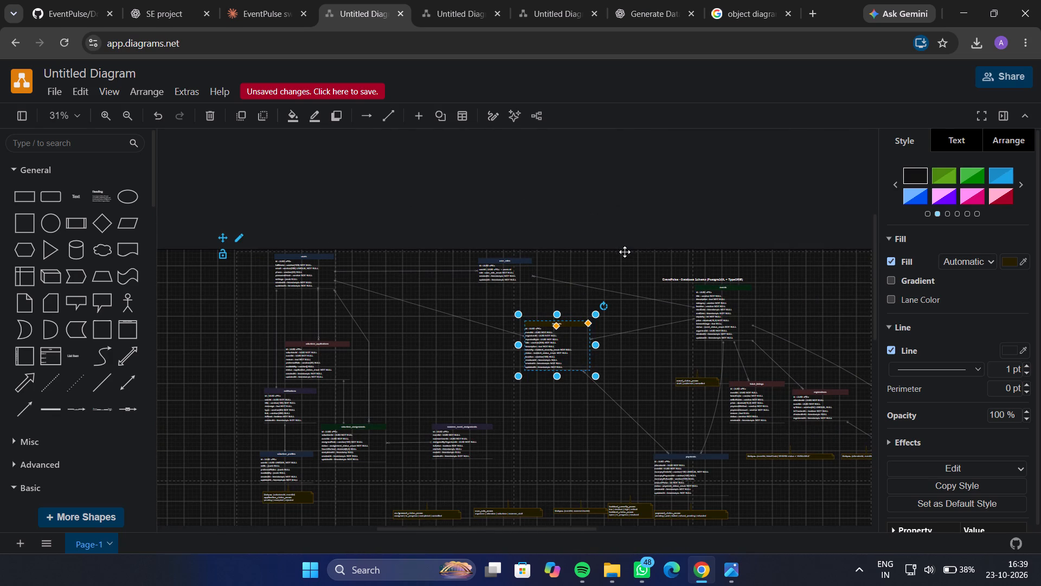
{"action": "left_click", "coordinate": [625, 252]}
{"action": "left_click_drag", "start_coordinate": [625, 261], "coordinate": [621, 279]}
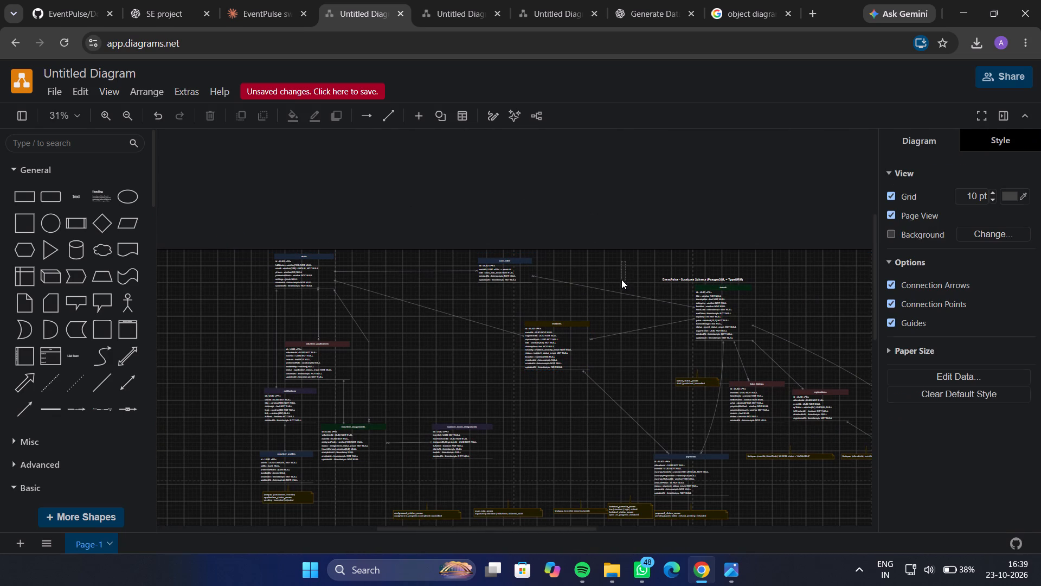
{"action": "left_click", "coordinate": [595, 276]}
{"action": "left_click", "coordinate": [595, 252]}
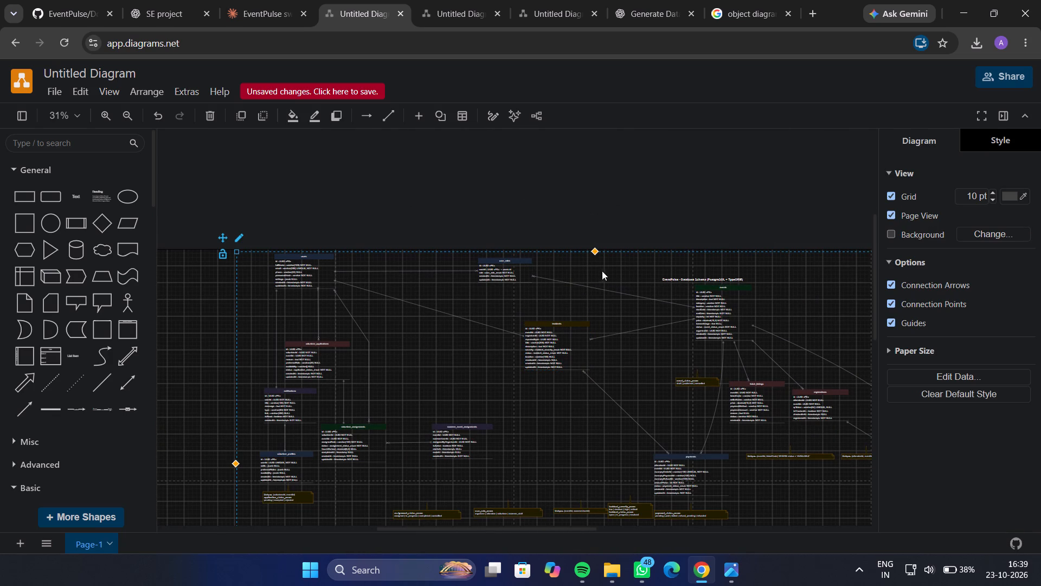
{"action": "scroll", "coordinate": [330, 318], "scroll_direction": "down", "scroll_amount": 2}
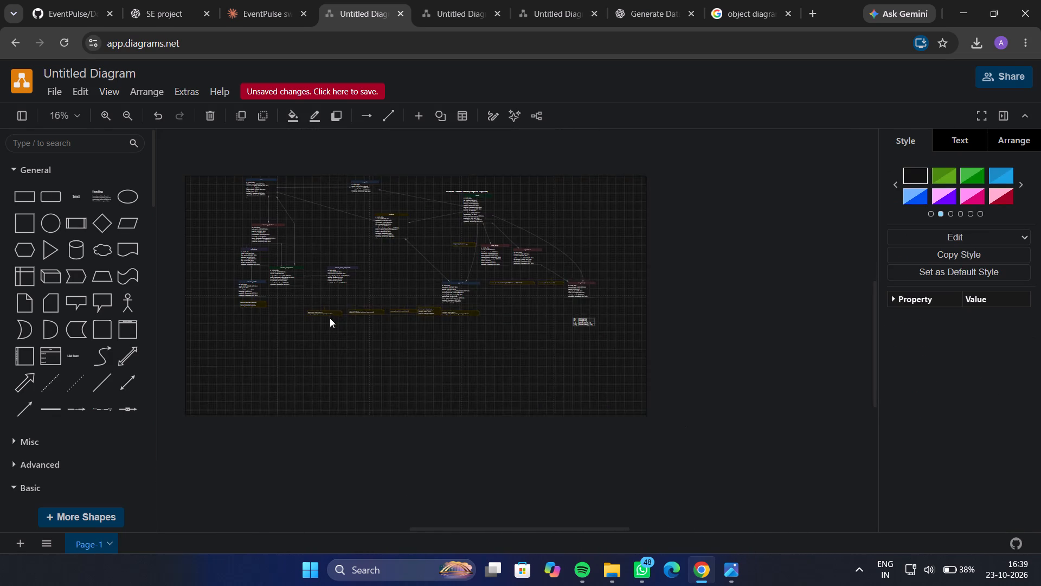
{"action": "left_click_drag", "start_coordinate": [358, 336], "coordinate": [360, 354]}
{"action": "left_click", "coordinate": [393, 373]}
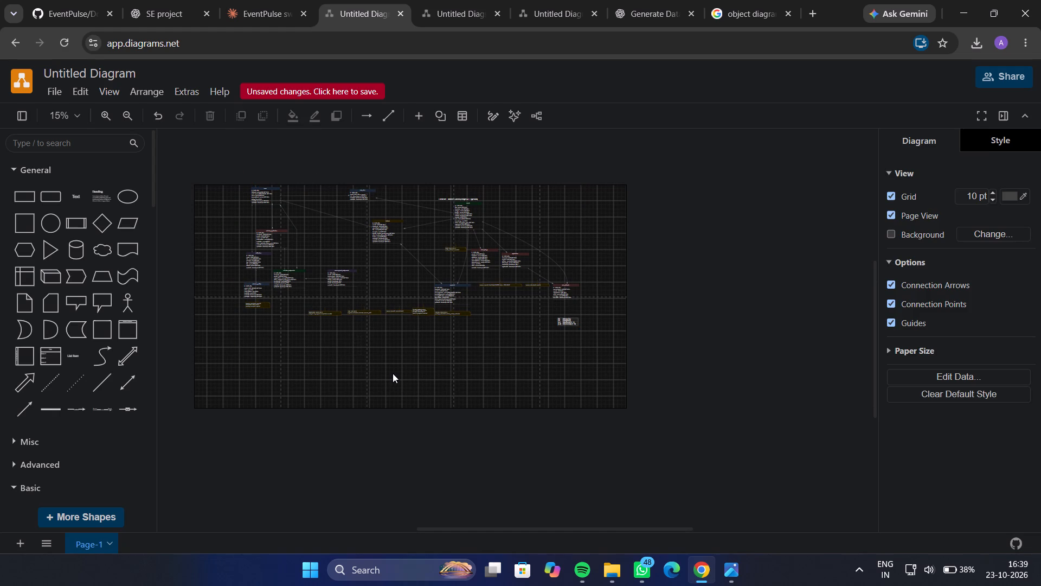
{"action": "left_click", "coordinate": [421, 321]}
{"action": "left_click", "coordinate": [416, 252]}
{"action": "left_click", "coordinate": [399, 257]}
{"action": "left_click", "coordinate": [406, 188]}
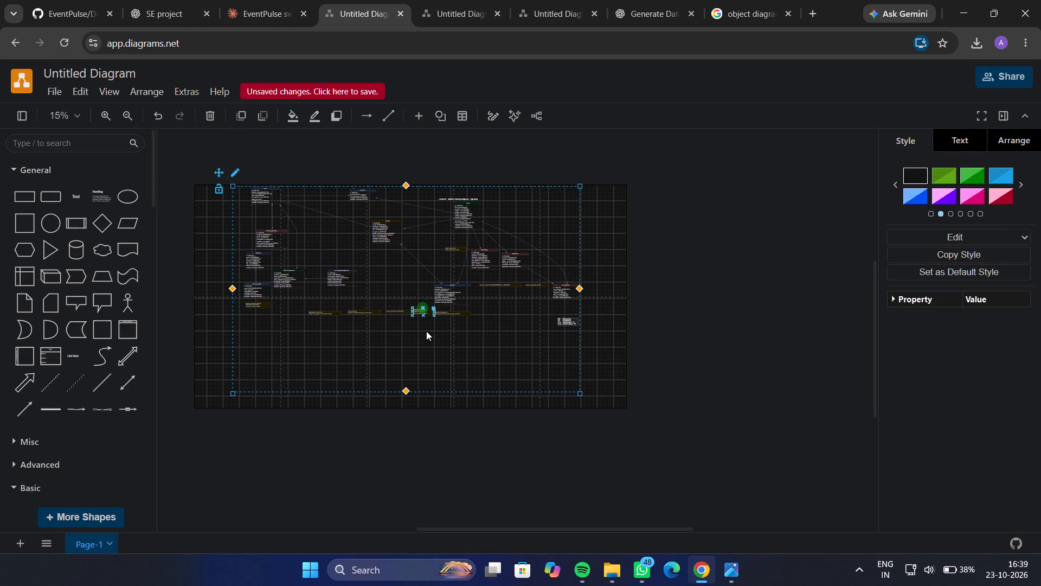
{"action": "left_click_drag", "start_coordinate": [407, 393], "coordinate": [407, 339]}
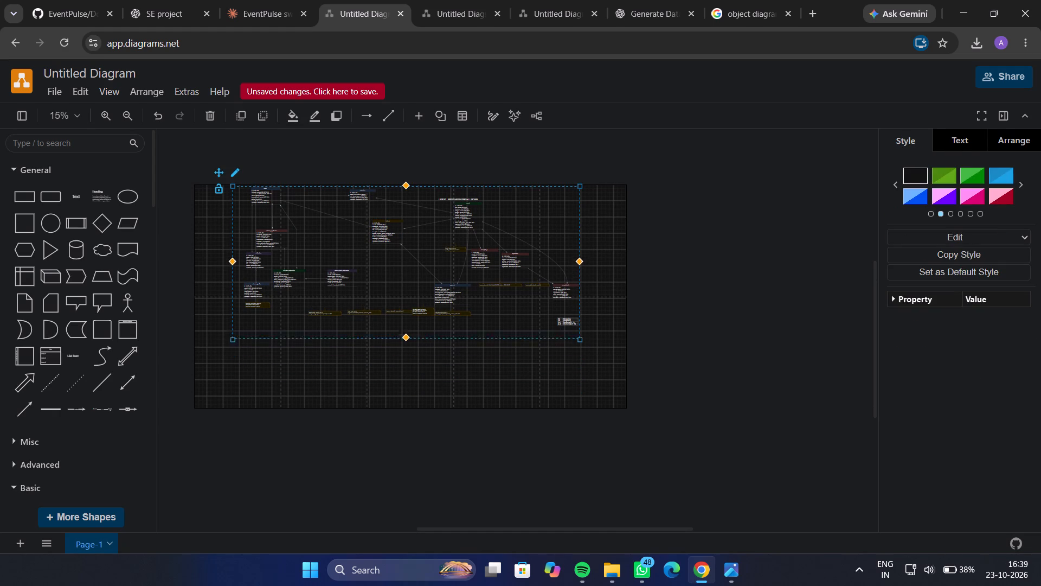
{"action": "left_click_drag", "start_coordinate": [407, 339], "coordinate": [407, 334]}
{"action": "left_click_drag", "start_coordinate": [394, 270], "coordinate": [393, 285]}
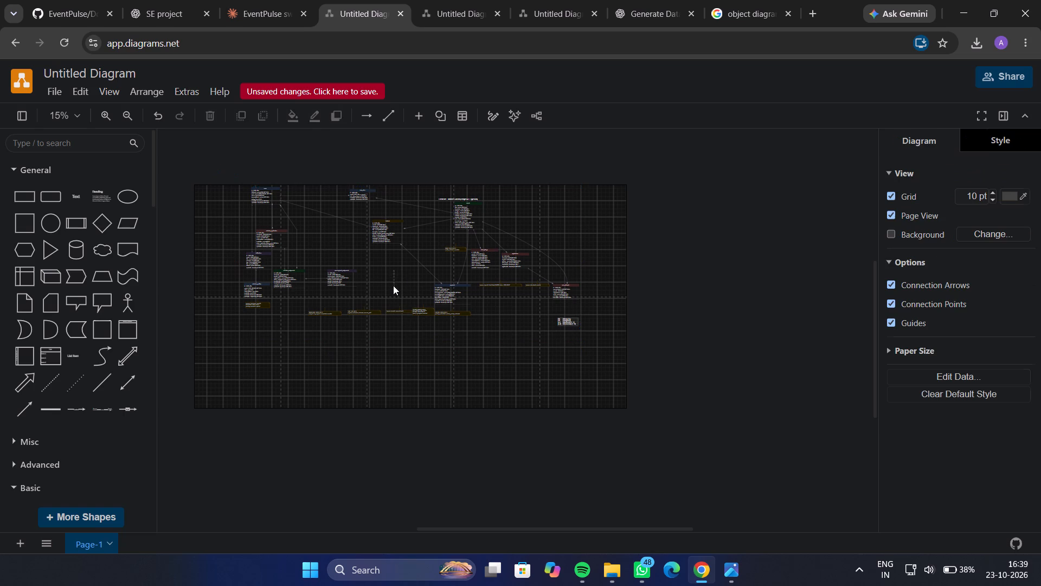
{"action": "left_click", "coordinate": [386, 256]}
Shift the whole framed schema down the page and extend the frame's top edge upward to leave space above the tables.
{"action": "left_click_drag", "start_coordinate": [402, 187], "coordinate": [403, 228]}
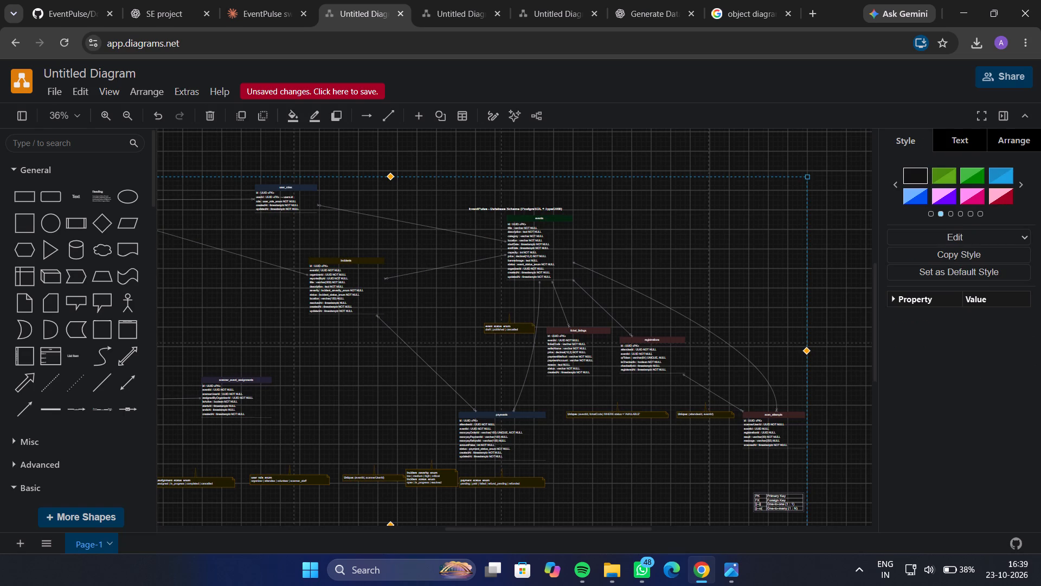
{"action": "left_click_drag", "start_coordinate": [391, 177], "coordinate": [387, 129]}
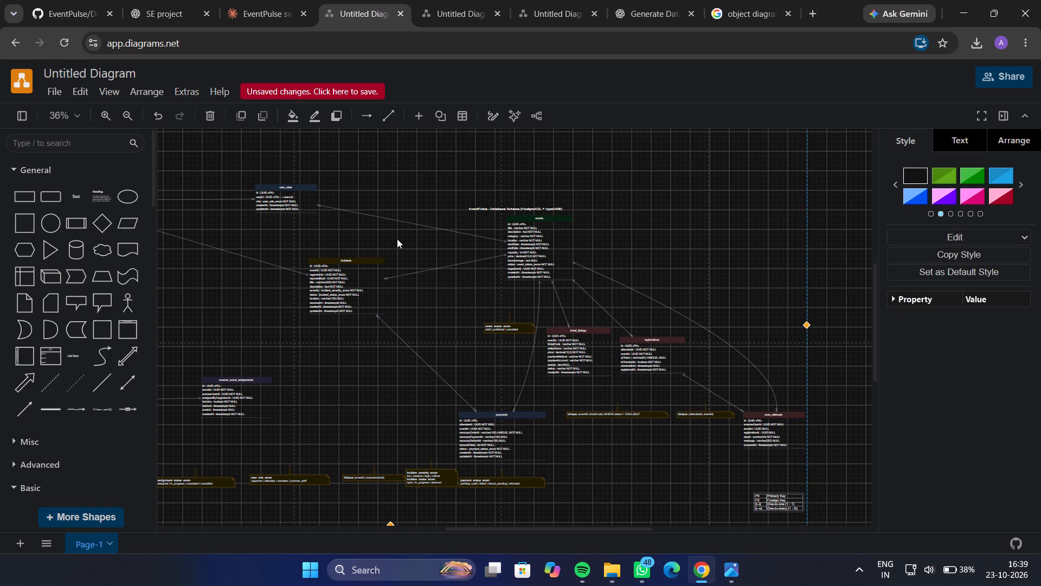
Move the EventPulse database schema title into the empty space above the tables, between user_roles and events.
{"action": "scroll", "coordinate": [397, 239], "scroll_direction": "up", "scroll_amount": 1}
{"action": "left_click", "coordinate": [462, 234]}
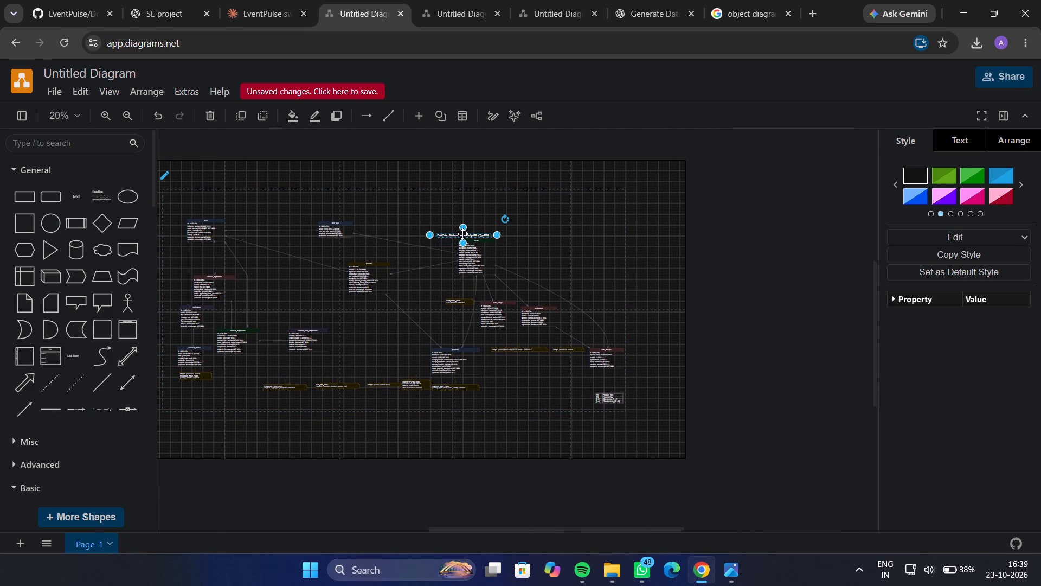
{"action": "left_click_drag", "start_coordinate": [462, 234], "coordinate": [410, 192]}
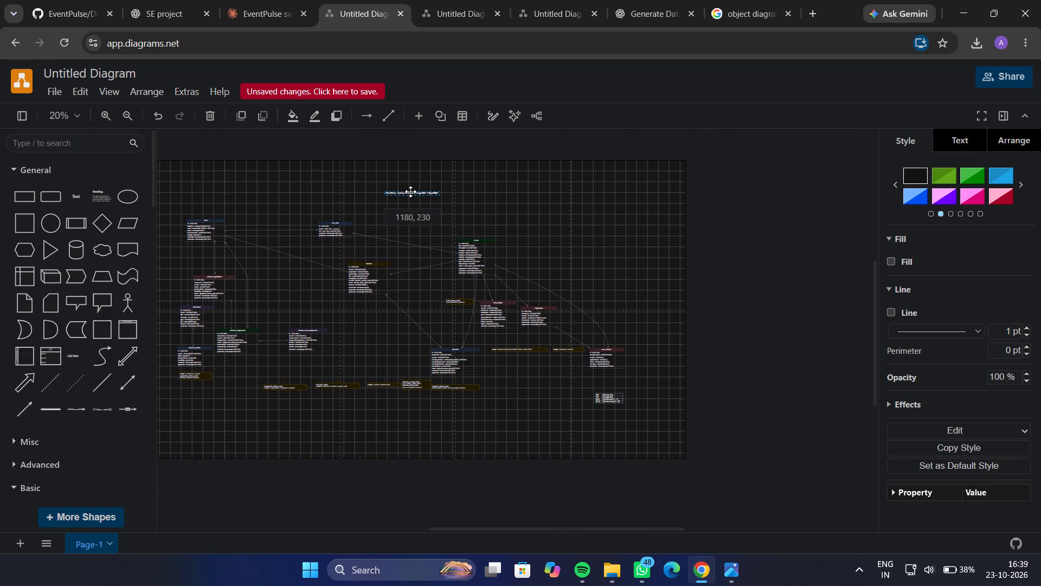
{"action": "left_click_drag", "start_coordinate": [410, 192], "coordinate": [410, 195]}
{"action": "left_click", "coordinate": [407, 280]}
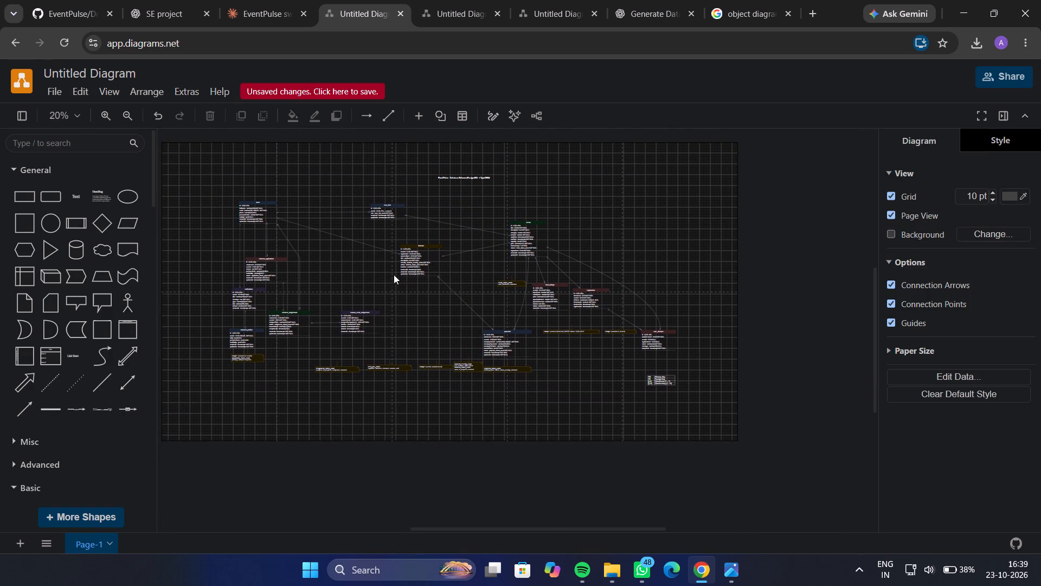
Move the user_roles table down slightly so its connector from users runs closer to level.
{"action": "scroll", "coordinate": [367, 249], "scroll_direction": "up", "scroll_amount": 1}
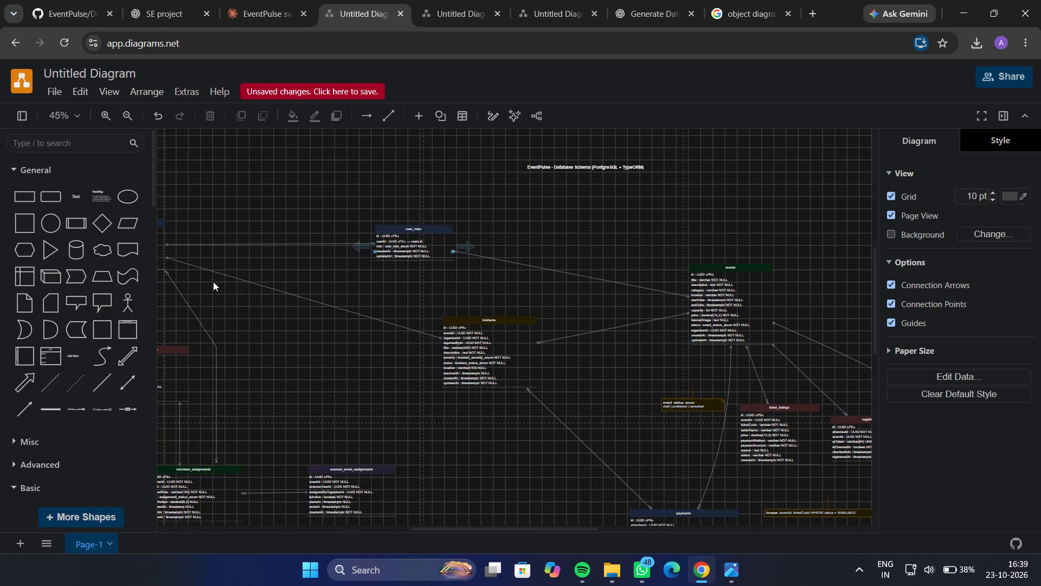
{"action": "left_click", "coordinate": [609, 199]}
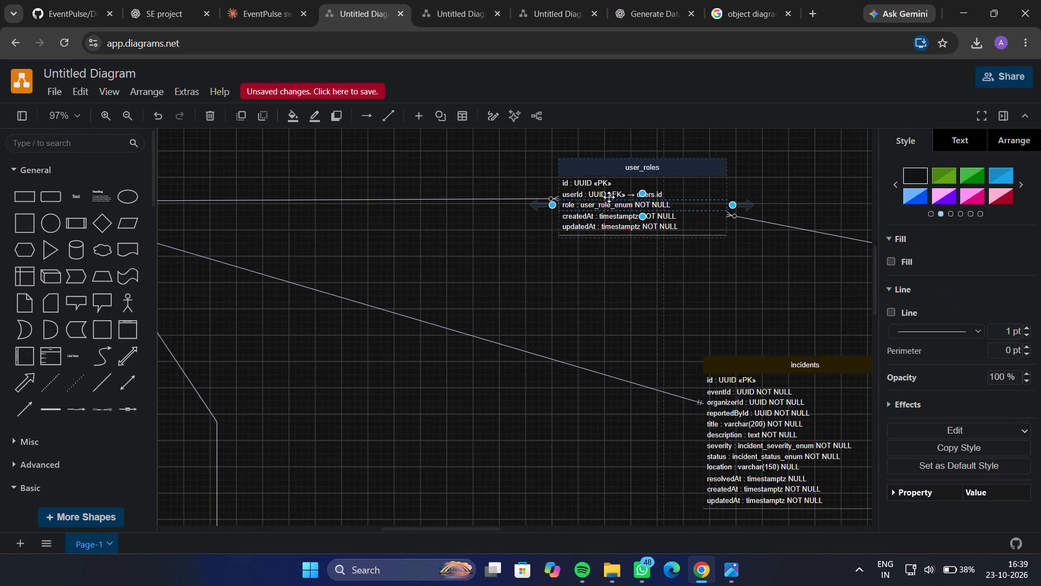
{"action": "left_click_drag", "start_coordinate": [621, 161], "coordinate": [618, 172]}
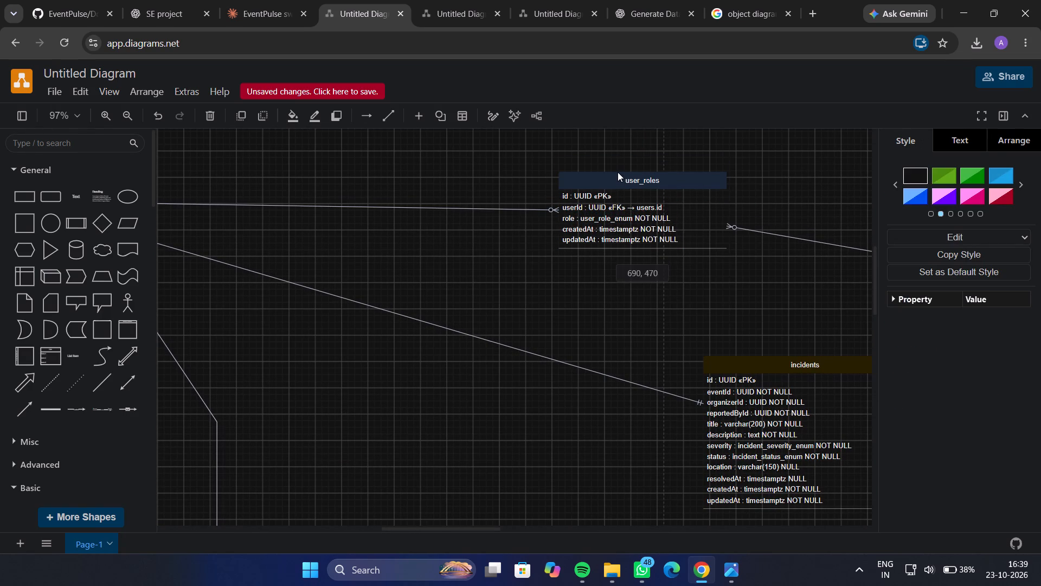
{"action": "left_click_drag", "start_coordinate": [618, 172], "coordinate": [618, 168]}
{"action": "left_click", "coordinate": [506, 287]}
Move the events table up to about the same height as the user_roles table.
{"action": "scroll", "coordinate": [506, 287], "scroll_direction": "right", "scroll_amount": 1}
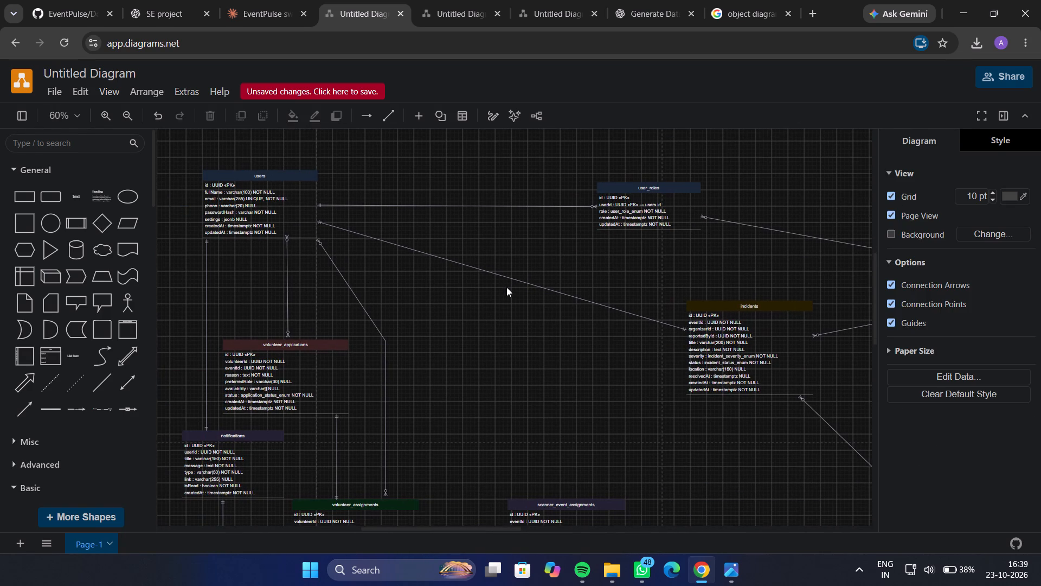
{"action": "scroll", "coordinate": [506, 287], "scroll_direction": "right", "scroll_amount": 1}
{"action": "scroll", "coordinate": [506, 287], "scroll_direction": "left", "scroll_amount": 5}
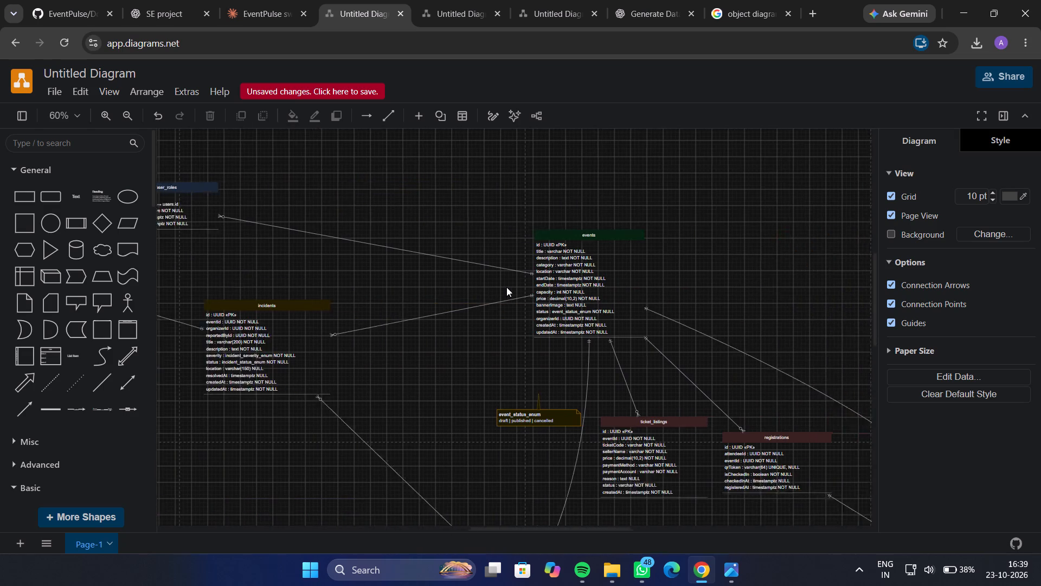
{"action": "scroll", "coordinate": [506, 287], "scroll_direction": "left", "scroll_amount": 2}
{"action": "left_click_drag", "start_coordinate": [471, 233], "coordinate": [466, 202]}
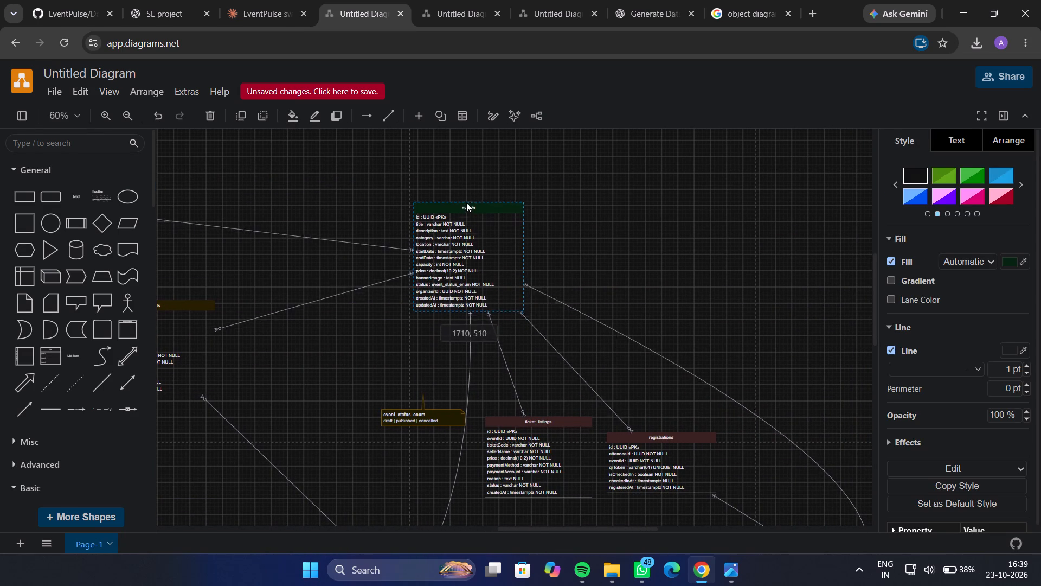
{"action": "left_click_drag", "start_coordinate": [466, 202], "coordinate": [469, 190]}
{"action": "left_click", "coordinate": [351, 221]}
Nudge the user_roles table slightly further down toward the level of the events header.
{"action": "scroll", "coordinate": [351, 221], "scroll_direction": "right", "scroll_amount": 1}
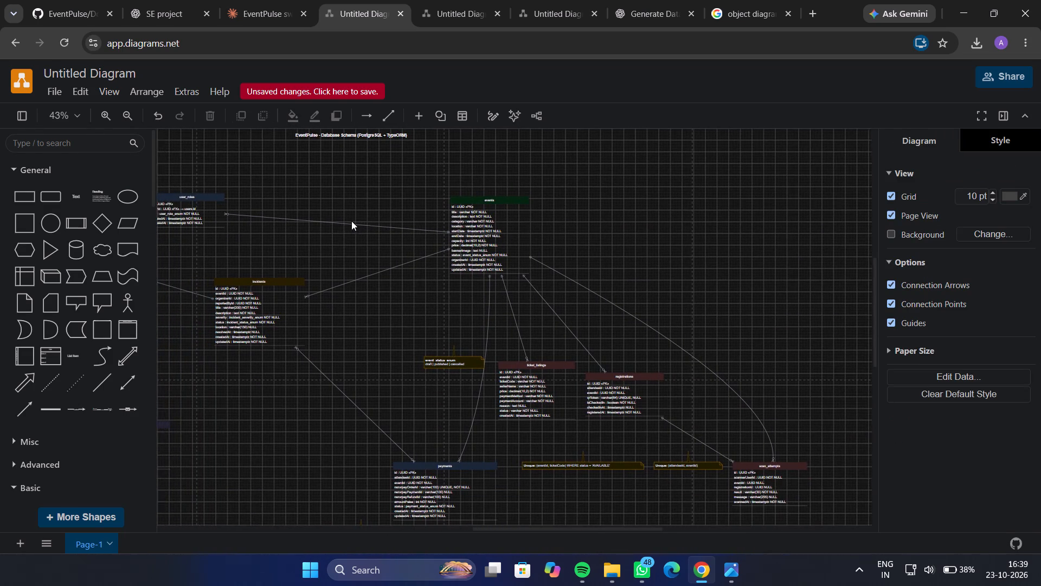
{"action": "scroll", "coordinate": [351, 221], "scroll_direction": "right", "scroll_amount": 3}
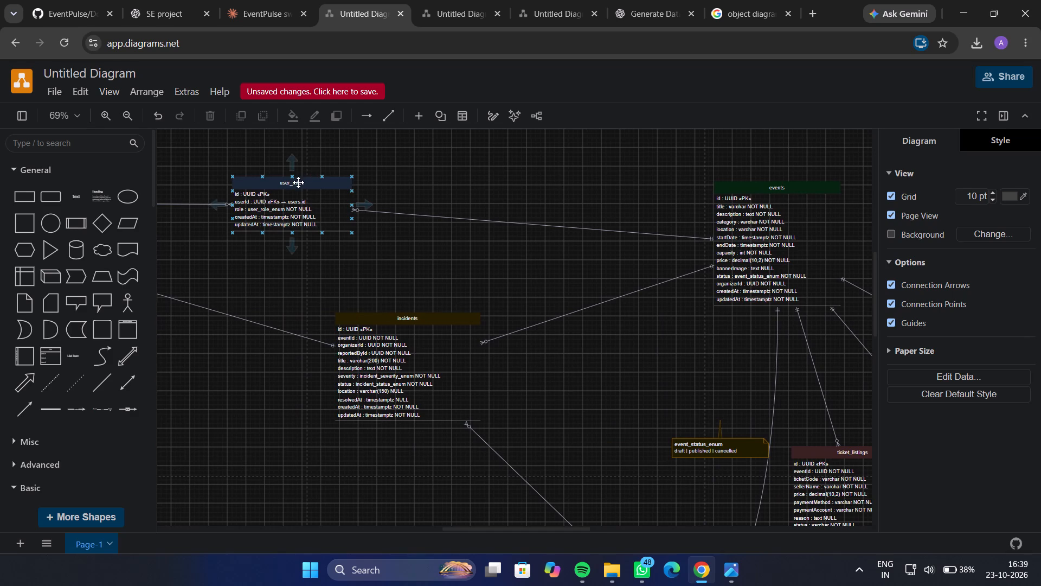
{"action": "left_click_drag", "start_coordinate": [298, 182], "coordinate": [300, 190]}
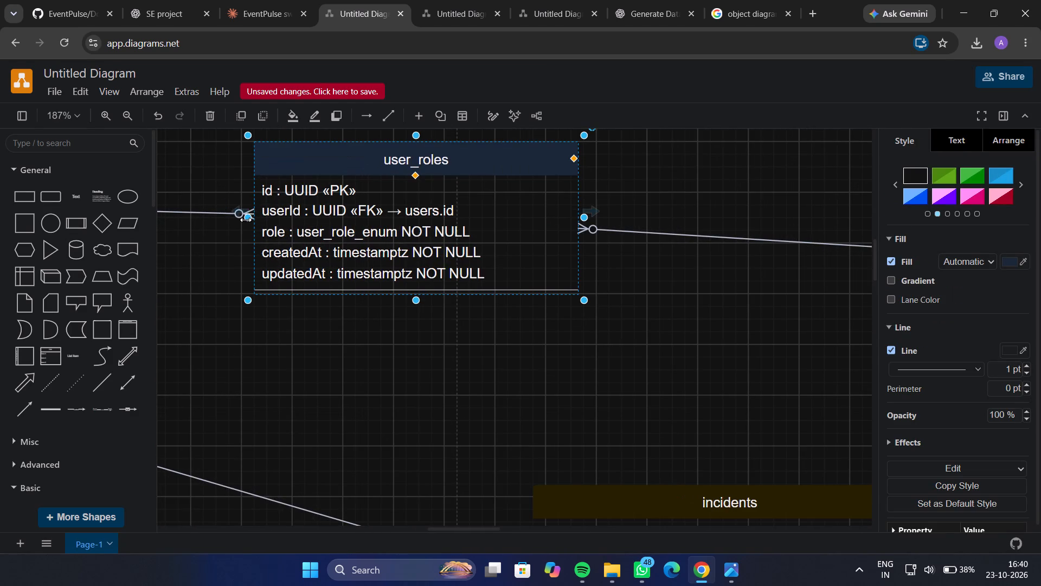
Shift the user_roles end of the users–user_roles connector up the table's left side to the id row.
{"action": "left_click", "coordinate": [246, 220]}
{"action": "left_click", "coordinate": [236, 213]}
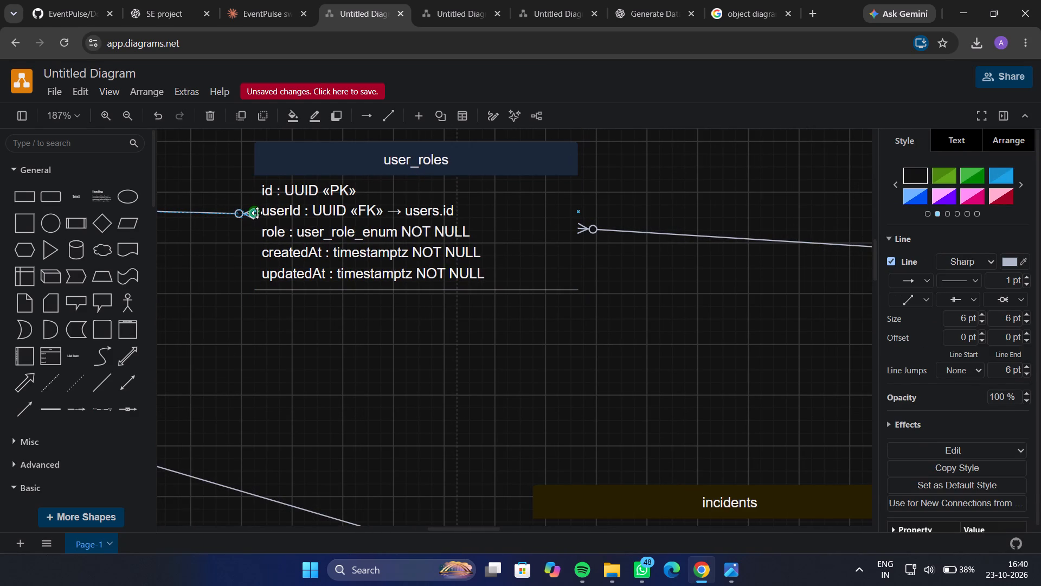
{"action": "left_click_drag", "start_coordinate": [252, 216], "coordinate": [253, 195]}
{"action": "left_click", "coordinate": [210, 275]}
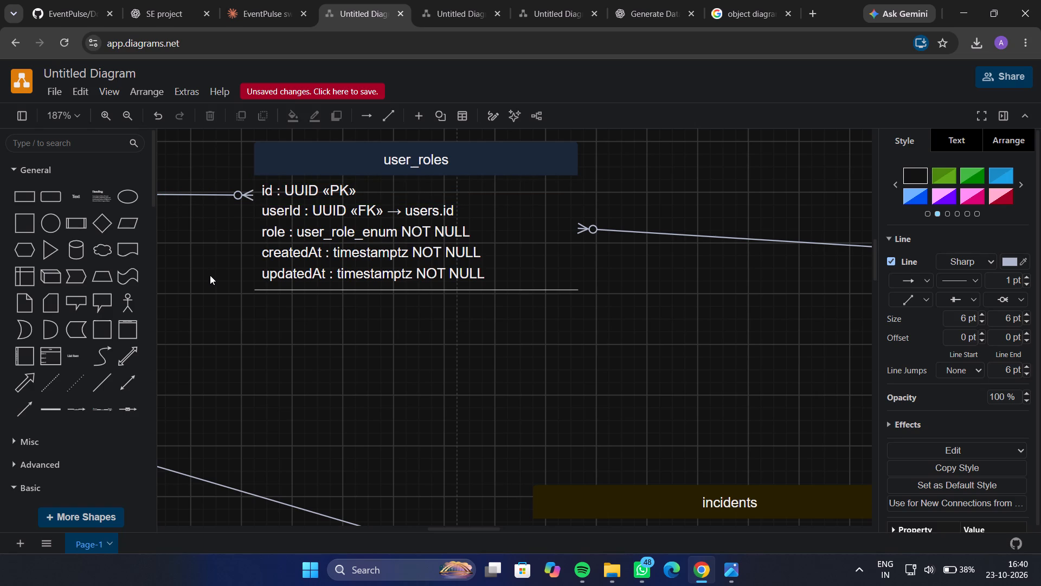
Nudge the events table slightly down and left so its header lines up with the user_roles header.
{"action": "scroll", "coordinate": [210, 275], "scroll_direction": "right", "scroll_amount": 4}
{"action": "scroll", "coordinate": [210, 275], "scroll_direction": "down", "scroll_amount": 1}
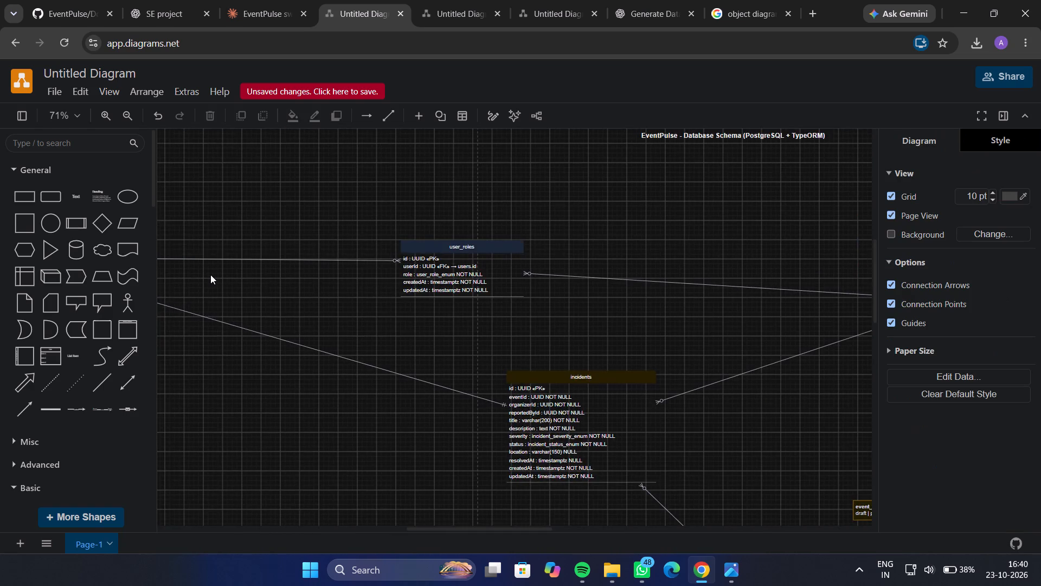
{"action": "scroll", "coordinate": [210, 275], "scroll_direction": "down", "scroll_amount": 1}
{"action": "scroll", "coordinate": [210, 275], "scroll_direction": "left", "scroll_amount": 2}
{"action": "scroll", "coordinate": [210, 275], "scroll_direction": "right", "scroll_amount": 1}
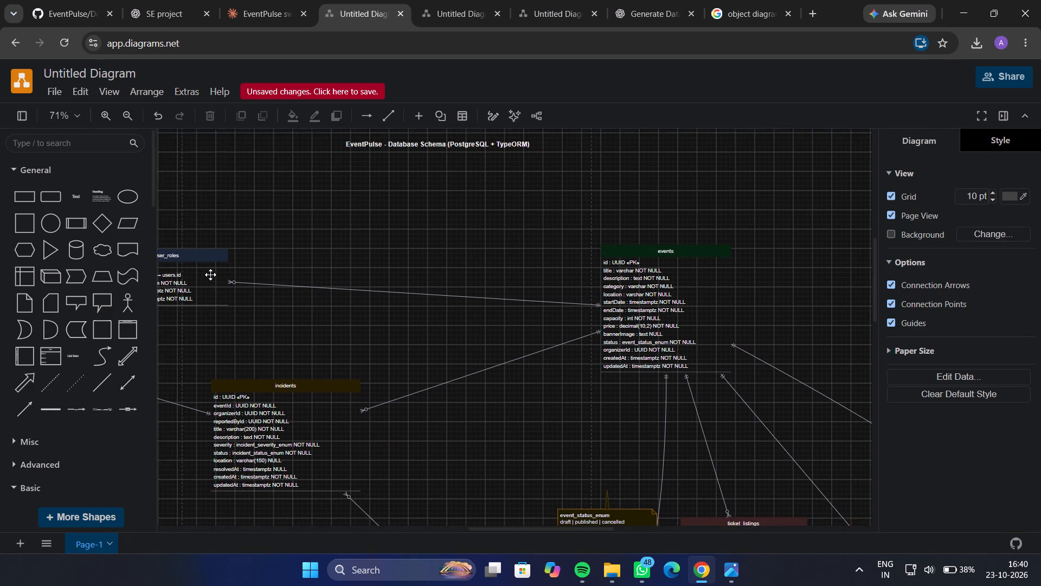
{"action": "scroll", "coordinate": [210, 275], "scroll_direction": "right", "scroll_amount": 1}
{"action": "left_click", "coordinate": [686, 263]}
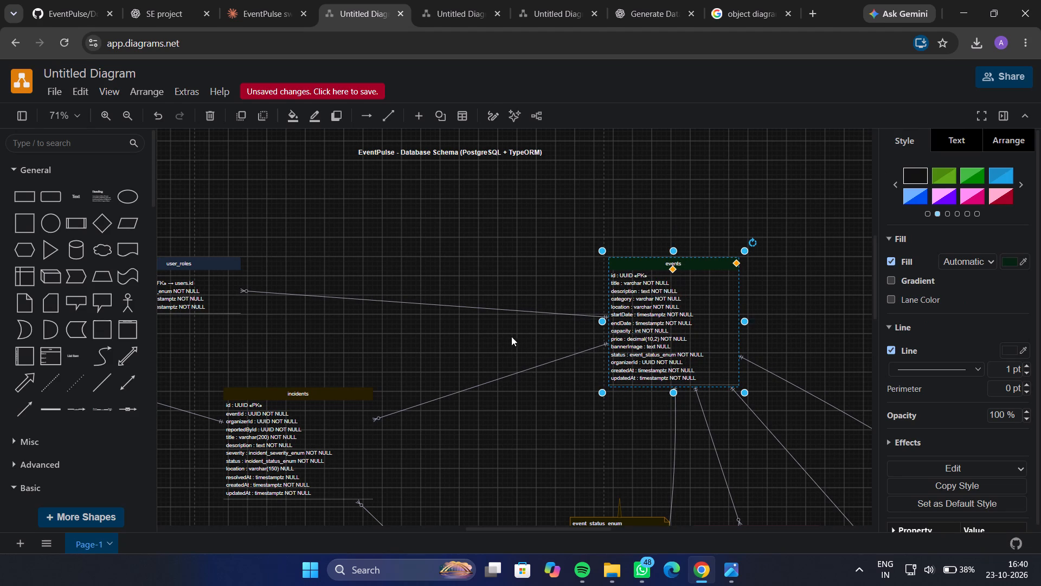
Level the user_roles–events connector by raising its events end to about the category row and lowering its user_roles end slightly.
{"action": "left_click", "coordinate": [600, 322]}
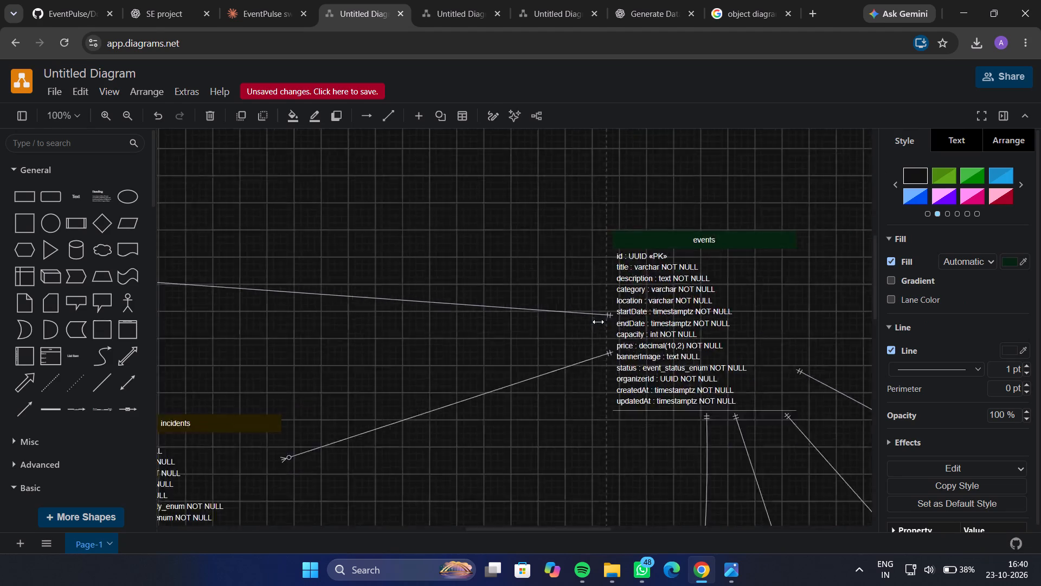
{"action": "left_click", "coordinate": [619, 309]}
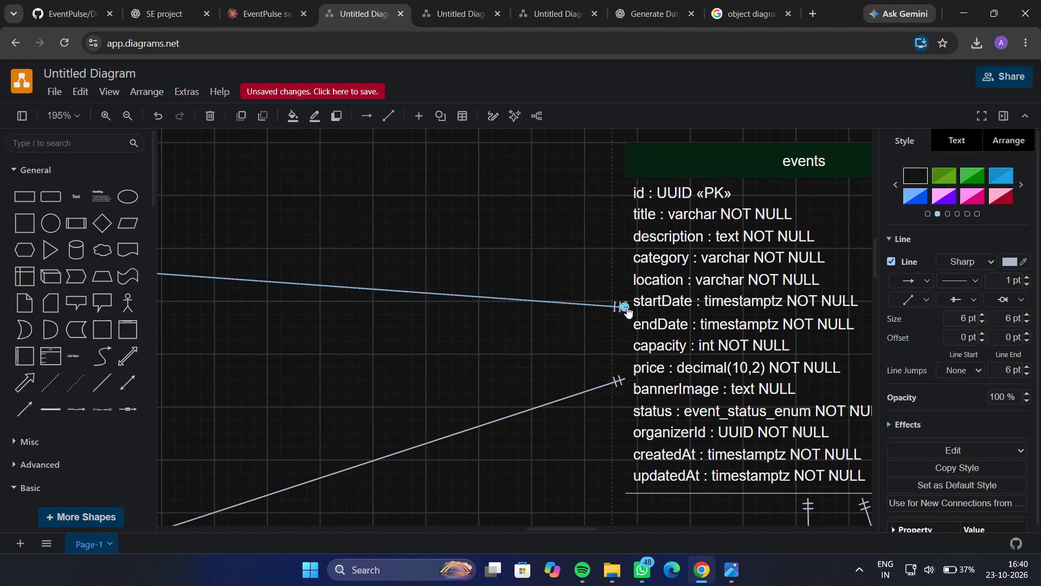
{"action": "left_click_drag", "start_coordinate": [627, 307], "coordinate": [612, 248]}
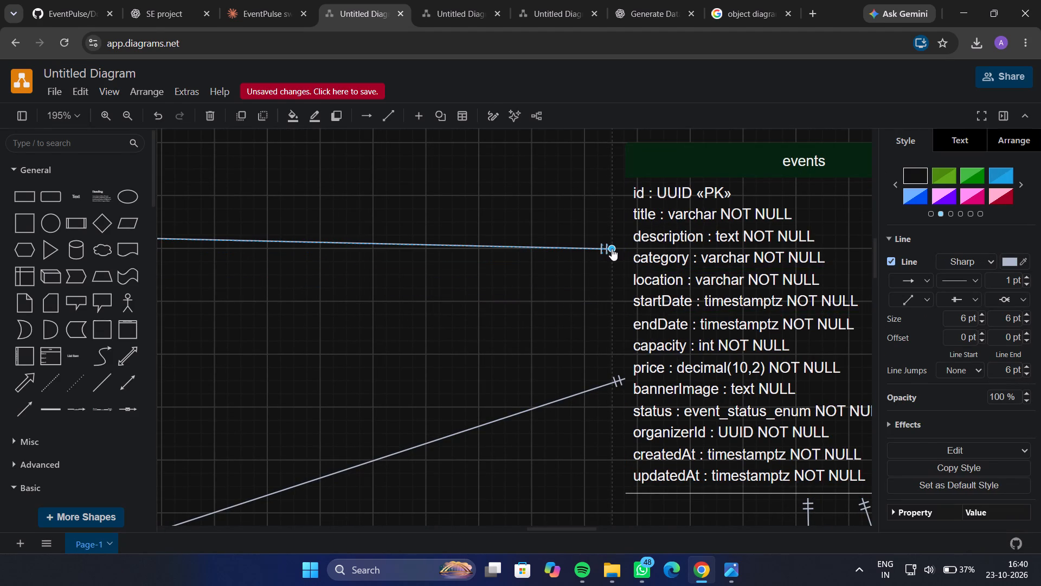
{"action": "scroll", "coordinate": [467, 304], "scroll_direction": "right", "scroll_amount": 6}
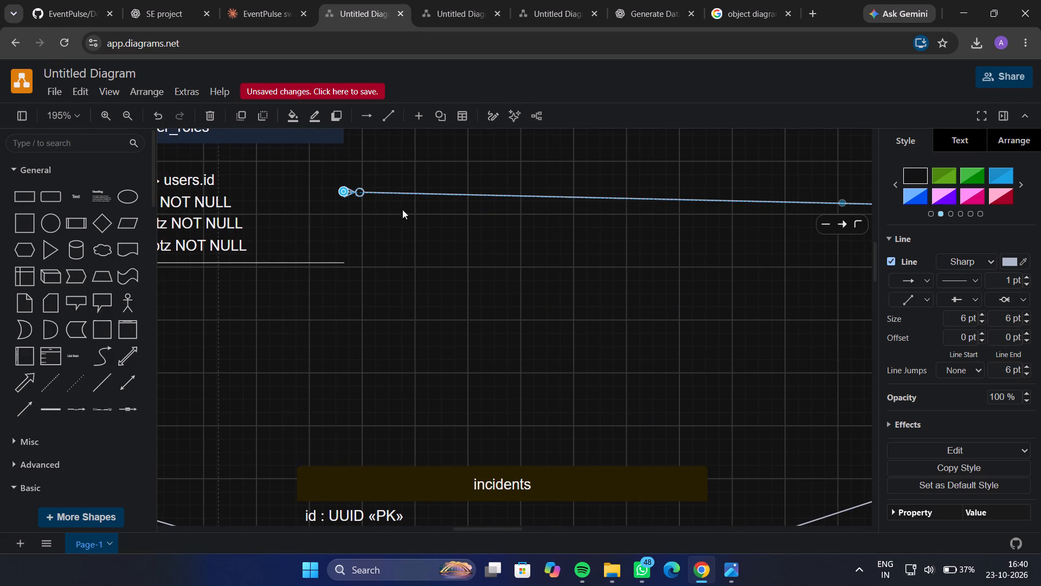
{"action": "left_click_drag", "start_coordinate": [342, 189], "coordinate": [346, 214]}
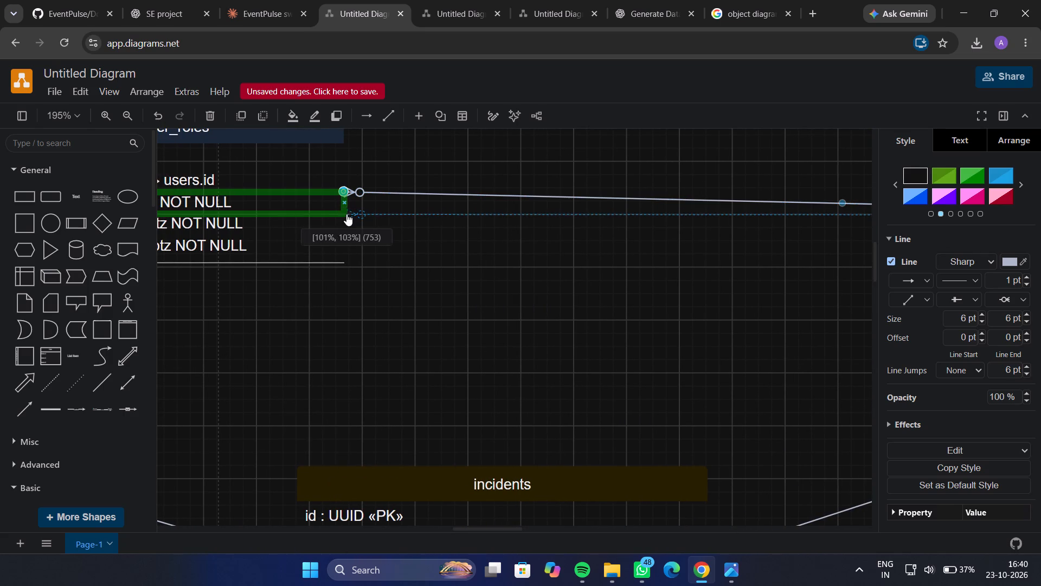
{"action": "left_click", "coordinate": [400, 250]}
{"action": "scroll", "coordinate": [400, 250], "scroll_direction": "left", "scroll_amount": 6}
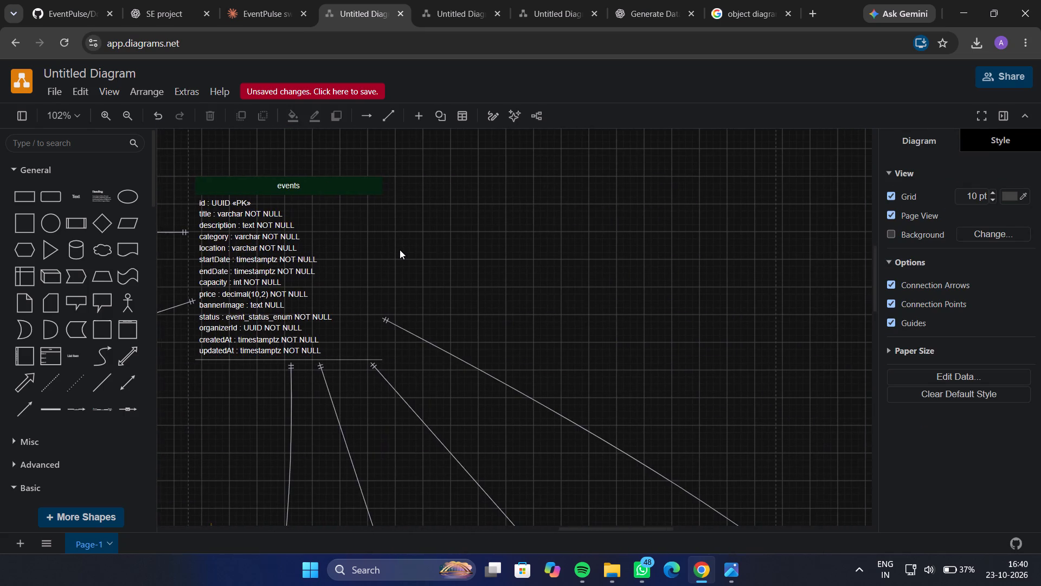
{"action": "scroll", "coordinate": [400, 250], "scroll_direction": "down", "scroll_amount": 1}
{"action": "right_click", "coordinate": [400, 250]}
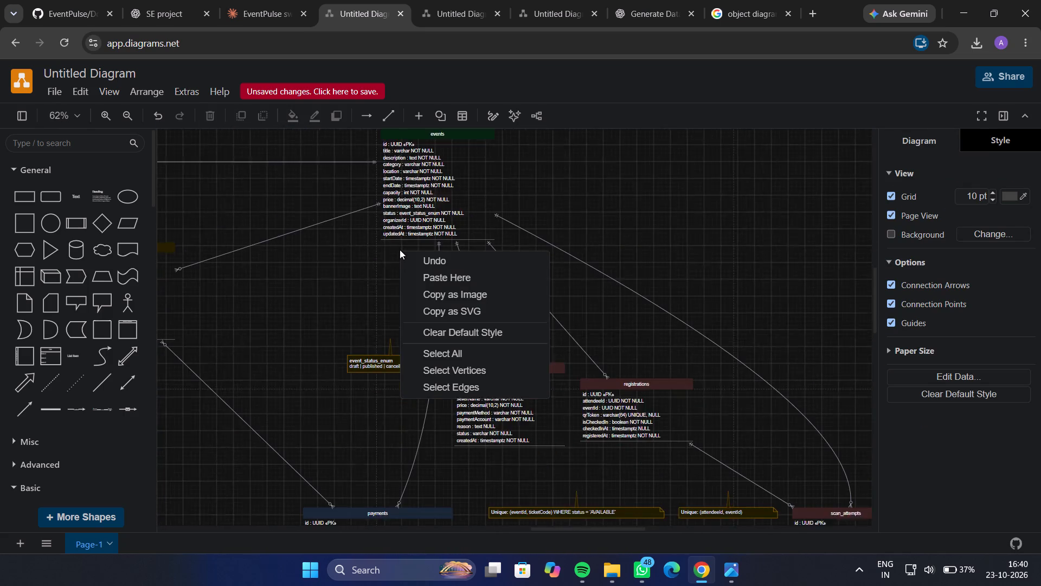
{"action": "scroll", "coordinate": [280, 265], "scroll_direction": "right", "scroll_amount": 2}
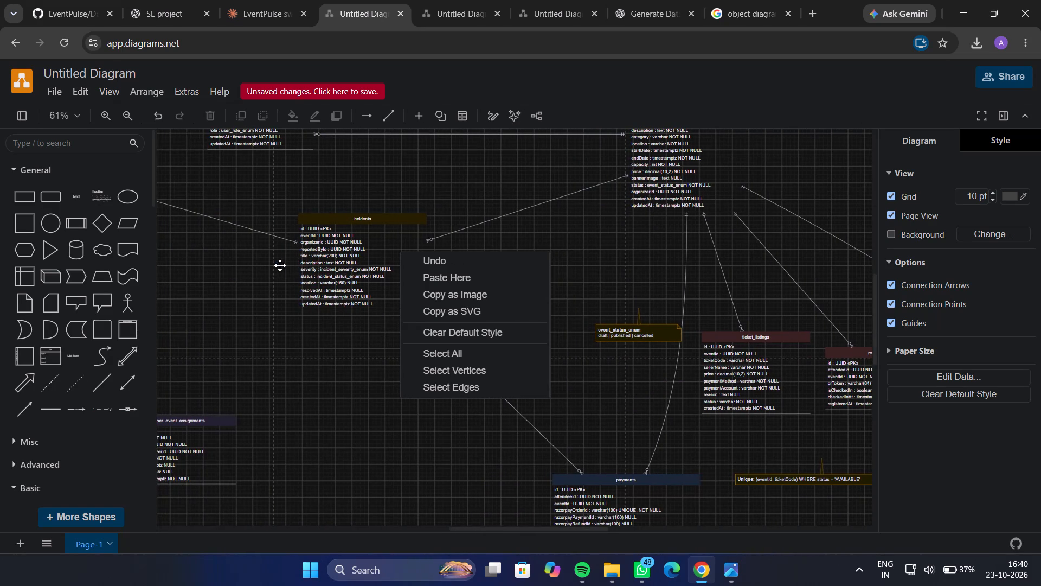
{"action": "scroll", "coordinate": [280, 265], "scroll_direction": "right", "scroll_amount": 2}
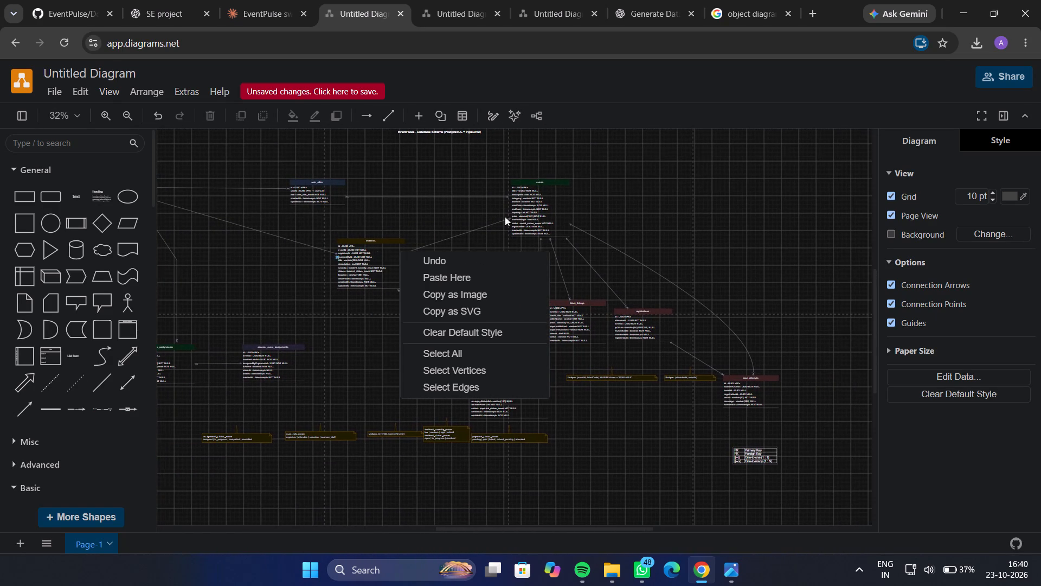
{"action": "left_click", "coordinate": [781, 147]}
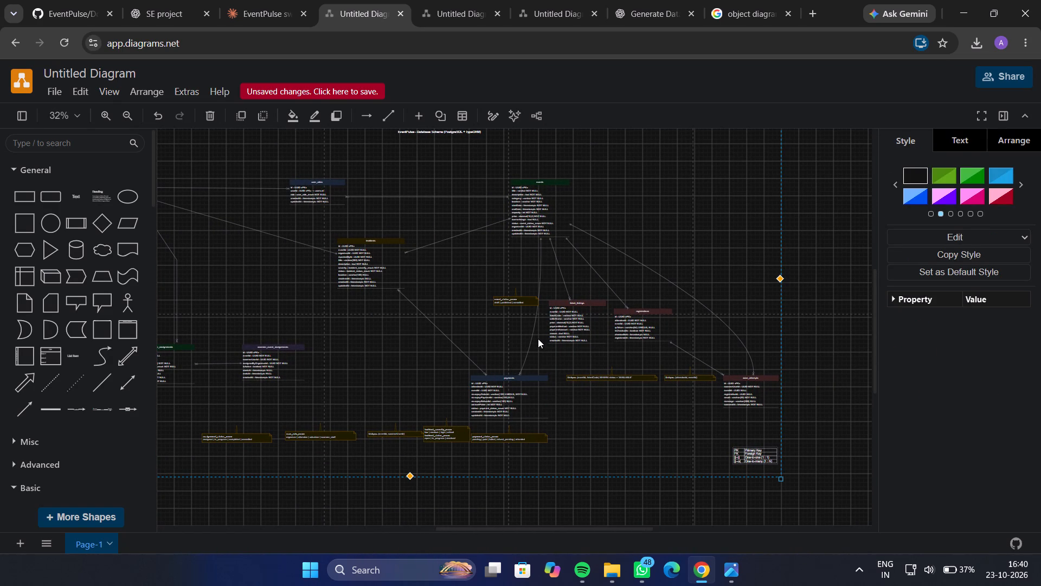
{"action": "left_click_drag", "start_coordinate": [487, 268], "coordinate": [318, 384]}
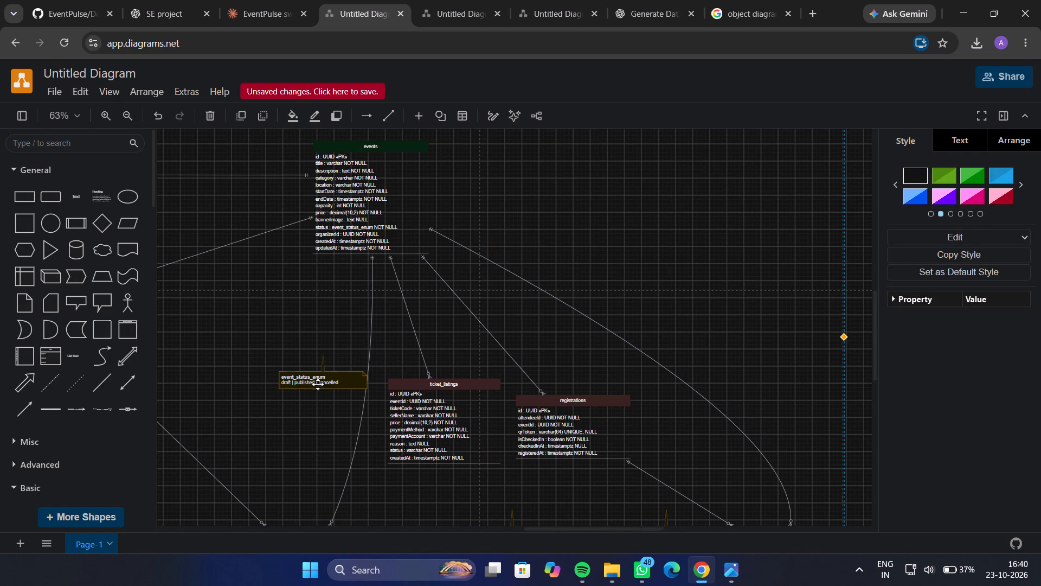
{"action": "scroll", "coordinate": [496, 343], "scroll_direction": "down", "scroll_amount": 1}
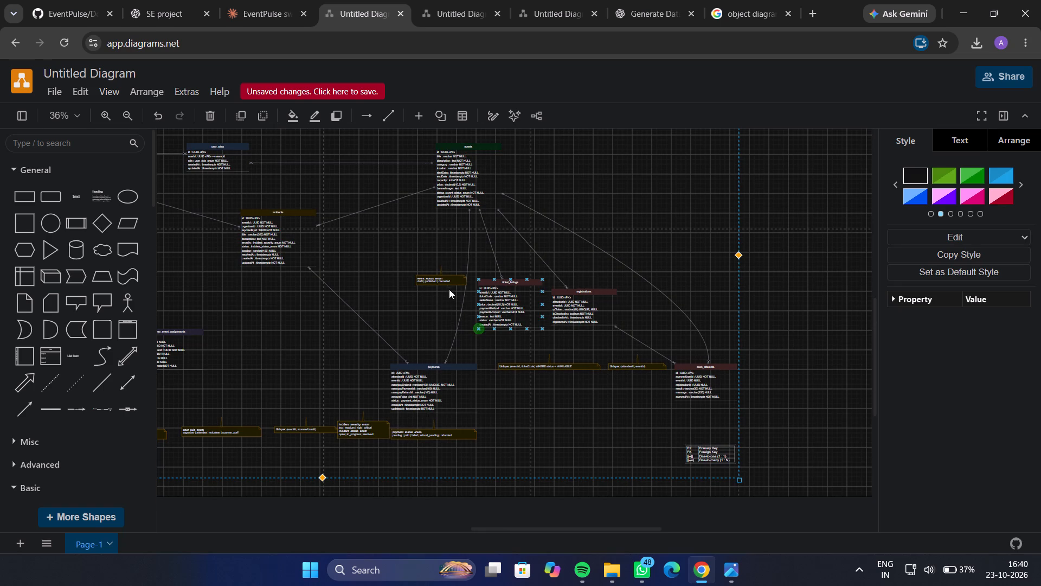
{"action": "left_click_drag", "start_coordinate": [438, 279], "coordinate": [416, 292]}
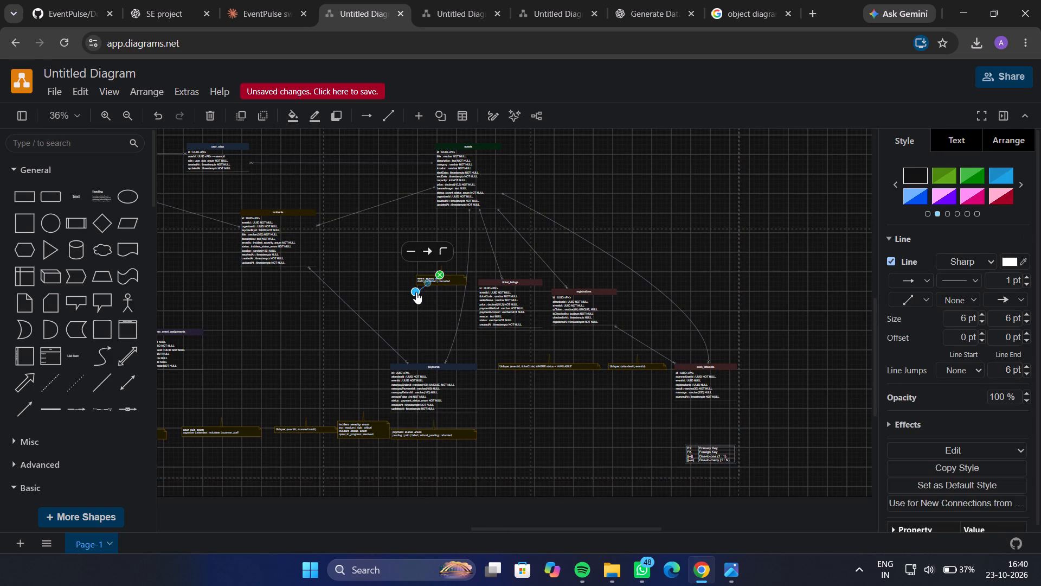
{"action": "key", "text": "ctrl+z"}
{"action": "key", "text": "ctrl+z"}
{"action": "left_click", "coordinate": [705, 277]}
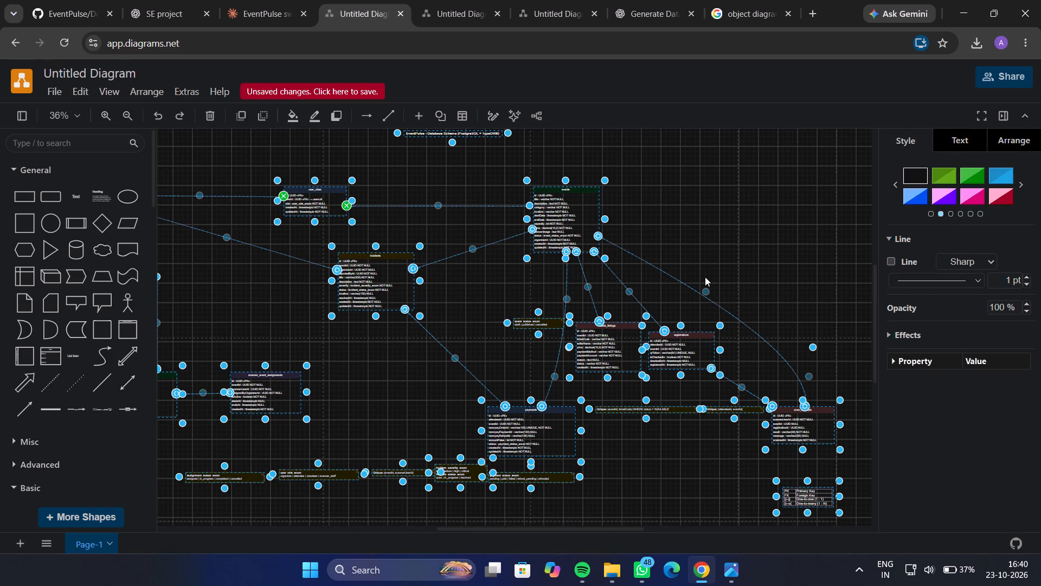
Move the event_status_enum note left into the gap between the incidents table and the curved events–payments connector.
{"action": "left_click", "coordinate": [536, 319]}
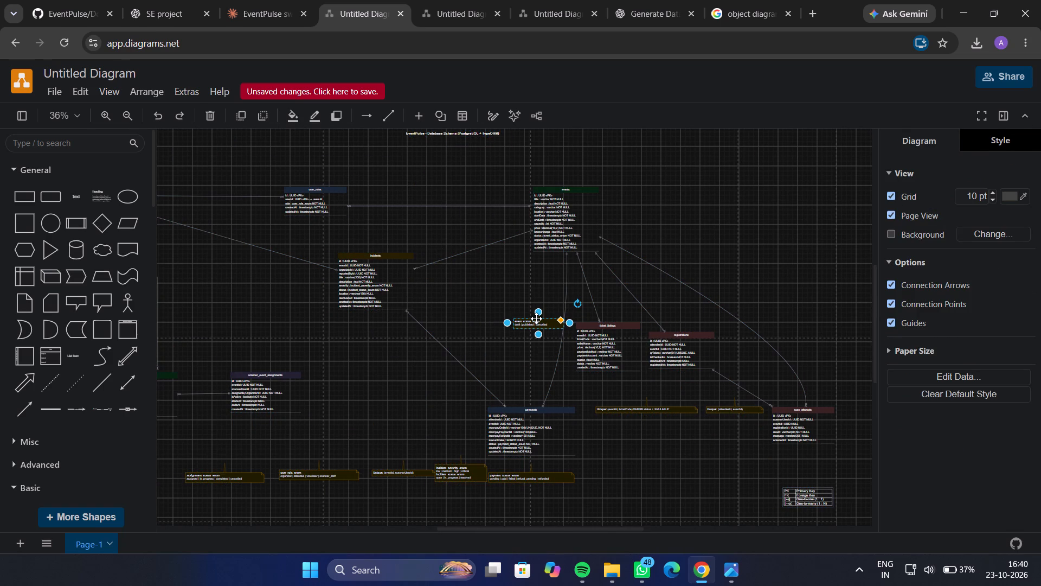
{"action": "left_click", "coordinate": [525, 310]}
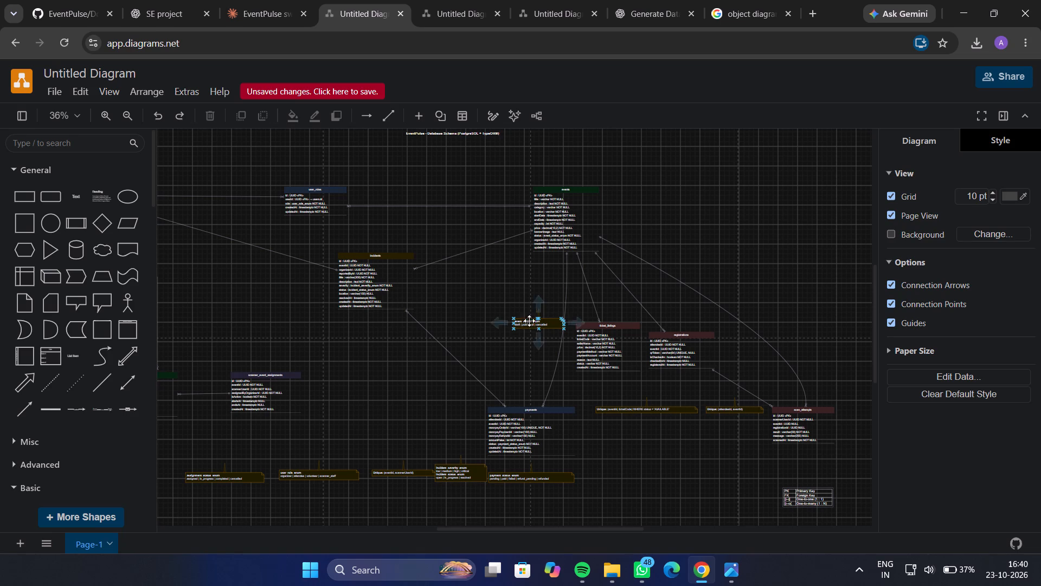
{"action": "left_click_drag", "start_coordinate": [529, 320], "coordinate": [456, 293]}
{"action": "left_click", "coordinate": [516, 344]}
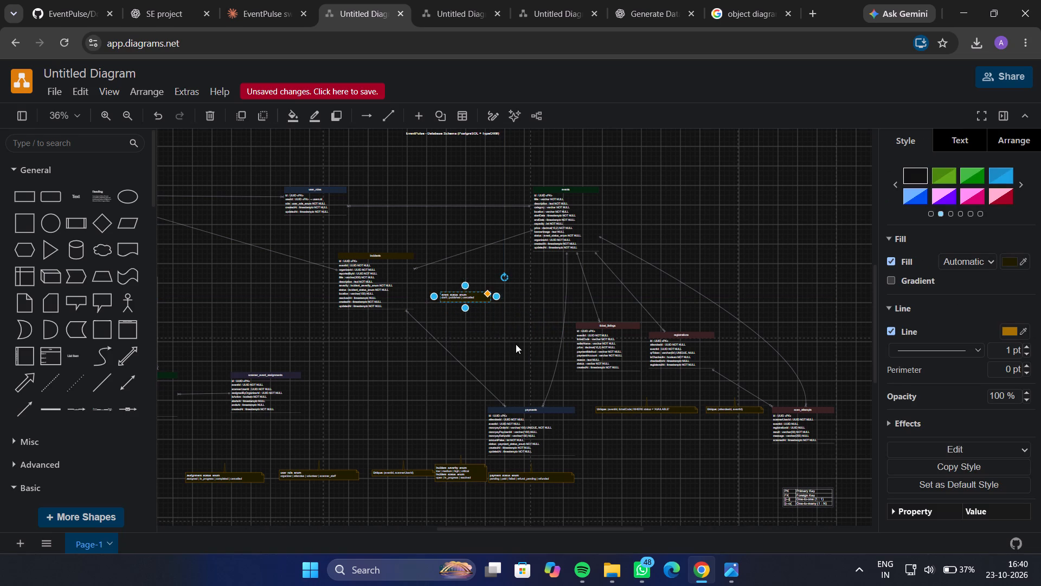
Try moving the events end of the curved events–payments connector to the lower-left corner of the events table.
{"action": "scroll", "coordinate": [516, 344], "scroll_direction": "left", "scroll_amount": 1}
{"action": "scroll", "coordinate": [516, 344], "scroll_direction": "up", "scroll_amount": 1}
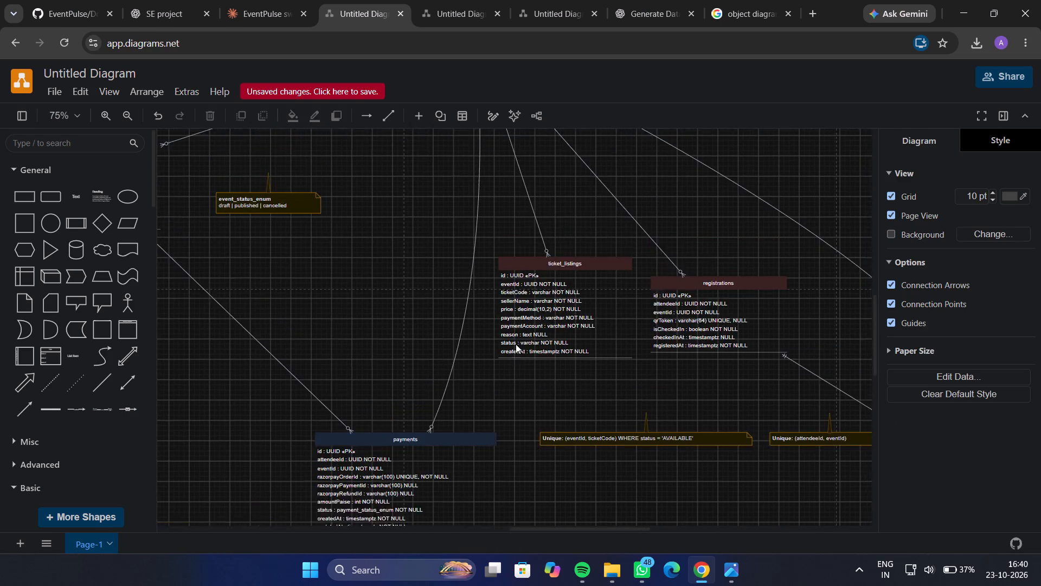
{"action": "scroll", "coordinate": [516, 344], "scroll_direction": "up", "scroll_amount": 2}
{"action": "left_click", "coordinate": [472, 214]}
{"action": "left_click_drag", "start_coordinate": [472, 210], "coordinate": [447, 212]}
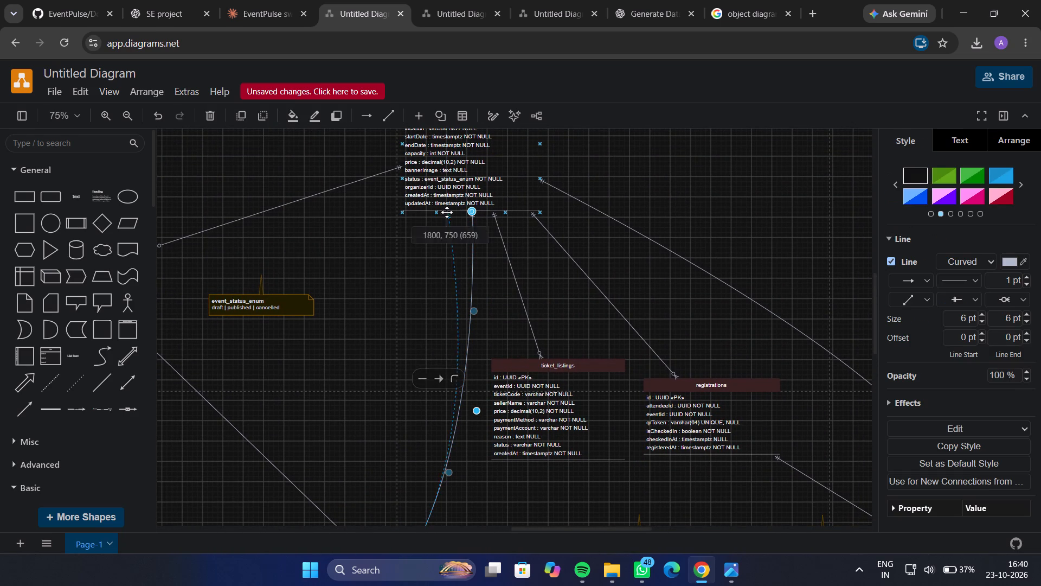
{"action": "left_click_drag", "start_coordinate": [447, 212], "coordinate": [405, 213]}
Delete the curved connector between the events and payments tables.
{"action": "scroll", "coordinate": [431, 266], "scroll_direction": "down", "scroll_amount": 1}
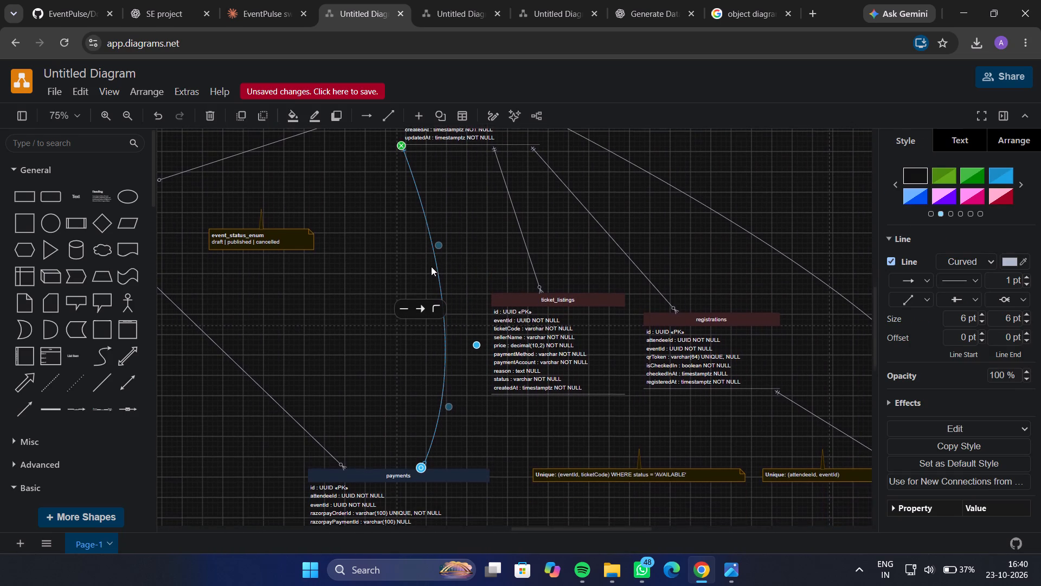
{"action": "scroll", "coordinate": [431, 266], "scroll_direction": "down", "scroll_amount": 1}
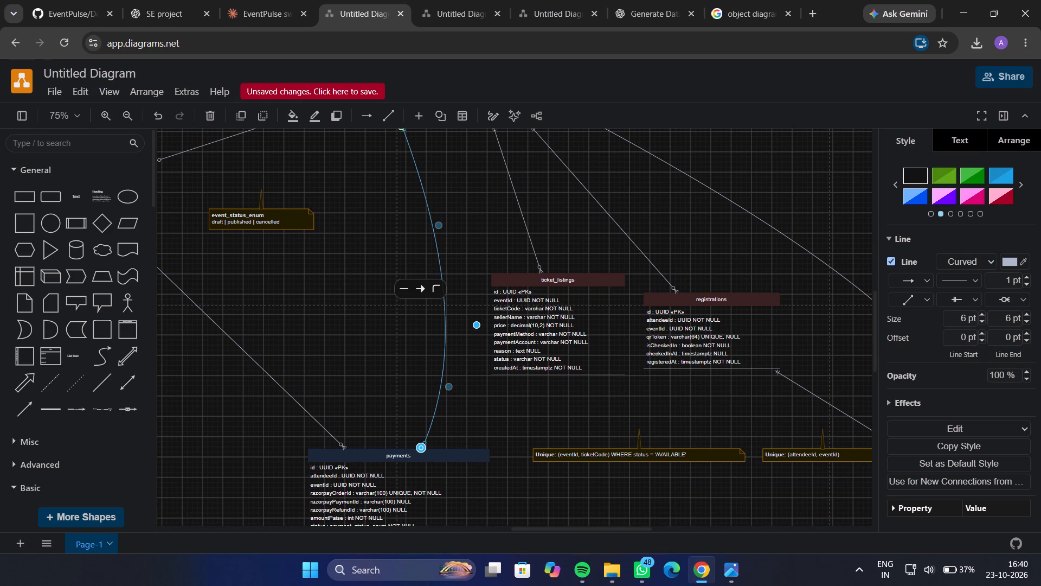
{"action": "key", "text": "Delete"}
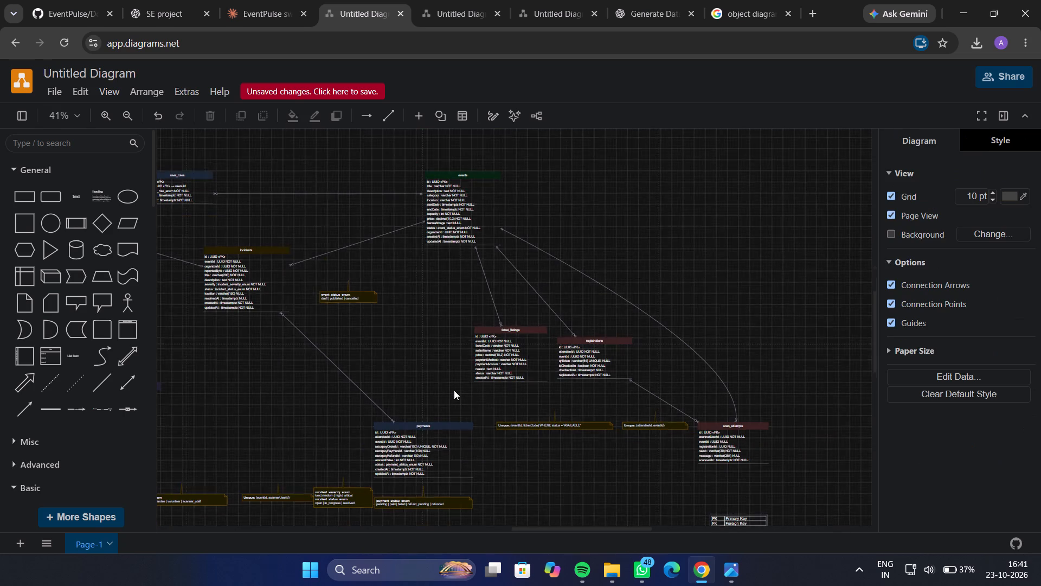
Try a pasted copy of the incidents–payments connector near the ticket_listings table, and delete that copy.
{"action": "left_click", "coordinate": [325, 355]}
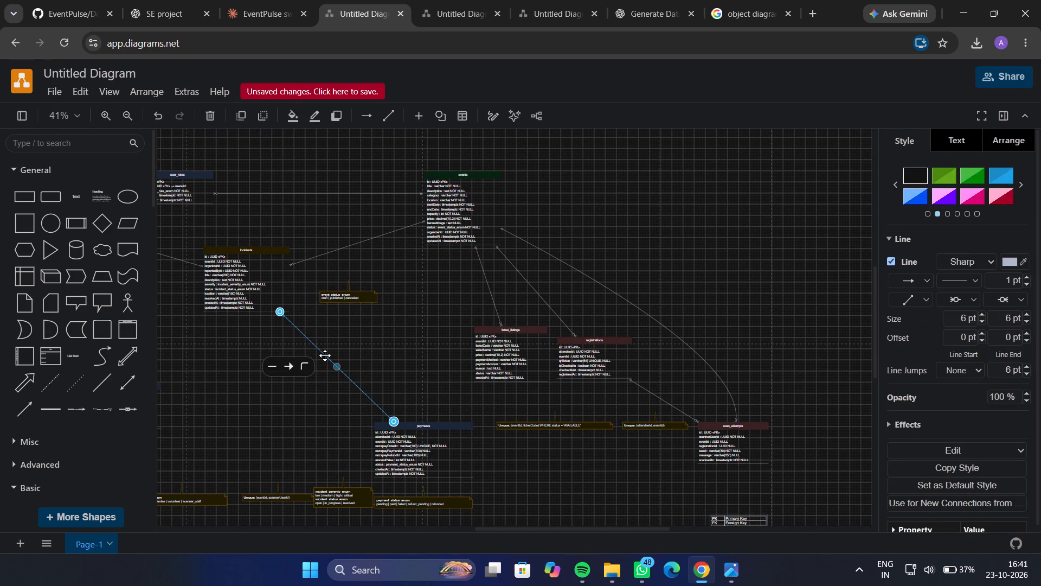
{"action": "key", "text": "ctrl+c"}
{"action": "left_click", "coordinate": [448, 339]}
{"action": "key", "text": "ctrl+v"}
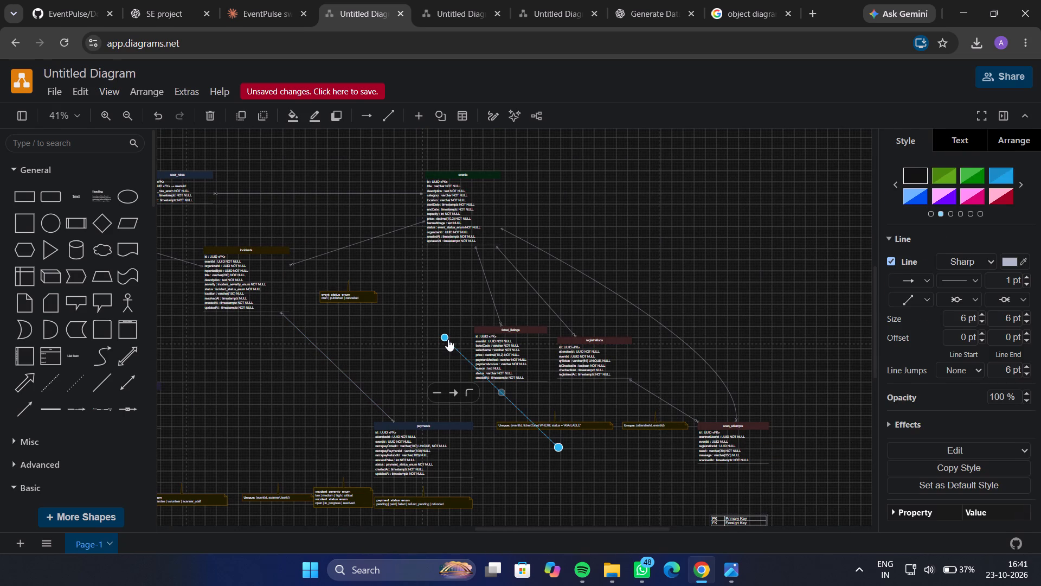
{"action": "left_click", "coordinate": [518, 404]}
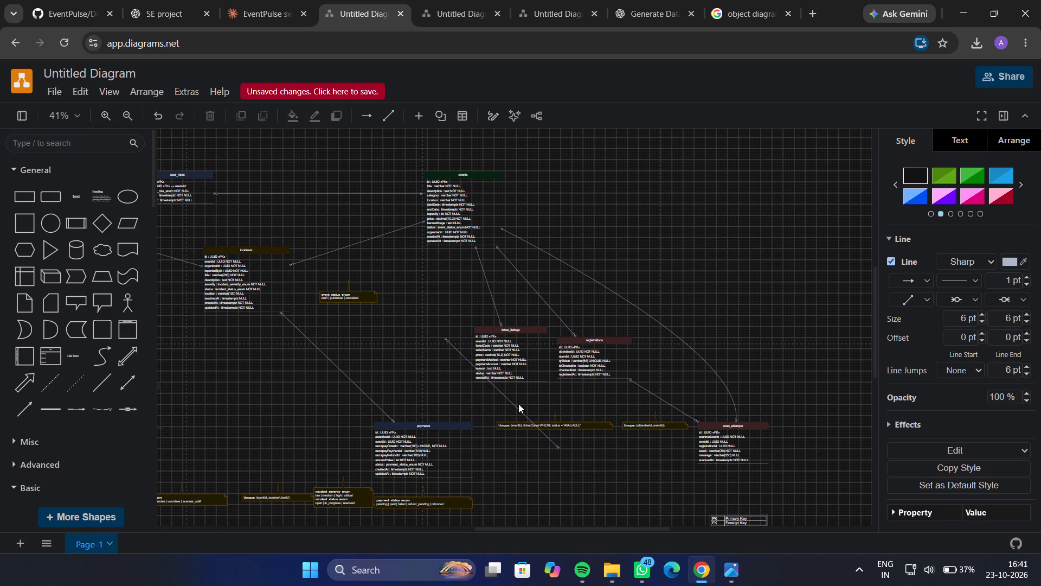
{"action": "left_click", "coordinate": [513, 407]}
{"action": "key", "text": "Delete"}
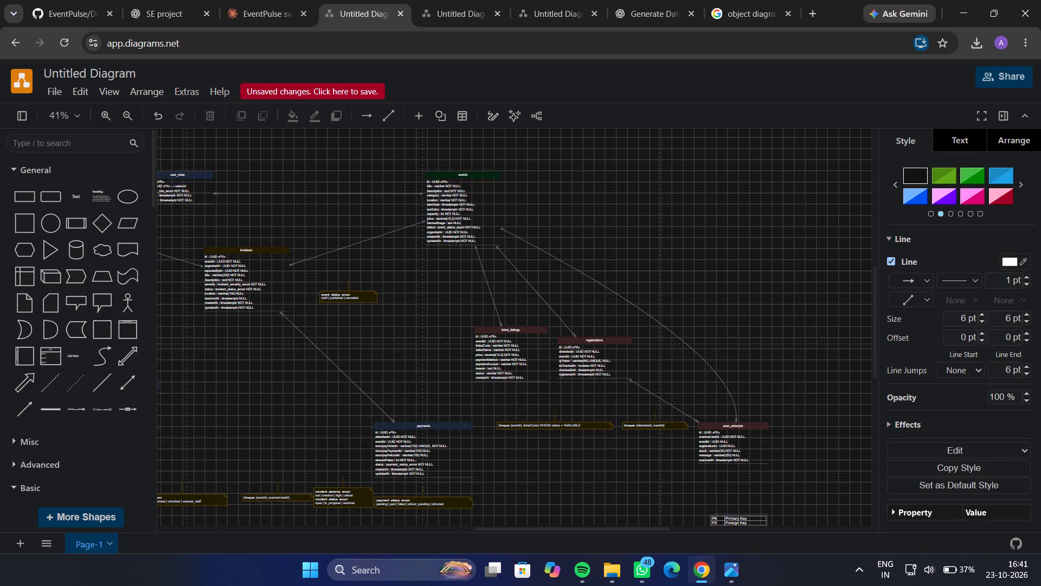
Copy the vertical users–volunteer_applications connector and paste it into the space between the events and payments tables.
{"action": "scroll", "coordinate": [513, 407], "scroll_direction": "down", "scroll_amount": 3}
{"action": "scroll", "coordinate": [513, 407], "scroll_direction": "up", "scroll_amount": 3}
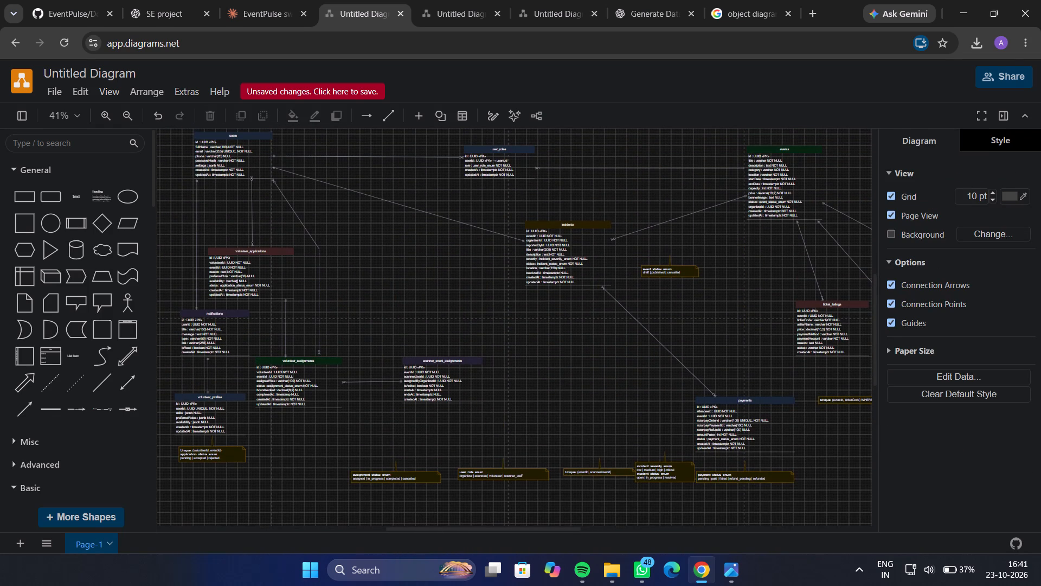
{"action": "left_click", "coordinate": [252, 212]}
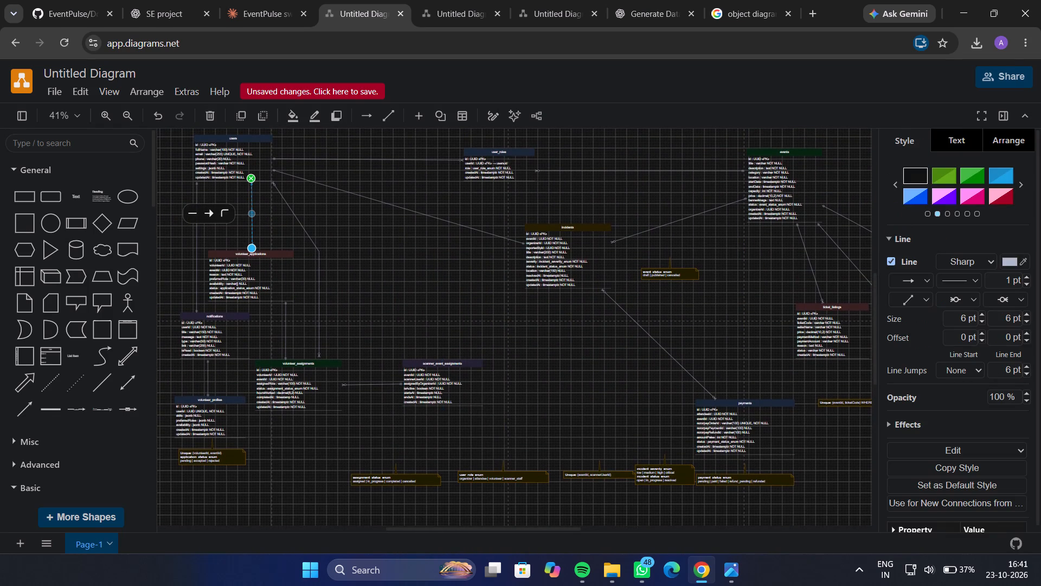
{"action": "key", "text": "ctrl+c"}
{"action": "left_click", "coordinate": [755, 295]}
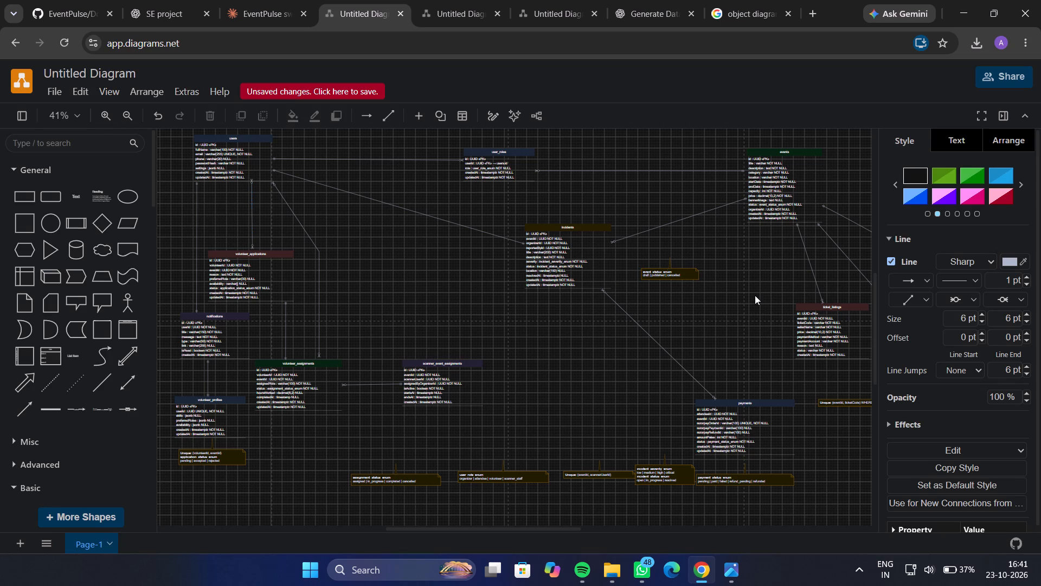
{"action": "key", "text": "ctrl+v"}
{"action": "scroll", "coordinate": [755, 295], "scroll_direction": "left", "scroll_amount": 1}
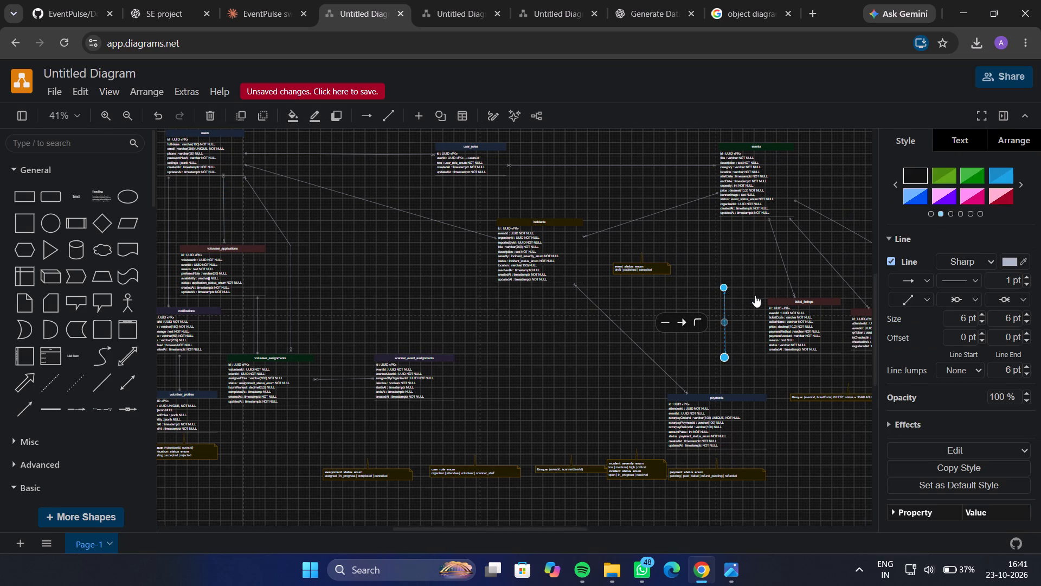
{"action": "scroll", "coordinate": [755, 295], "scroll_direction": "left", "scroll_amount": 1}
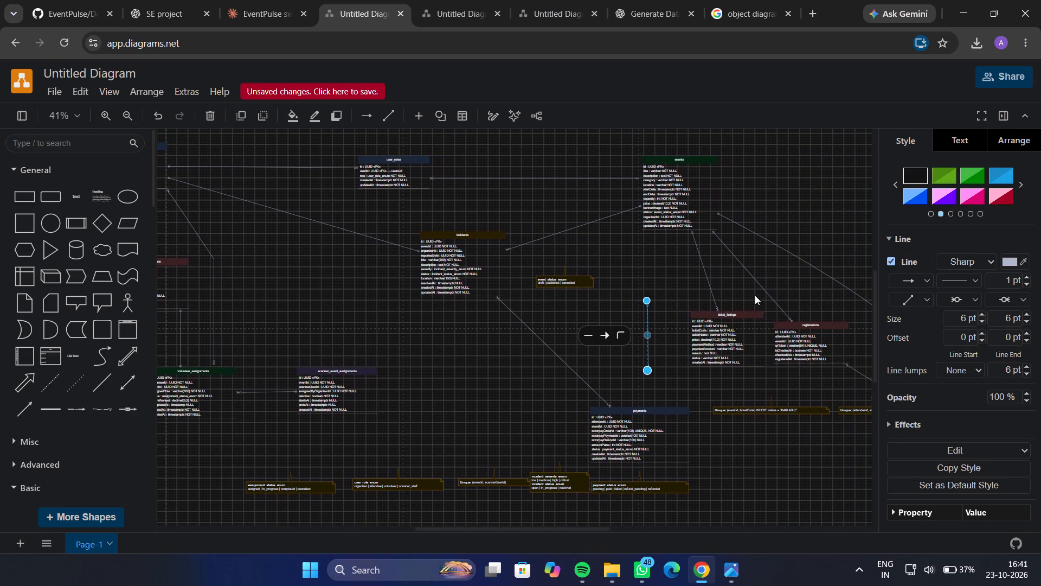
Attach the upper end of the pasted vertical connector to the bottom edge of the events table near its lower-left corner.
{"action": "left_click_drag", "start_coordinate": [615, 284], "coordinate": [612, 138]}
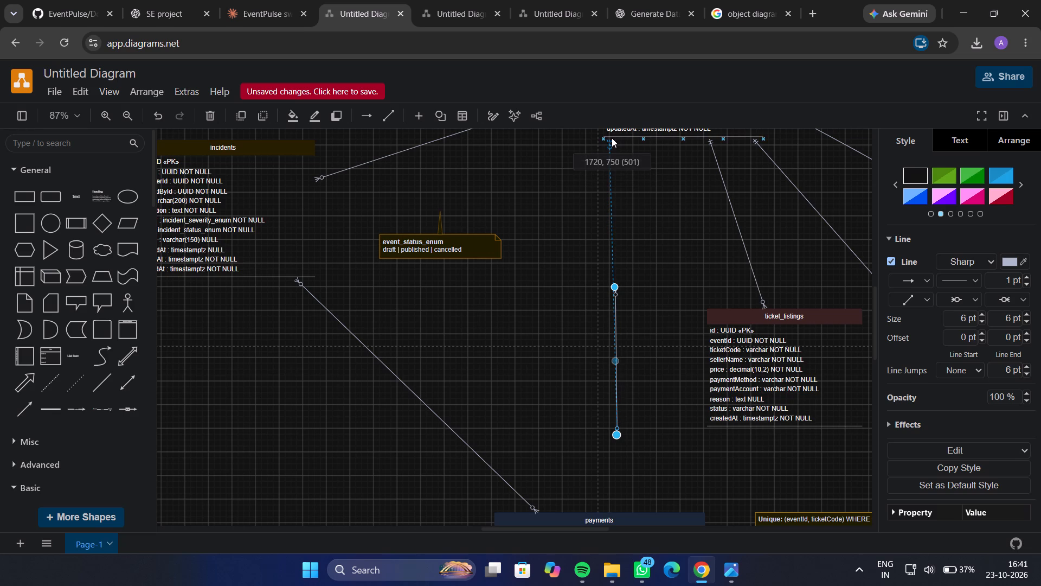
{"action": "left_click_drag", "start_coordinate": [612, 138], "coordinate": [612, 138]}
{"action": "left_click", "coordinate": [664, 319]}
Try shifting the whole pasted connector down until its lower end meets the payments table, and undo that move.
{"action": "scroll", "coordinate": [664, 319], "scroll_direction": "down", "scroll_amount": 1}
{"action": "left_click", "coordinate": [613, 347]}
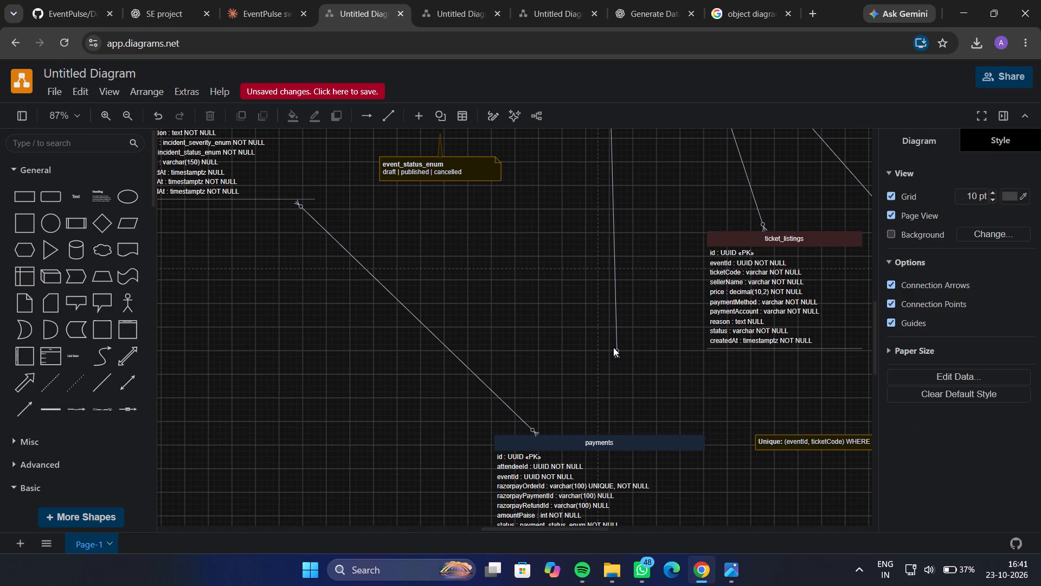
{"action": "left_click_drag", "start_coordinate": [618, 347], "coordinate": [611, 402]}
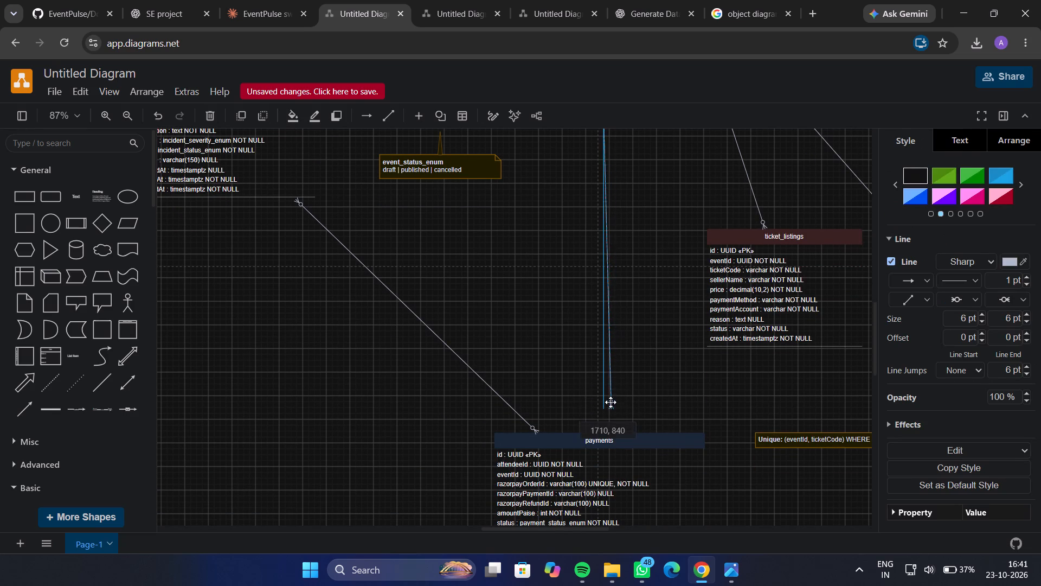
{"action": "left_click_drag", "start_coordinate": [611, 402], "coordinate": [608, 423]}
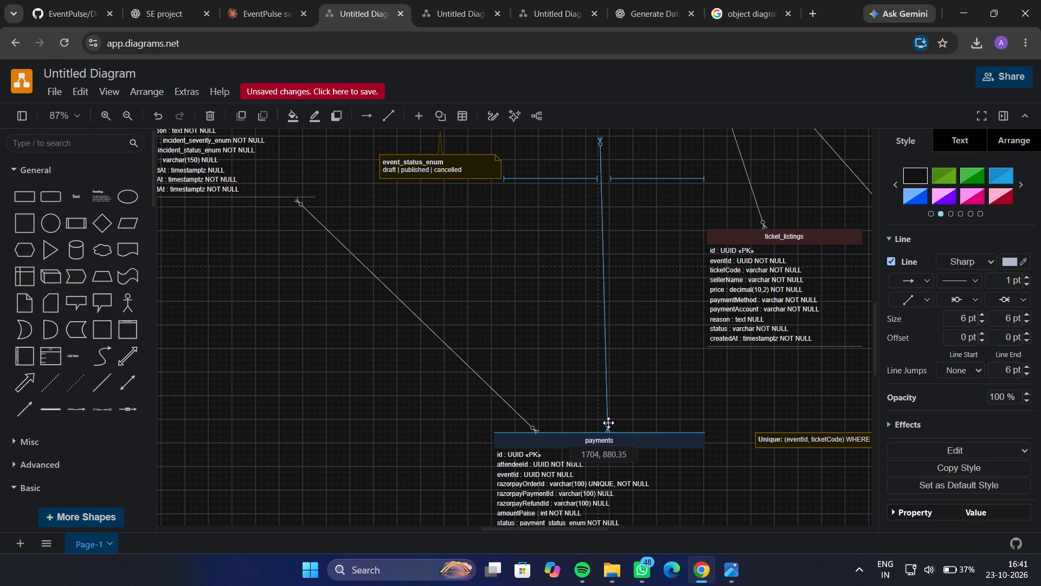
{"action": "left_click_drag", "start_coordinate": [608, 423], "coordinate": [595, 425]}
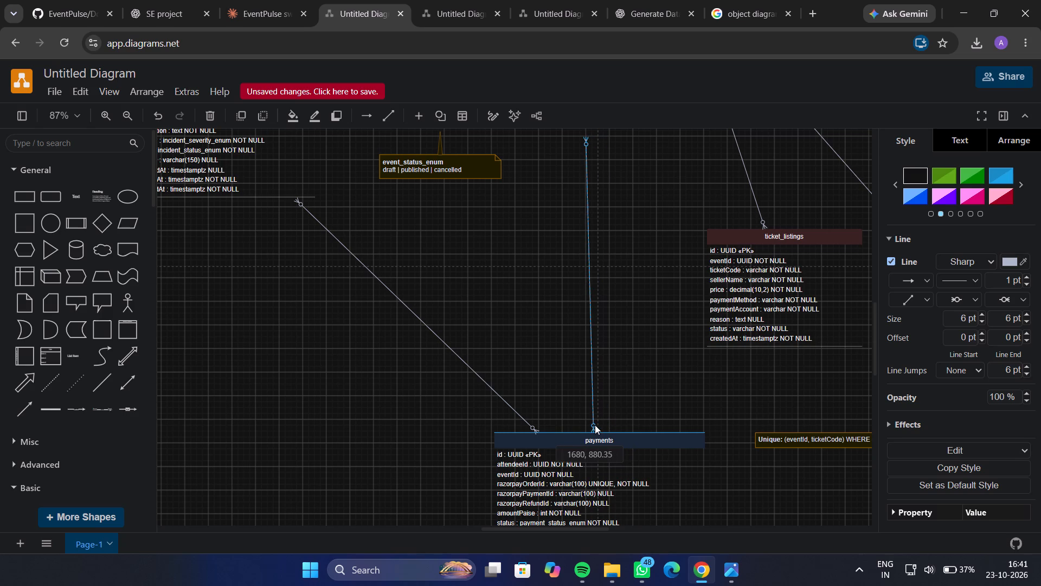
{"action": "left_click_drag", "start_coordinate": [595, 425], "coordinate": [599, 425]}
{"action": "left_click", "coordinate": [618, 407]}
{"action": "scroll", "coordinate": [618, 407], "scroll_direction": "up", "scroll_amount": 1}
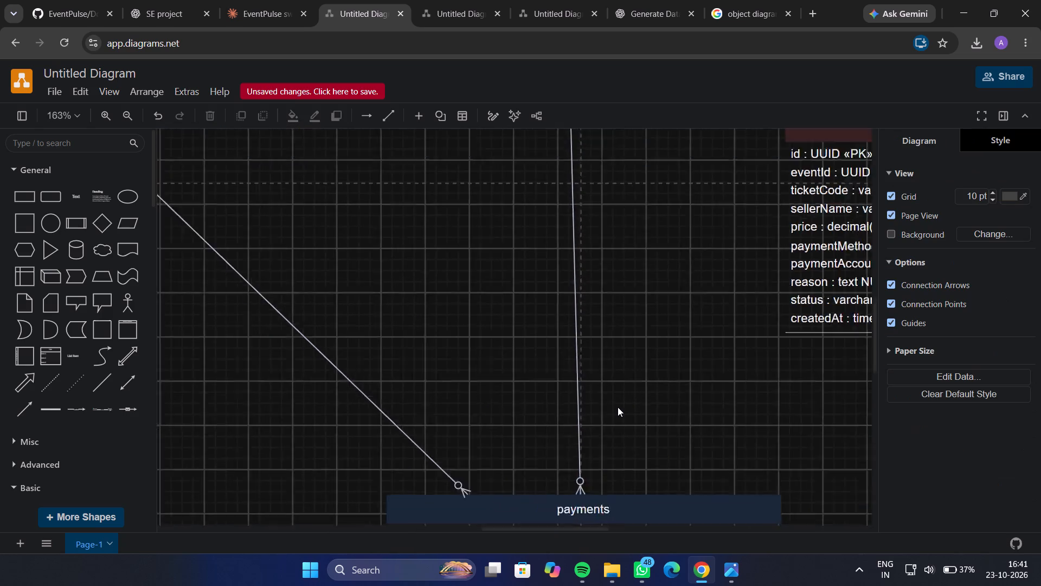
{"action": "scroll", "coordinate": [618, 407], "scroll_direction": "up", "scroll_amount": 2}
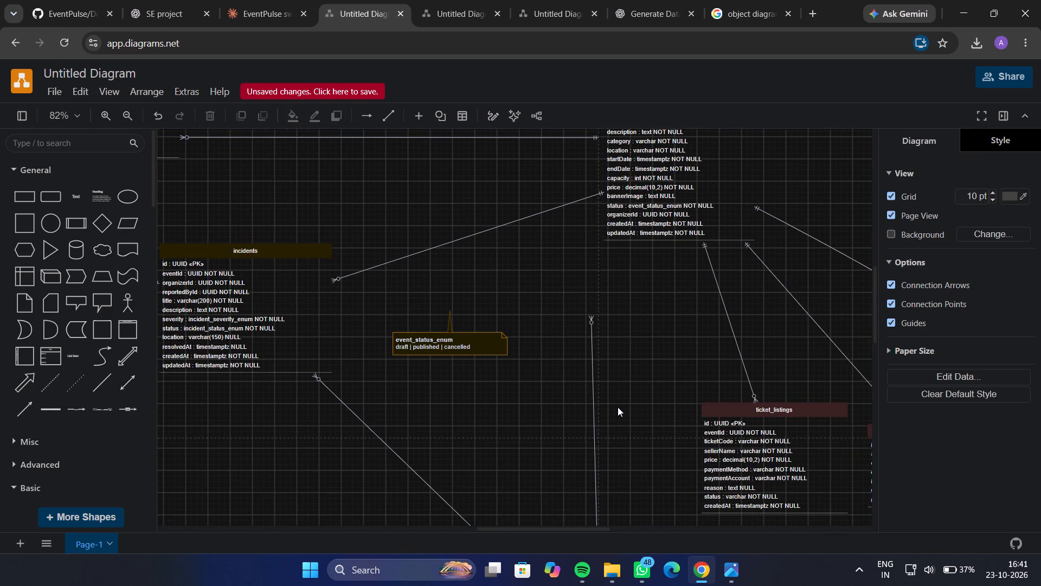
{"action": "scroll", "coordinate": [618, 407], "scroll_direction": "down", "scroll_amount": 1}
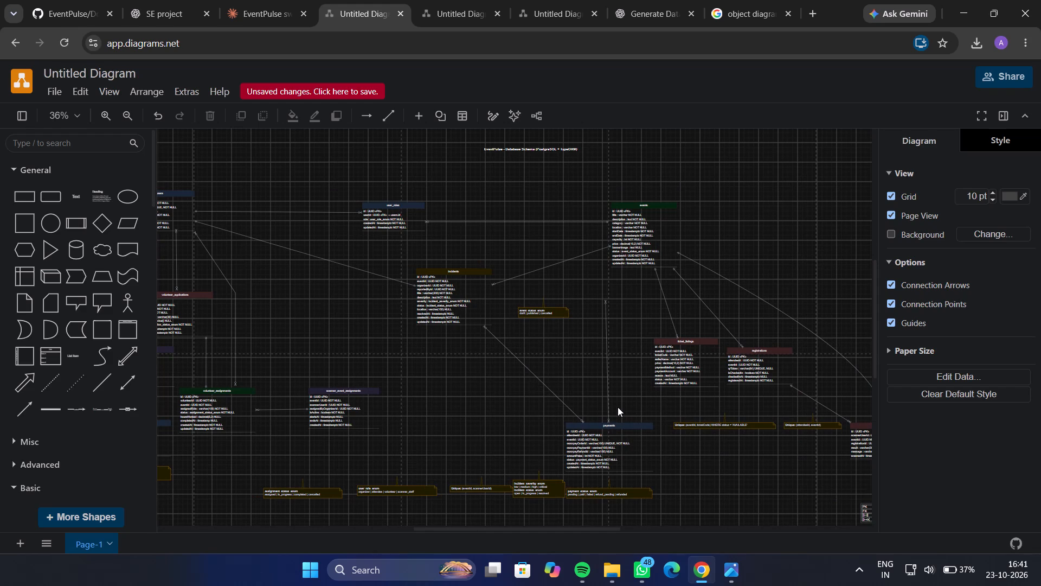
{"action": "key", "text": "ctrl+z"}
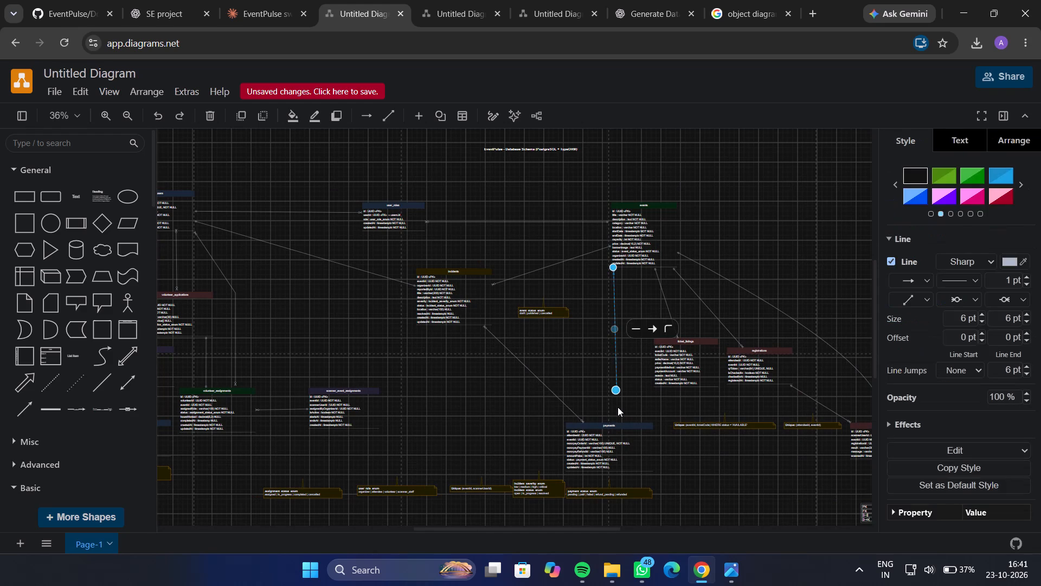
Extend the lower end of the pasted connector down to the top of the payments table, keeping the line vertical.
{"action": "left_click_drag", "start_coordinate": [616, 377], "coordinate": [618, 394]}
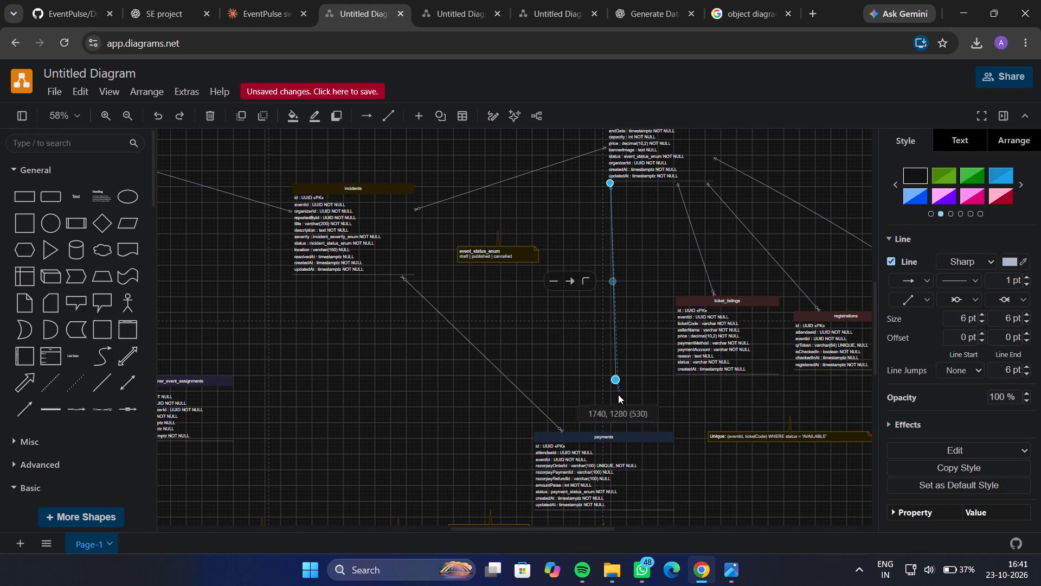
{"action": "left_click_drag", "start_coordinate": [618, 394], "coordinate": [611, 430]}
{"action": "left_click", "coordinate": [629, 396]}
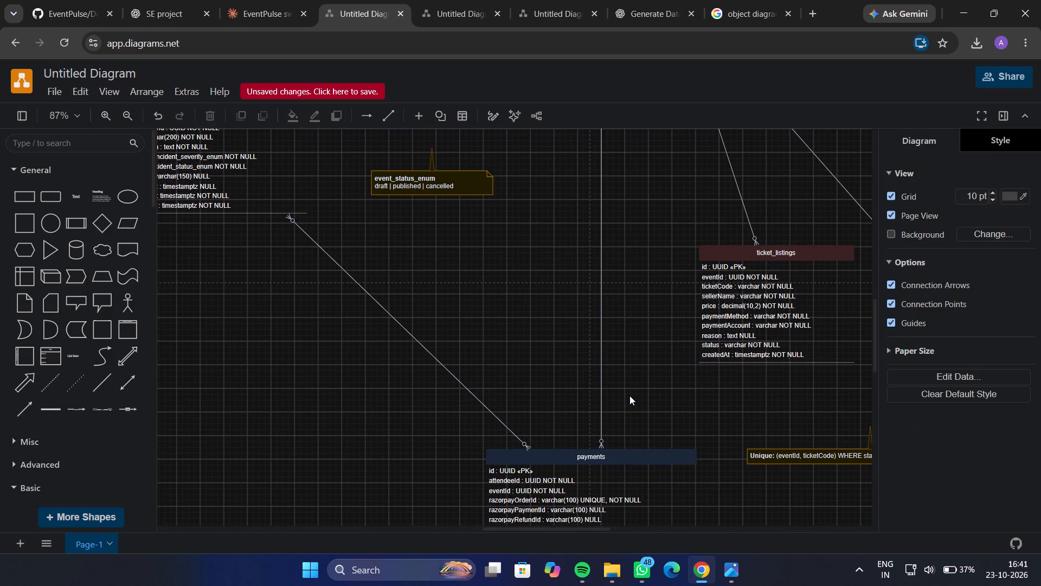
Move the payments table up, closer to the events table and beside the ticket_listings table.
{"action": "left_click_drag", "start_coordinate": [615, 459], "coordinate": [613, 422]}
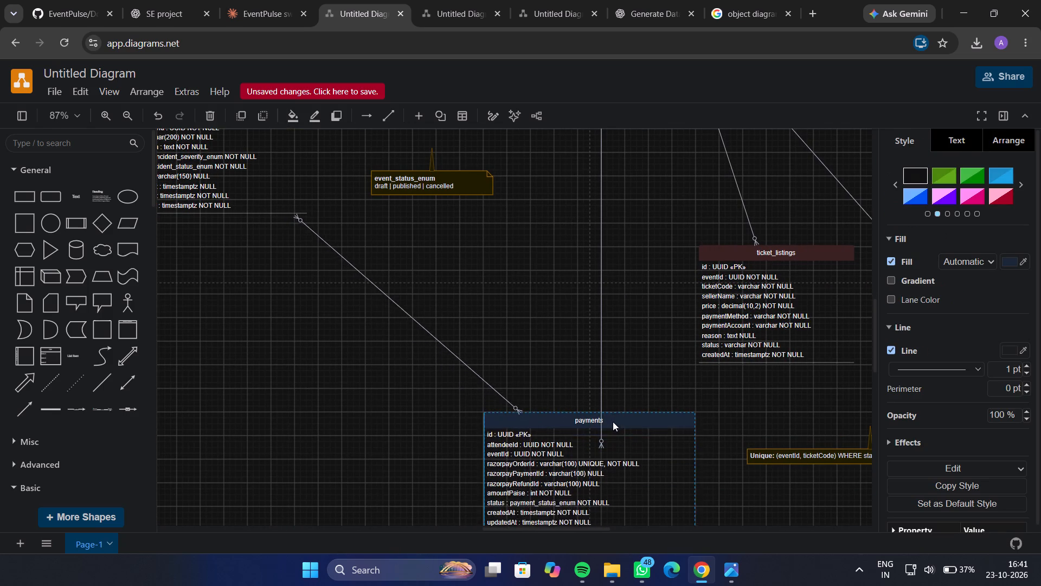
{"action": "left_click_drag", "start_coordinate": [613, 422], "coordinate": [621, 374]}
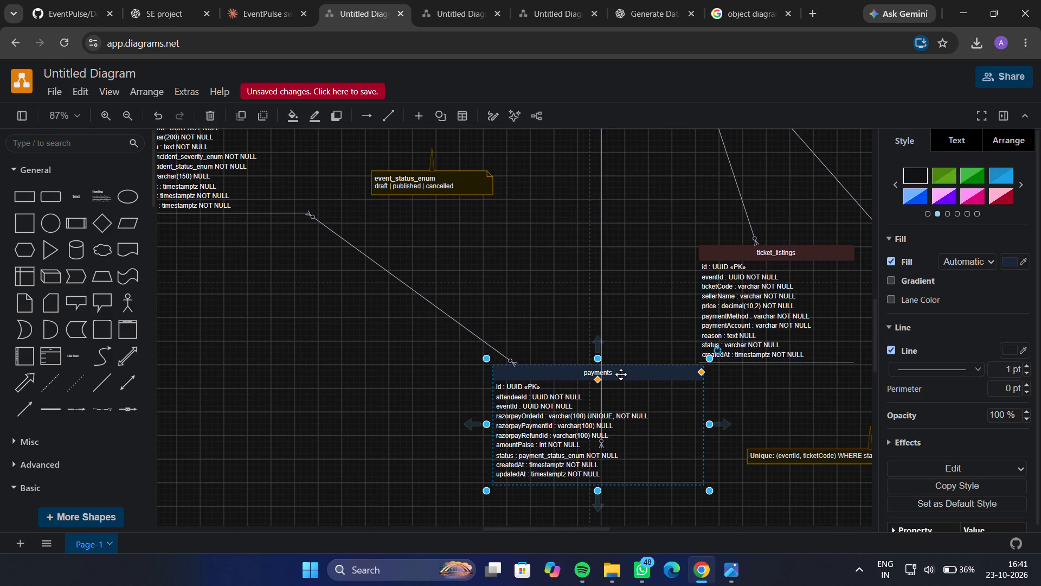
Reattach the lower end of the vertical events–payments connector to the top edge of the payments header.
{"action": "left_click", "coordinate": [601, 314]}
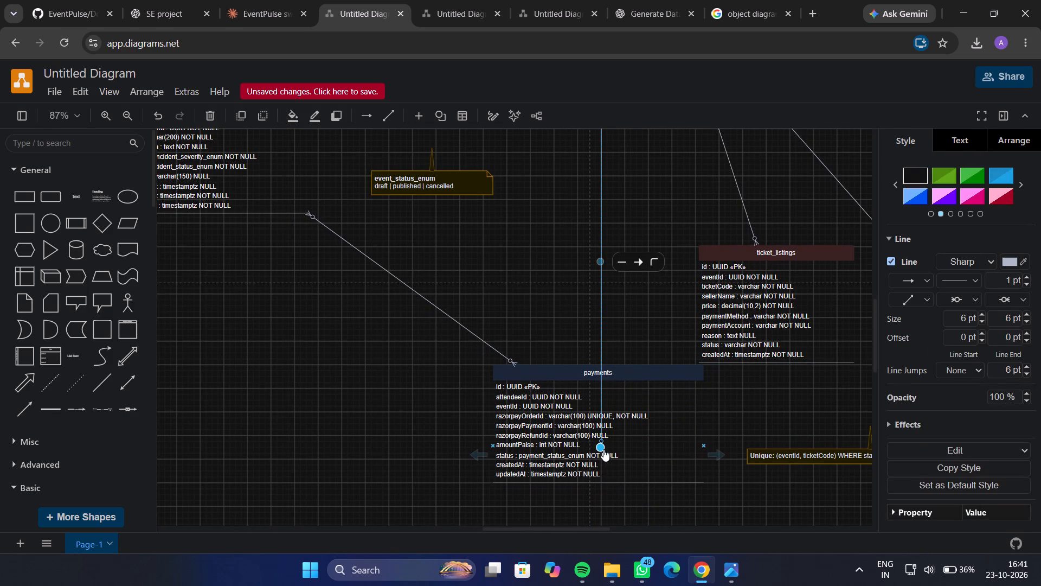
{"action": "left_click_drag", "start_coordinate": [601, 446], "coordinate": [602, 367]}
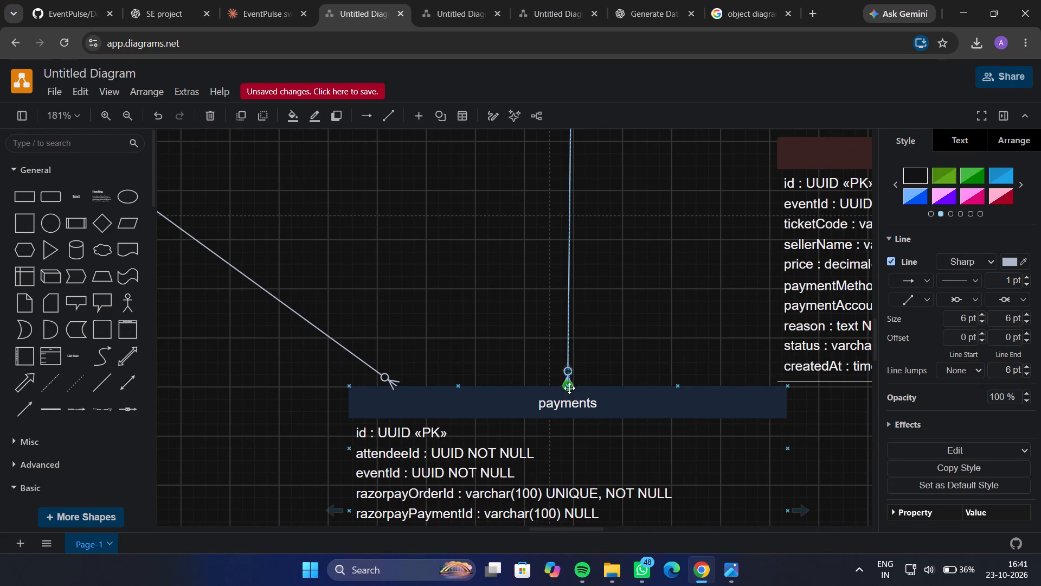
{"action": "left_click_drag", "start_coordinate": [569, 386], "coordinate": [574, 386]}
{"action": "left_click", "coordinate": [633, 352]}
Move the ticket_listings table up and left so it sits under the events table, beside the events–payments connector.
{"action": "scroll", "coordinate": [633, 352], "scroll_direction": "up", "scroll_amount": 2}
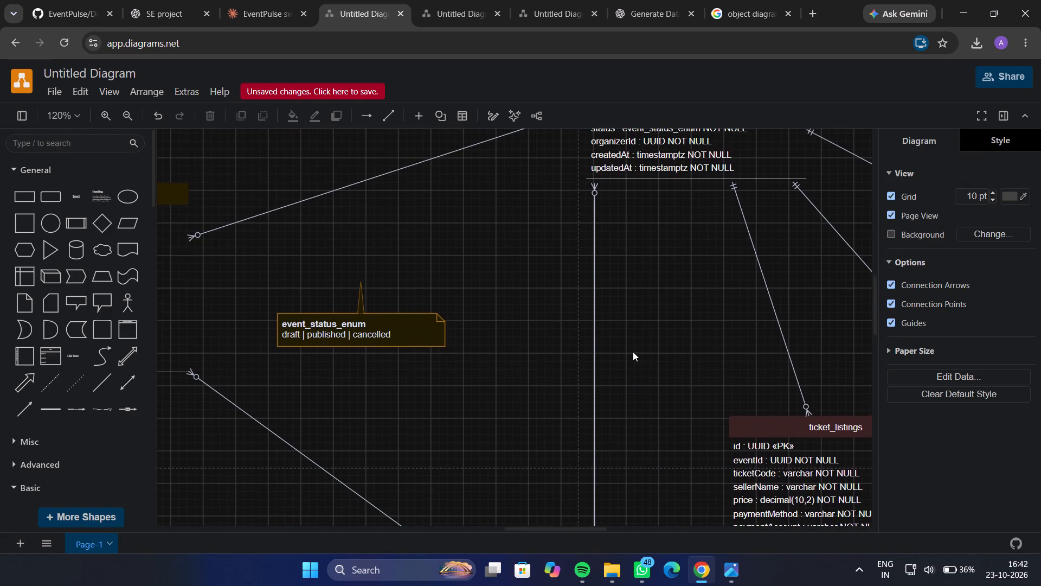
{"action": "scroll", "coordinate": [633, 352], "scroll_direction": "up", "scroll_amount": 1}
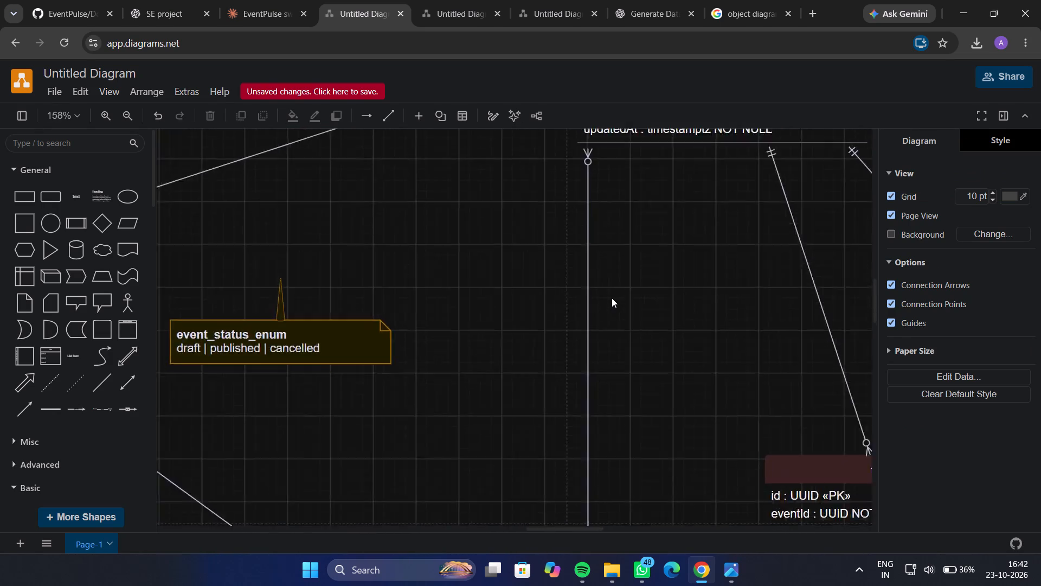
{"action": "scroll", "coordinate": [612, 298], "scroll_direction": "down", "scroll_amount": 2}
{"action": "scroll", "coordinate": [612, 298], "scroll_direction": "left", "scroll_amount": 4}
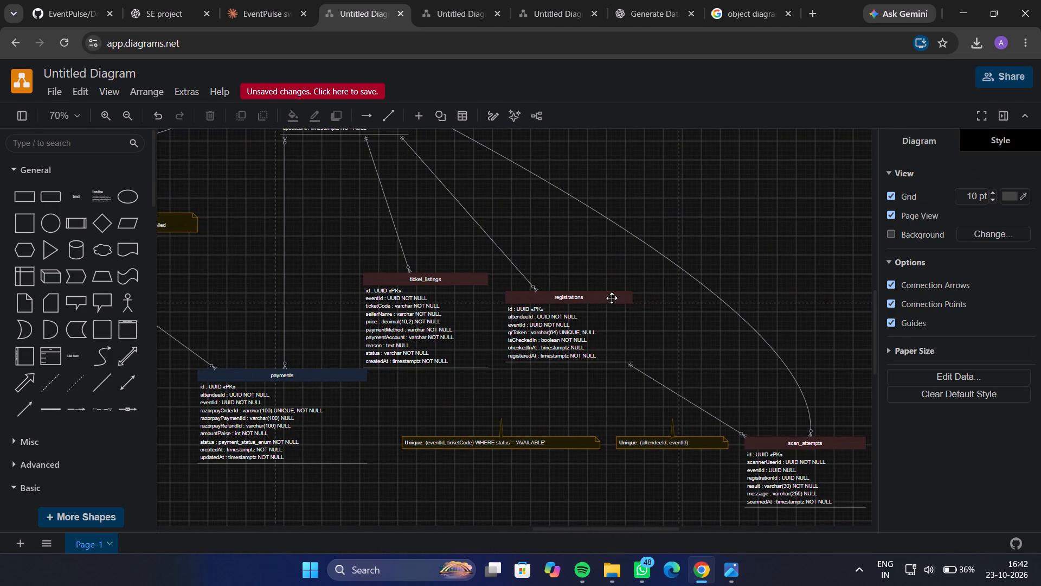
{"action": "left_click", "coordinate": [439, 277]}
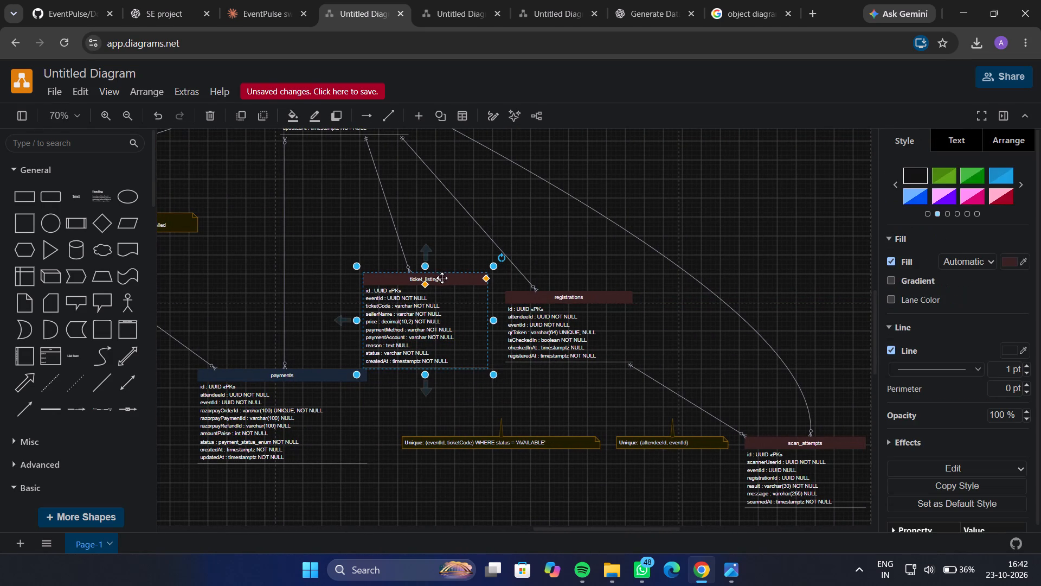
{"action": "left_click_drag", "start_coordinate": [442, 278], "coordinate": [380, 251]}
Straighten the events–ticket_listings connector into a vertical line by adjusting its ends on the events bottom edge and the ticket_listings header.
{"action": "left_click", "coordinate": [350, 140]}
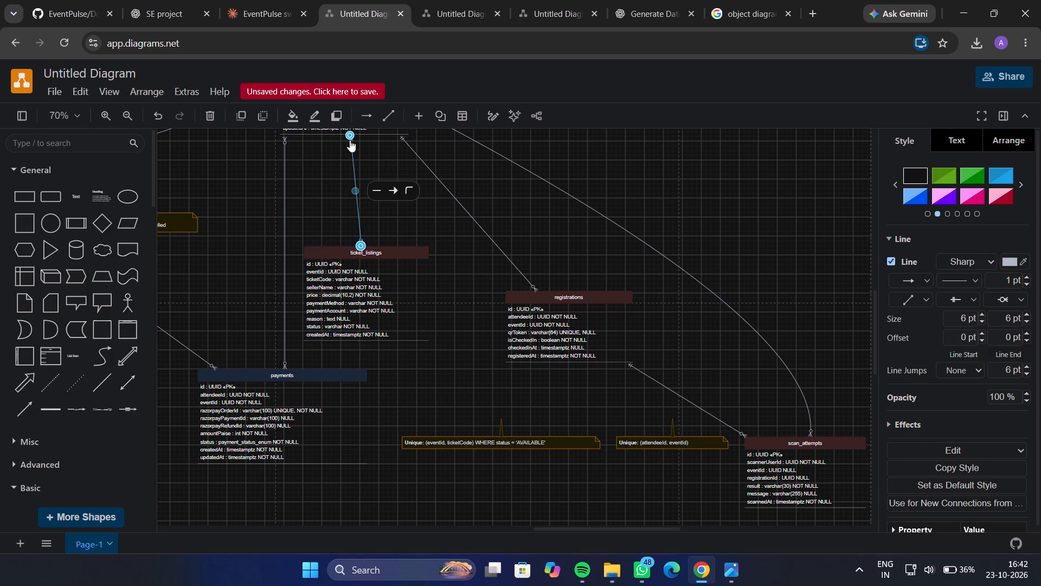
{"action": "left_click_drag", "start_coordinate": [349, 135], "coordinate": [358, 137]}
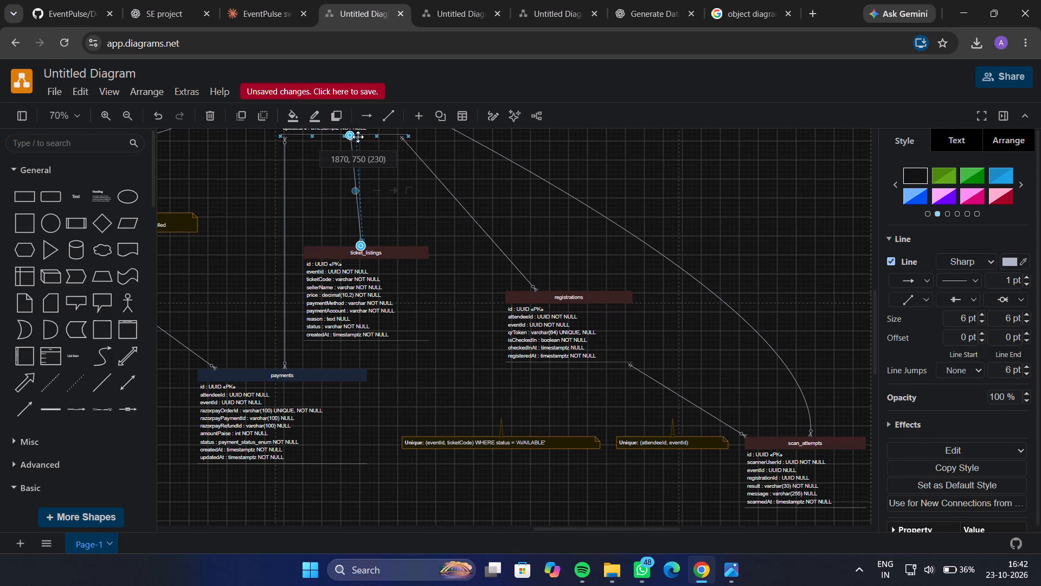
{"action": "left_click_drag", "start_coordinate": [358, 137], "coordinate": [361, 135]}
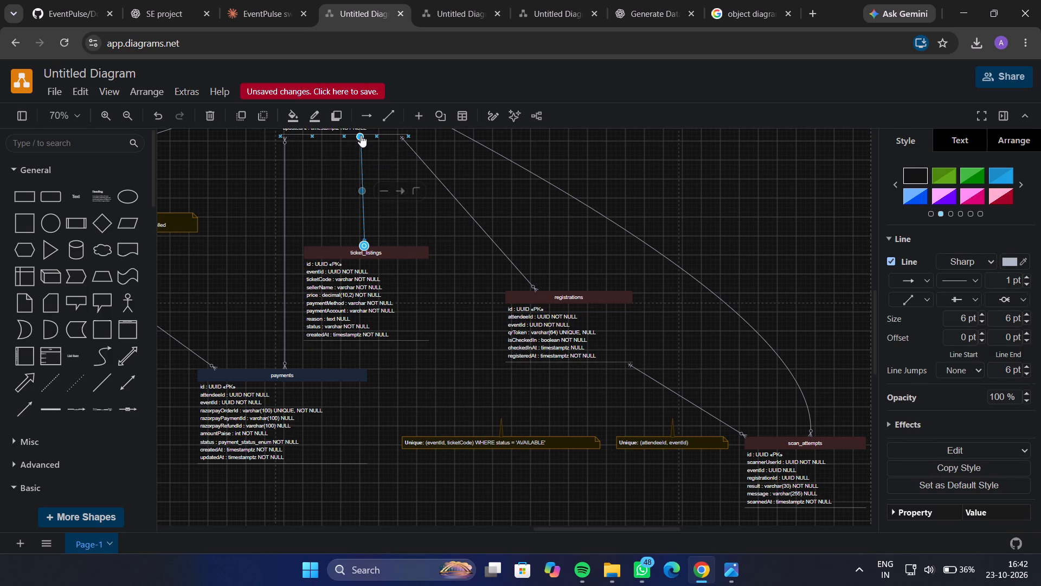
{"action": "left_click", "coordinate": [385, 168]}
{"action": "left_click", "coordinate": [344, 284]}
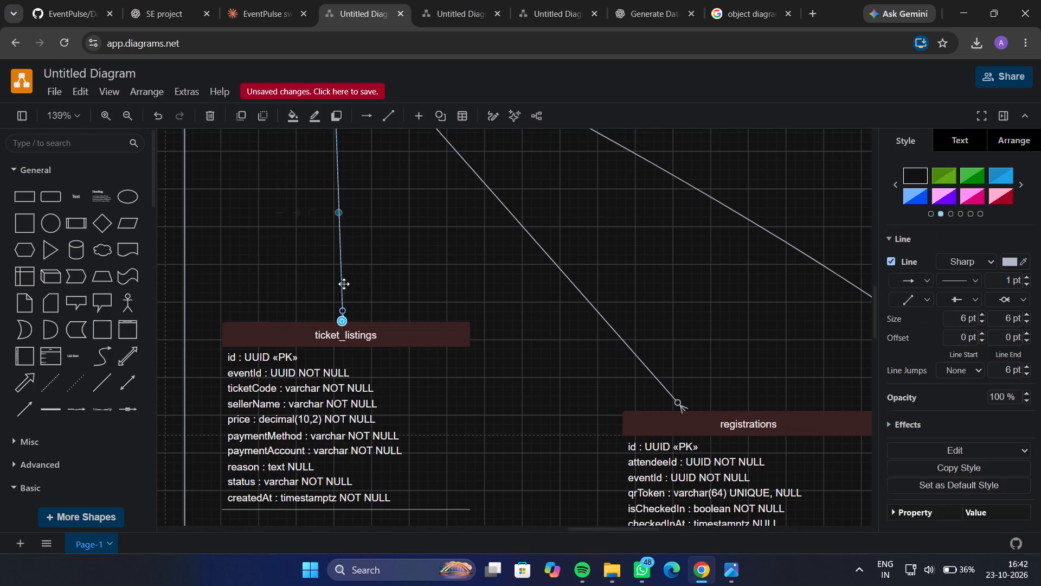
{"action": "left_click_drag", "start_coordinate": [340, 319], "coordinate": [334, 319]}
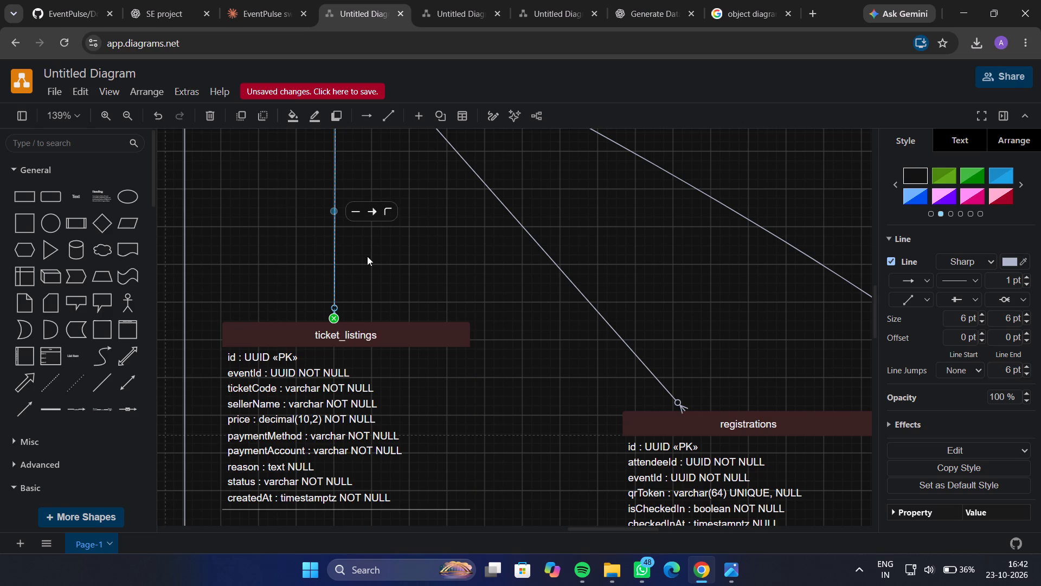
{"action": "scroll", "coordinate": [367, 256], "scroll_direction": "up", "scroll_amount": 3}
{"action": "left_click", "coordinate": [335, 249]}
{"action": "left_click", "coordinate": [429, 301]}
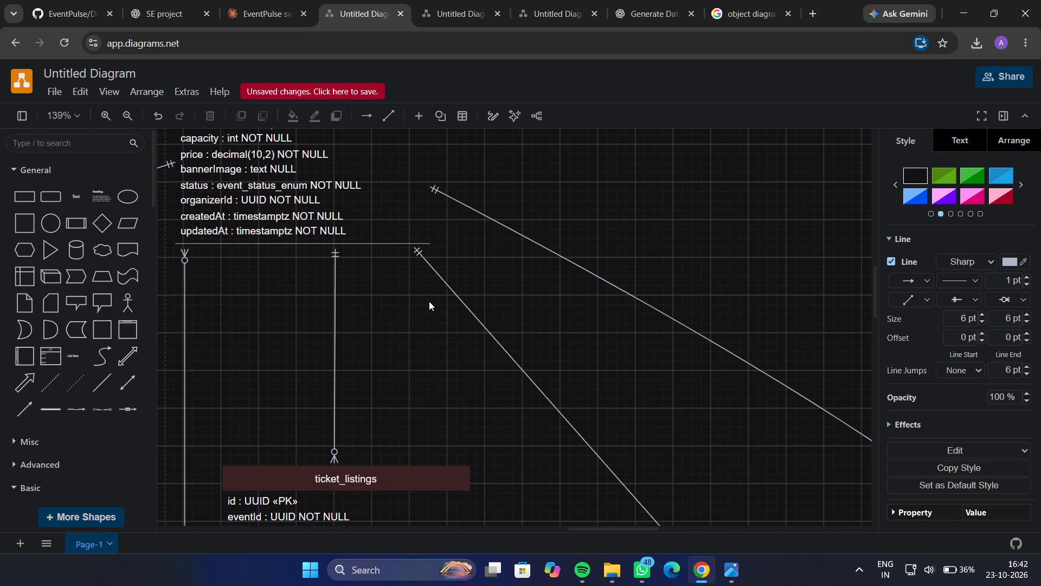
Shift the scanner_event_assignments table slightly down to level its connector with the volunteer_assignments table.
{"action": "scroll", "coordinate": [525, 362], "scroll_direction": "down", "scroll_amount": 2}
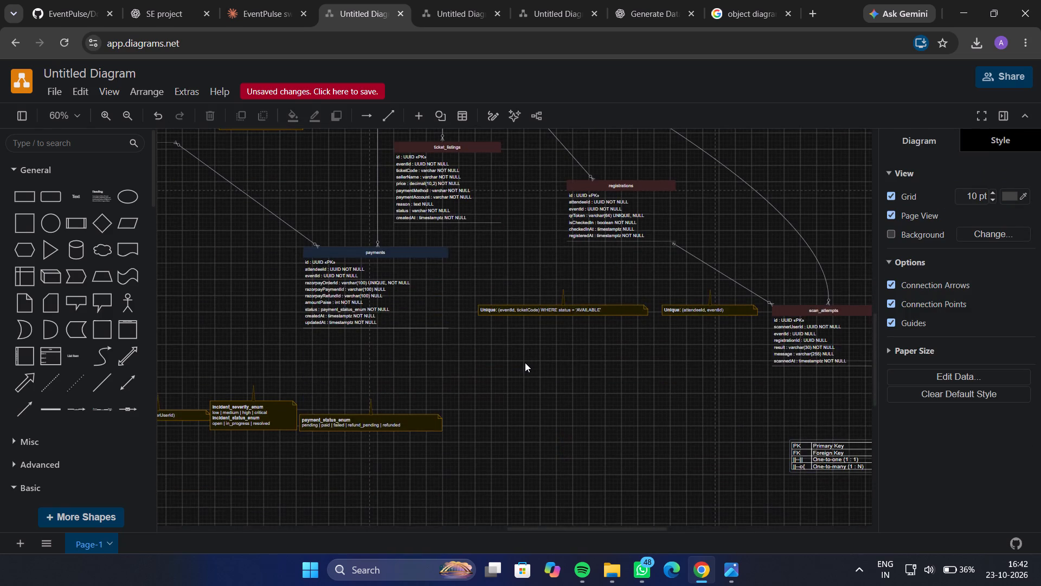
{"action": "scroll", "coordinate": [525, 362], "scroll_direction": "right", "scroll_amount": 2}
{"action": "scroll", "coordinate": [525, 362], "scroll_direction": "up", "scroll_amount": 1}
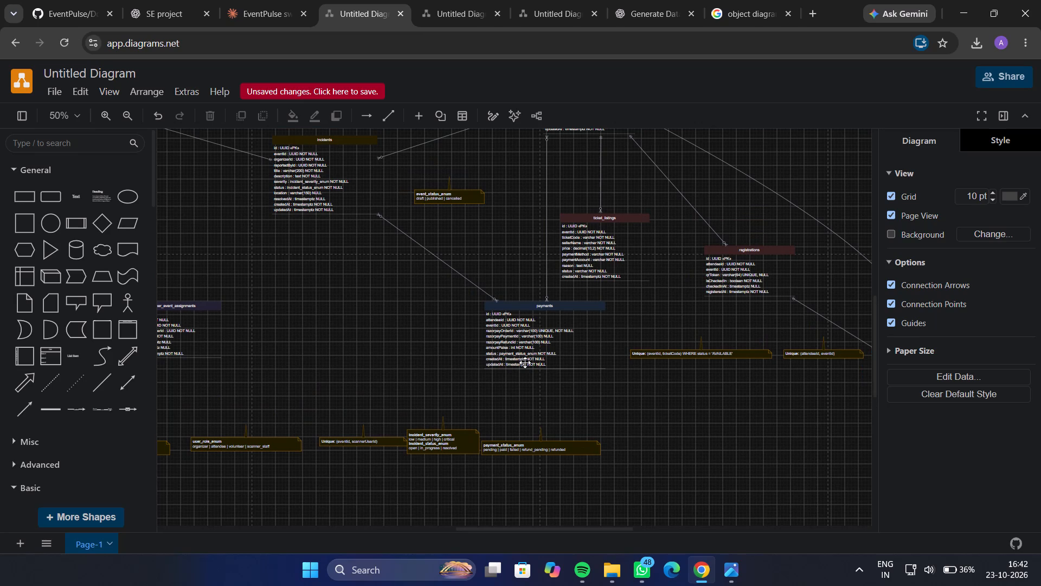
{"action": "scroll", "coordinate": [525, 362], "scroll_direction": "right", "scroll_amount": 3}
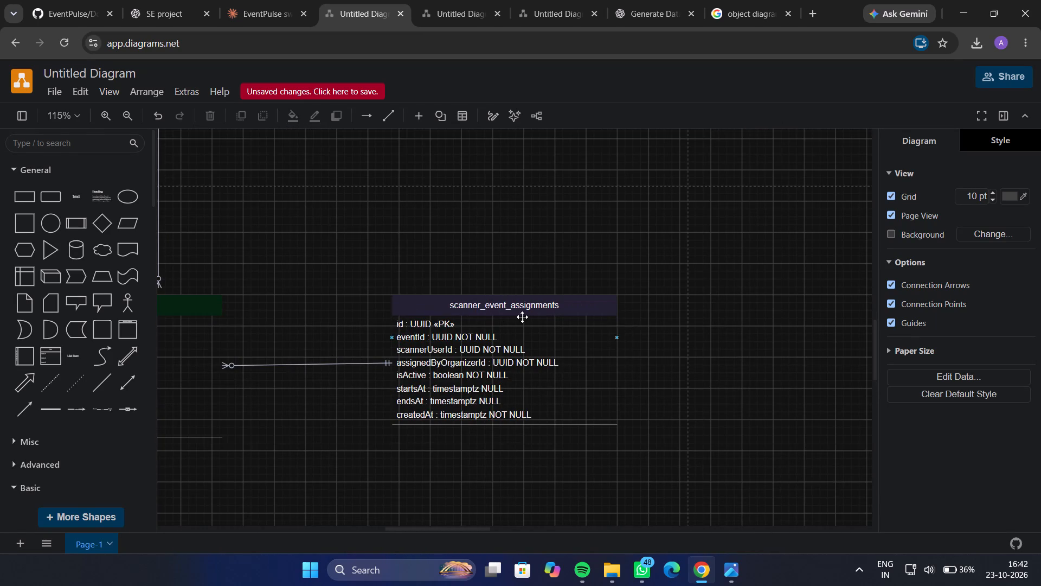
{"action": "left_click", "coordinate": [500, 298]}
{"action": "left_click_drag", "start_coordinate": [500, 298], "coordinate": [501, 310]}
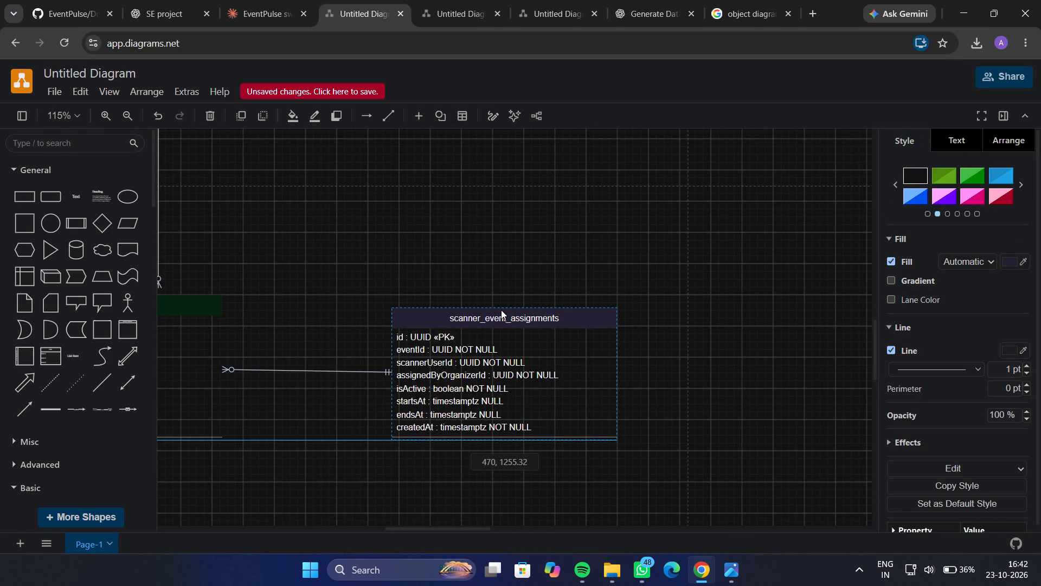
{"action": "left_click_drag", "start_coordinate": [501, 310], "coordinate": [497, 304]}
{"action": "left_click", "coordinate": [605, 322]}
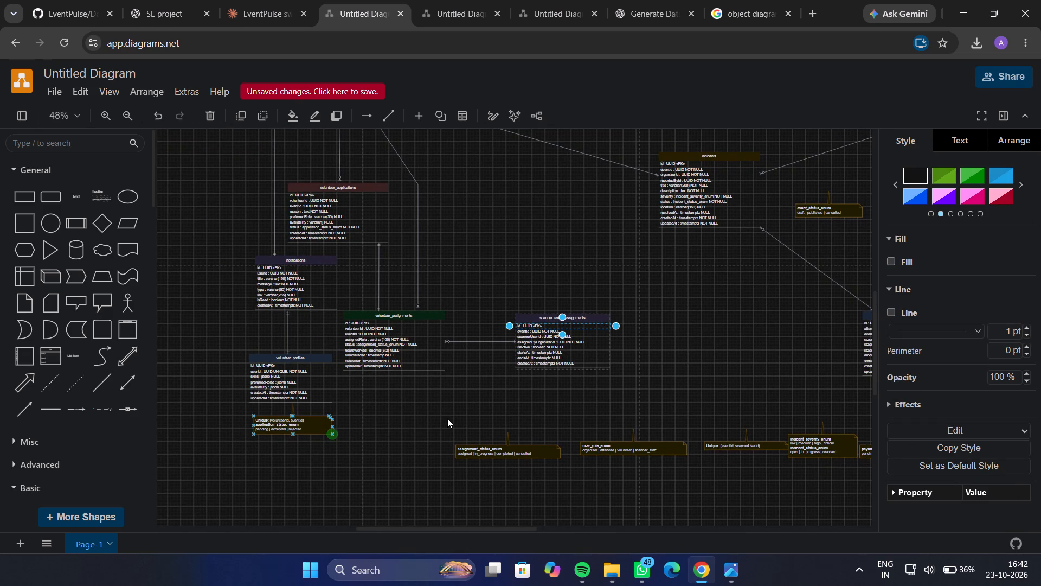
Move the incidents table up and slightly left, to just below the user_roles table.
{"action": "scroll", "coordinate": [447, 418], "scroll_direction": "up", "scroll_amount": 1}
{"action": "scroll", "coordinate": [447, 418], "scroll_direction": "left", "scroll_amount": 3}
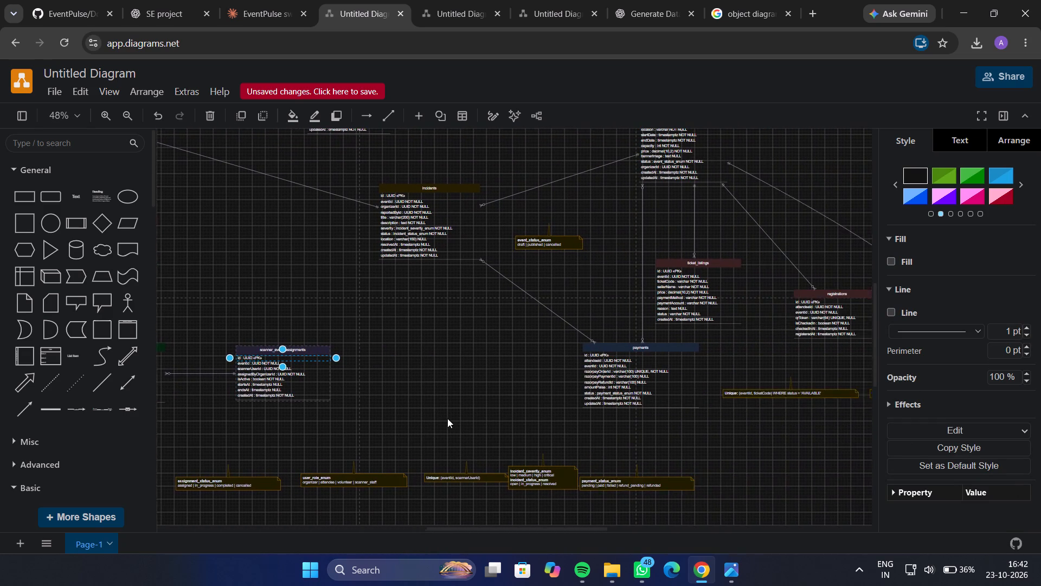
{"action": "scroll", "coordinate": [447, 418], "scroll_direction": "left", "scroll_amount": 1}
{"action": "scroll", "coordinate": [447, 418], "scroll_direction": "up", "scroll_amount": 1}
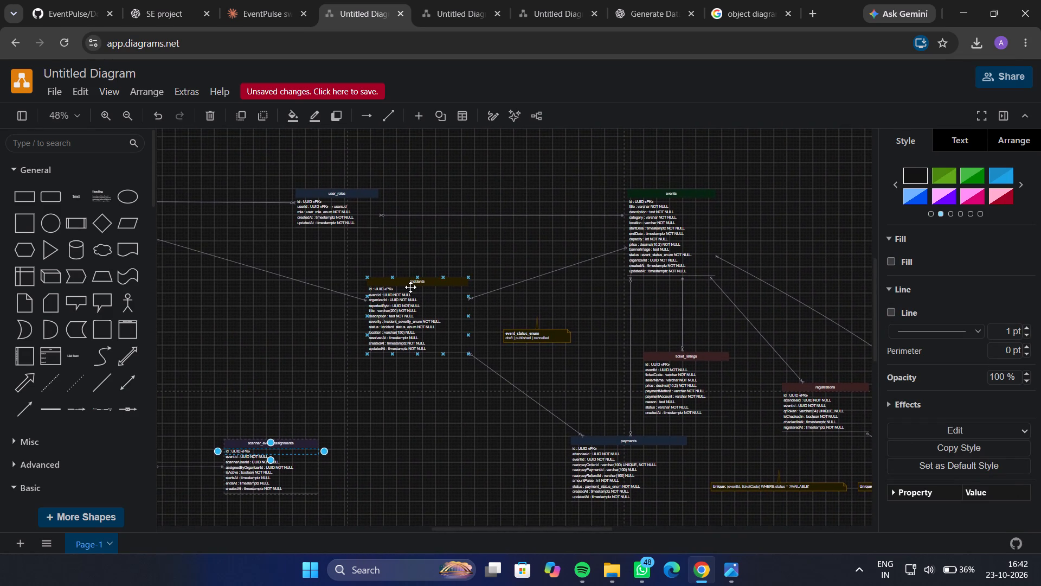
{"action": "left_click_drag", "start_coordinate": [414, 282], "coordinate": [406, 259]}
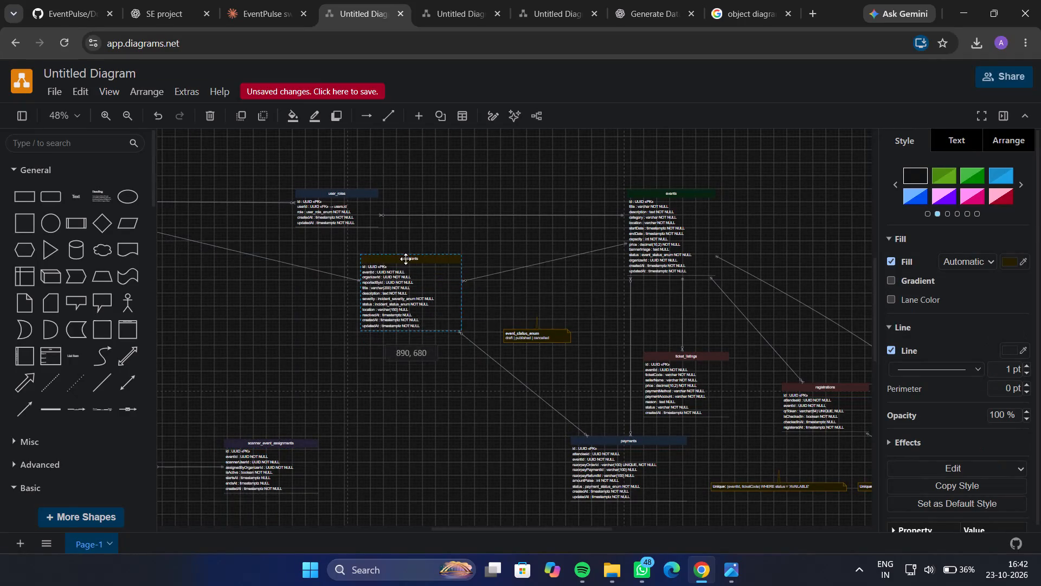
{"action": "left_click_drag", "start_coordinate": [406, 259], "coordinate": [401, 247]}
{"action": "left_click", "coordinate": [504, 292]}
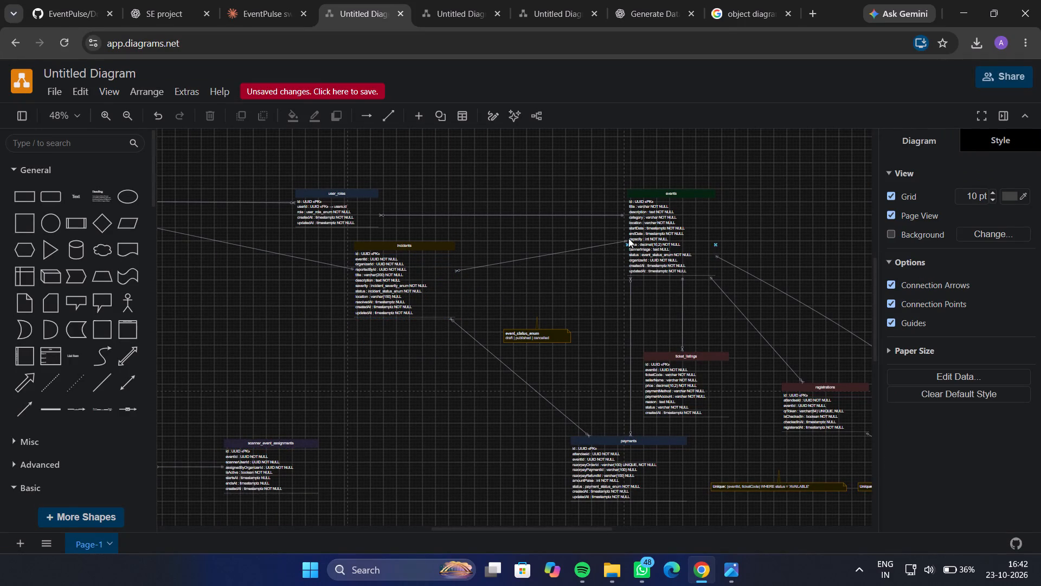
Level the incidents–events connector by moving its events end down to the createdAt row and adjusting its incidents end to match.
{"action": "left_click", "coordinate": [628, 237]}
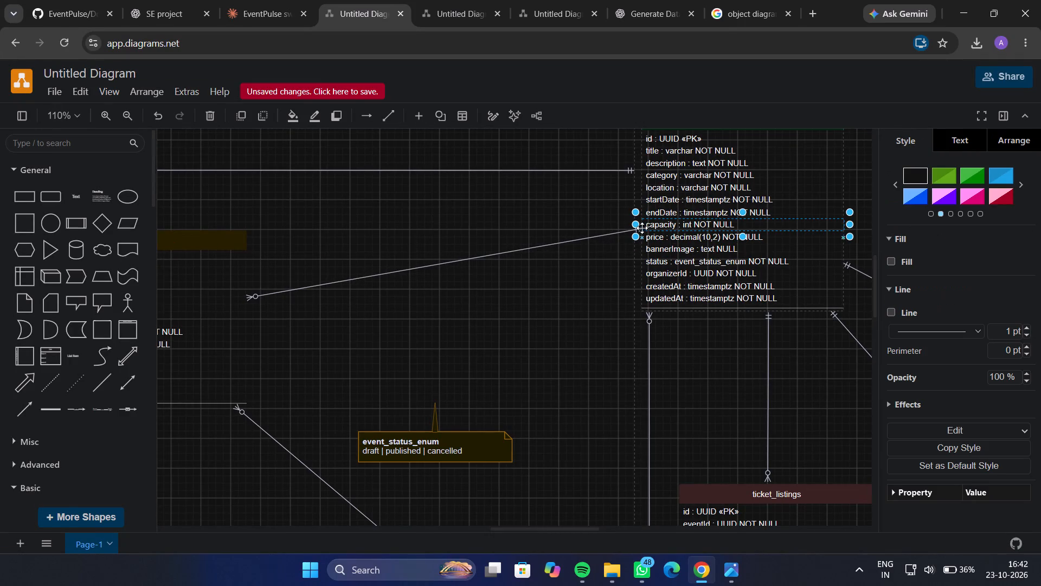
{"action": "left_click", "coordinate": [624, 230]}
{"action": "left_click_drag", "start_coordinate": [641, 226], "coordinate": [642, 273]}
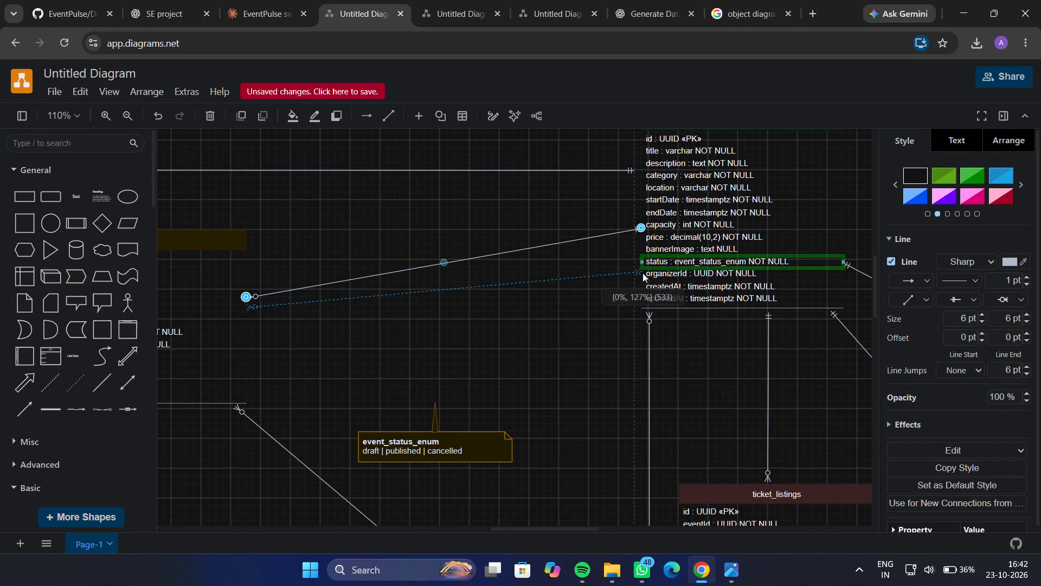
{"action": "left_click_drag", "start_coordinate": [642, 273], "coordinate": [641, 287]}
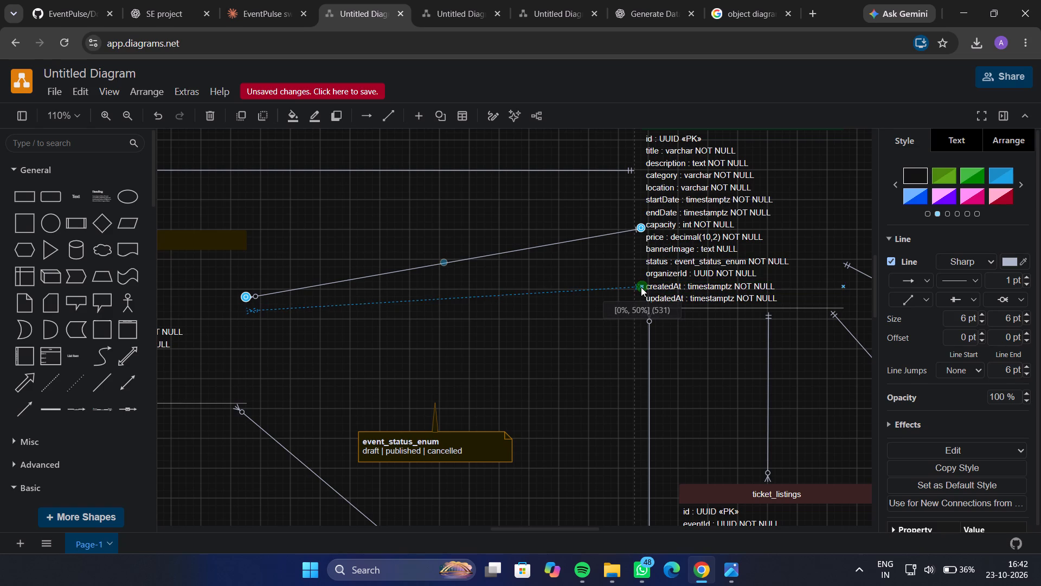
{"action": "left_click_drag", "start_coordinate": [641, 287], "coordinate": [640, 286]}
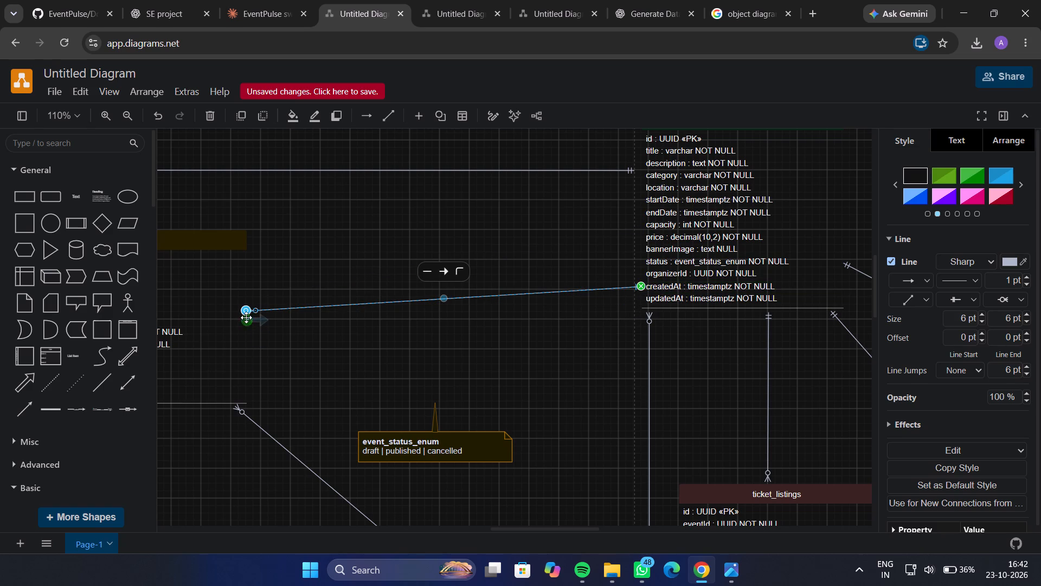
{"action": "left_click_drag", "start_coordinate": [247, 314], "coordinate": [245, 295]}
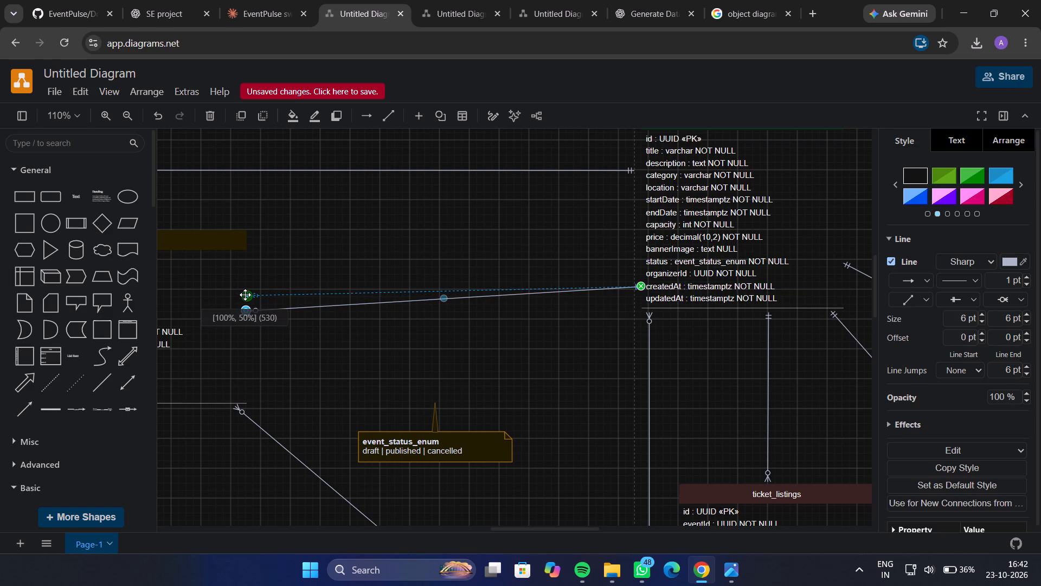
{"action": "left_click_drag", "start_coordinate": [245, 295], "coordinate": [244, 290]}
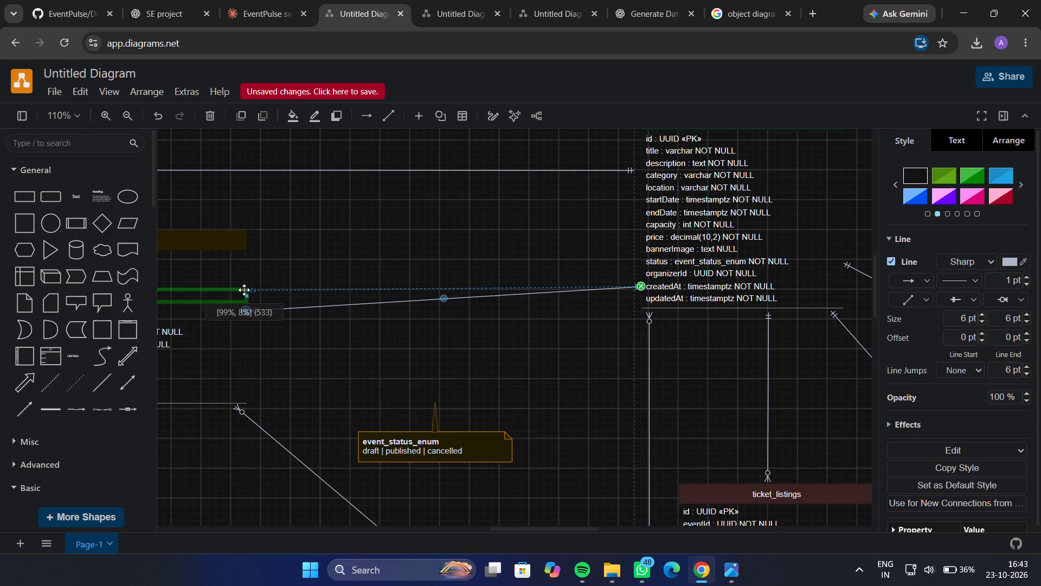
{"action": "left_click_drag", "start_coordinate": [244, 290], "coordinate": [245, 290]}
{"action": "left_click", "coordinate": [343, 396]}
Bend the users–incidents connector downward so it enters incidents horizontally, and reattach its users end slightly lower on the table's edge.
{"action": "scroll", "coordinate": [343, 396], "scroll_direction": "right", "scroll_amount": 4}
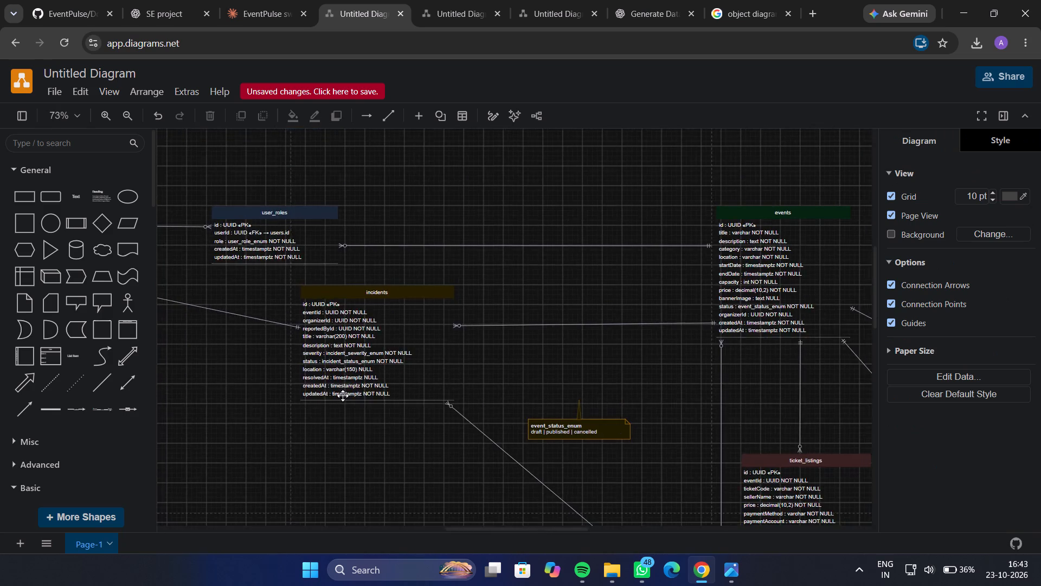
{"action": "scroll", "coordinate": [343, 396], "scroll_direction": "right", "scroll_amount": 4}
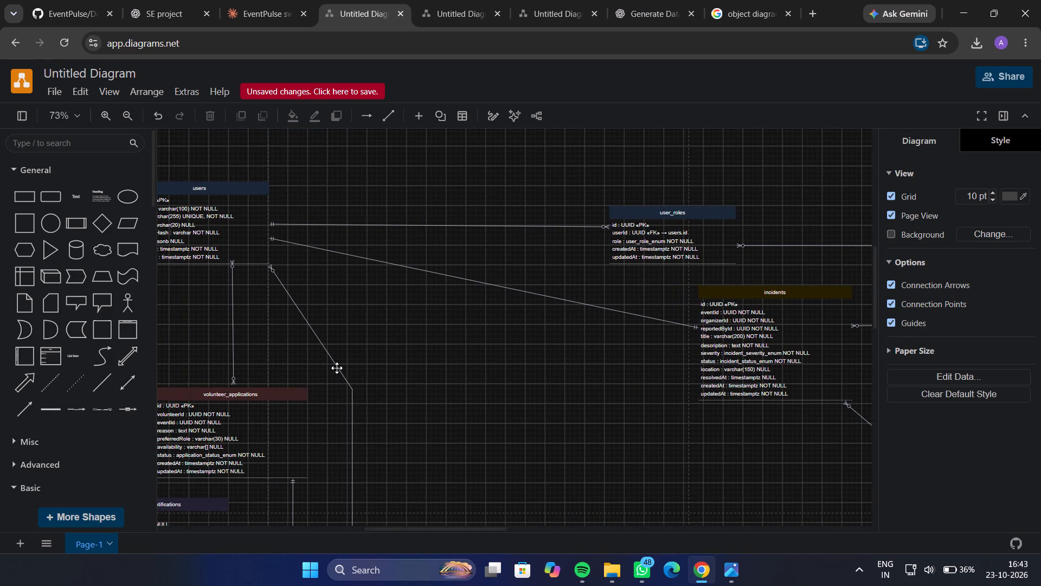
{"action": "left_click", "coordinate": [467, 279]}
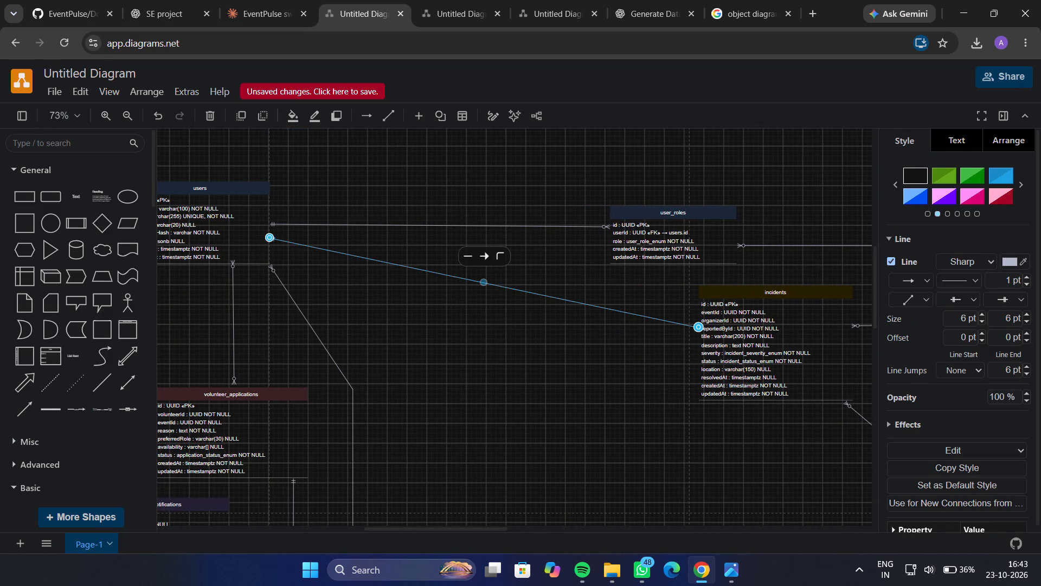
{"action": "left_click_drag", "start_coordinate": [484, 282], "coordinate": [432, 315]}
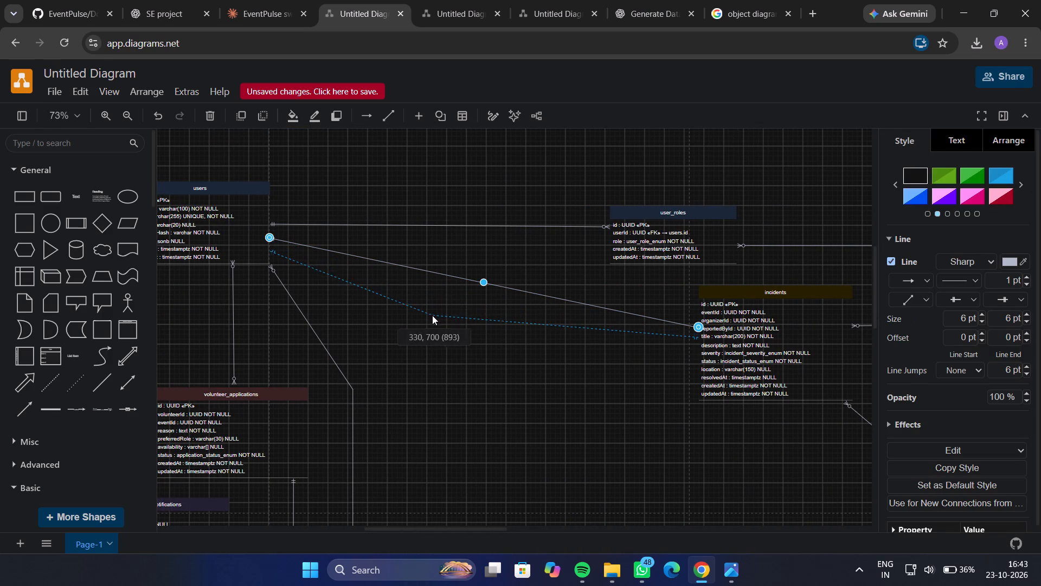
{"action": "left_click_drag", "start_coordinate": [432, 315], "coordinate": [422, 339]}
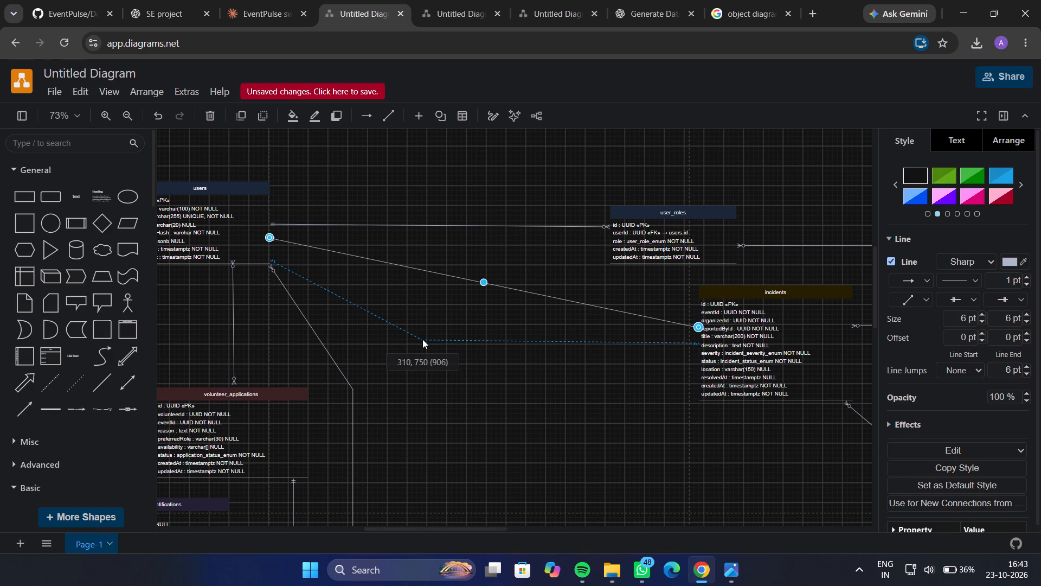
{"action": "left_click_drag", "start_coordinate": [422, 339], "coordinate": [429, 343]}
{"action": "left_click_drag", "start_coordinate": [268, 261], "coordinate": [269, 247]}
{"action": "left_click", "coordinate": [452, 290]}
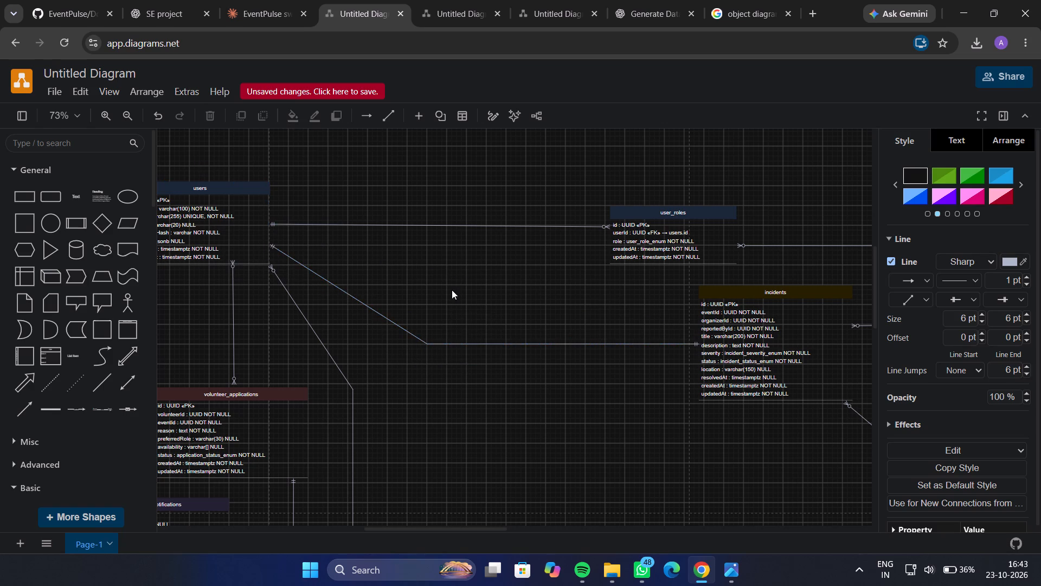
Move the scan_attempts table up and slightly left, level with the registrations table.
{"action": "scroll", "coordinate": [452, 290], "scroll_direction": "left", "scroll_amount": 3}
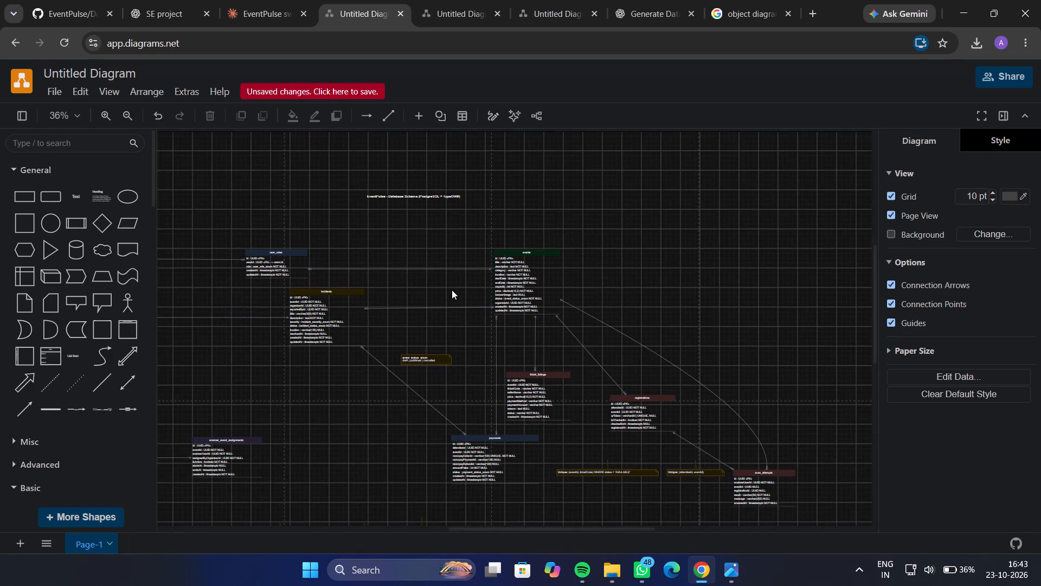
{"action": "scroll", "coordinate": [452, 290], "scroll_direction": "down", "scroll_amount": 2}
{"action": "scroll", "coordinate": [452, 290], "scroll_direction": "left", "scroll_amount": 1}
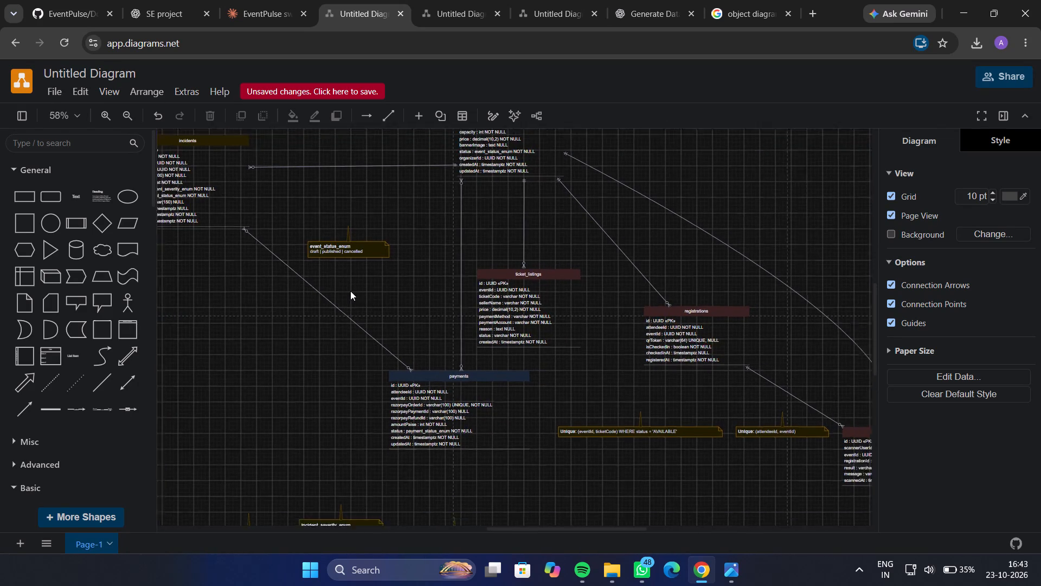
{"action": "scroll", "coordinate": [350, 291], "scroll_direction": "left", "scroll_amount": 1}
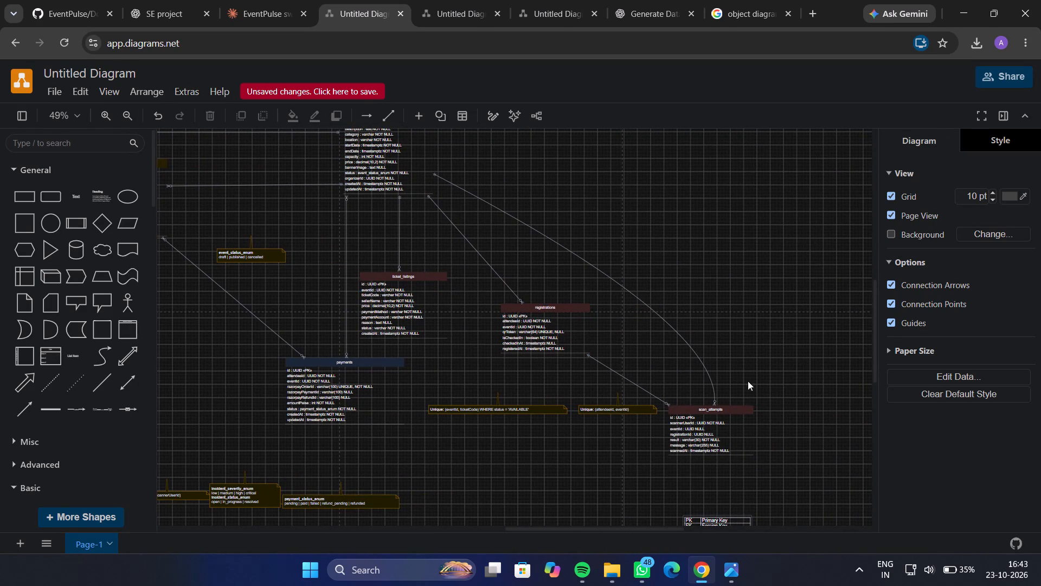
{"action": "left_click_drag", "start_coordinate": [723, 411], "coordinate": [711, 314]}
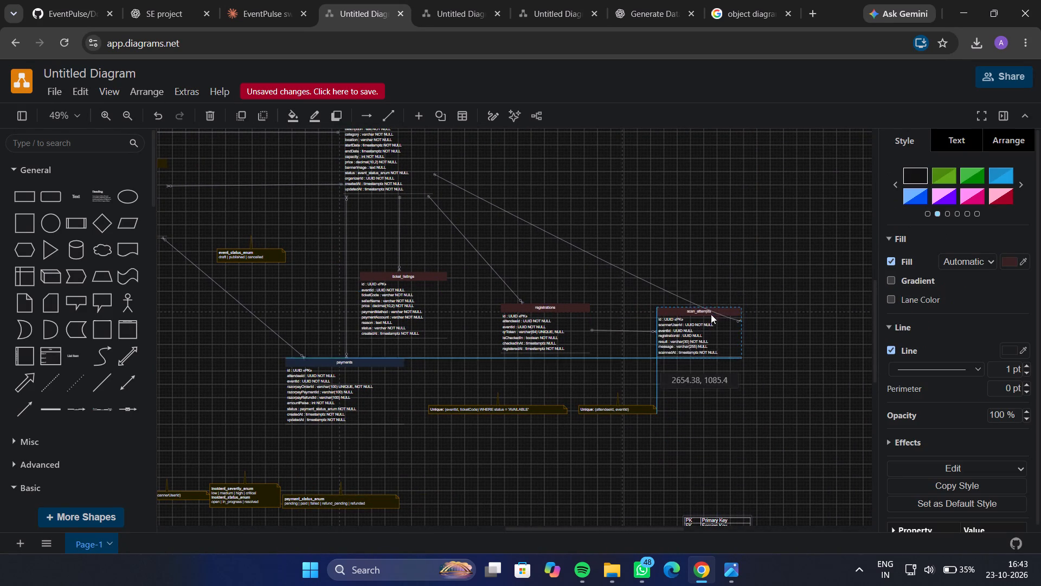
{"action": "left_click_drag", "start_coordinate": [711, 314], "coordinate": [713, 310]}
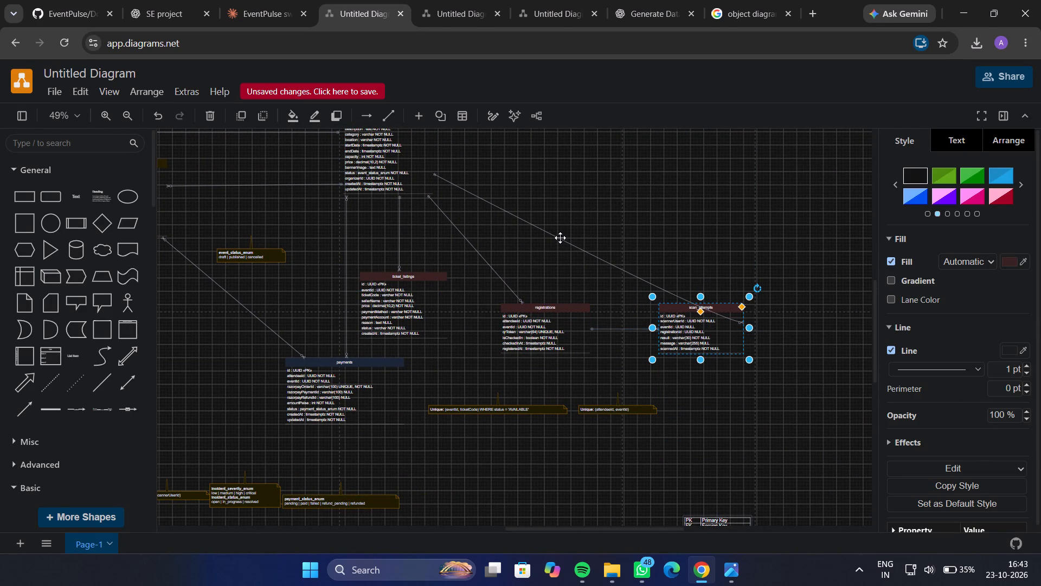
Delete the connector between the events and scan_attempts tables.
{"action": "left_click", "coordinate": [560, 238]}
{"action": "key", "text": "Delete"}
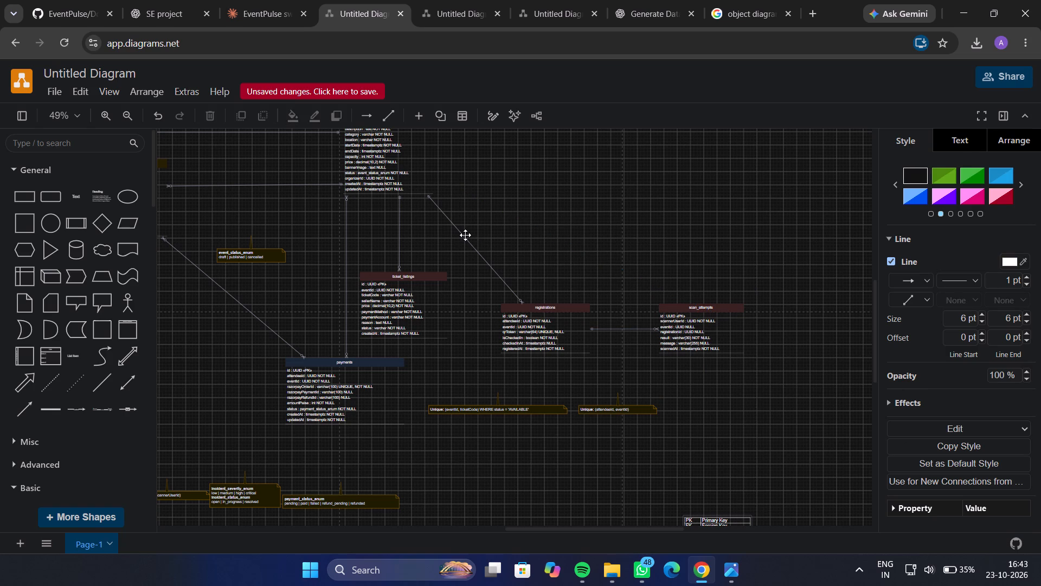
Copy the events–registrations connector and paste the copy into the empty area above the registrations table.
{"action": "left_click", "coordinate": [465, 235]}
{"action": "key", "text": "ctrl+c"}
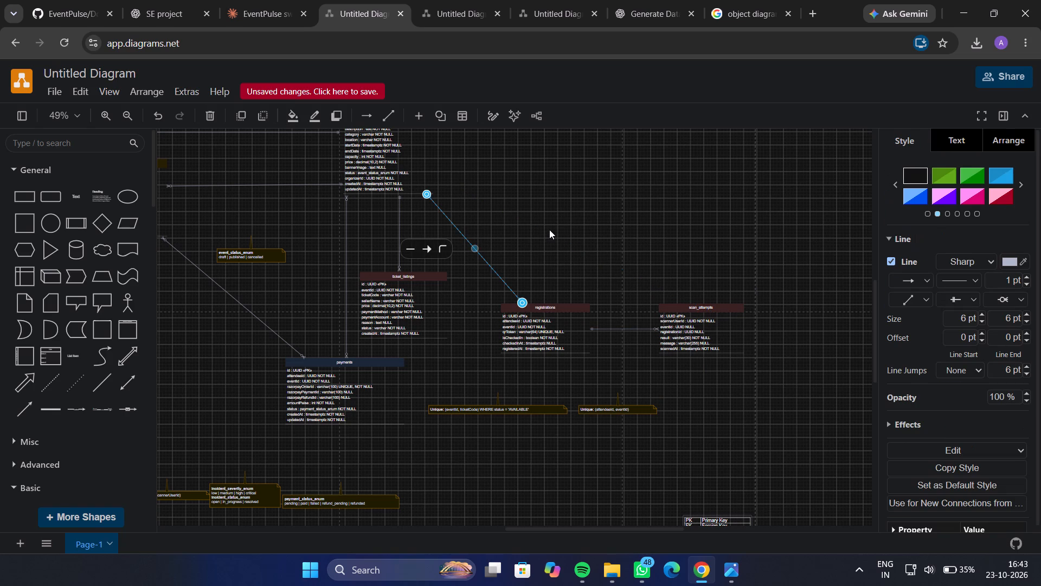
{"action": "left_click", "coordinate": [549, 230]}
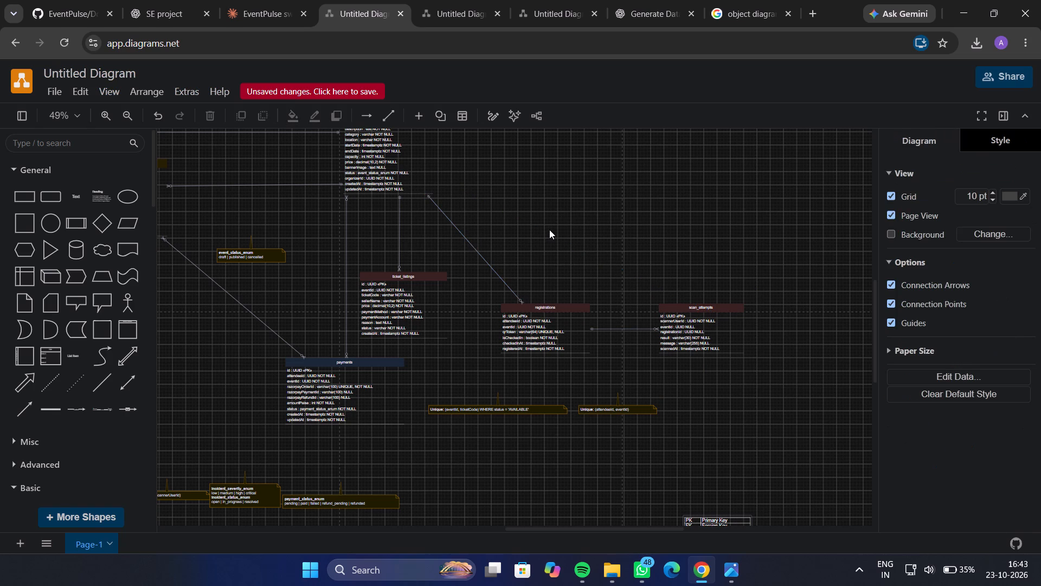
{"action": "key", "text": "ctrl+v"}
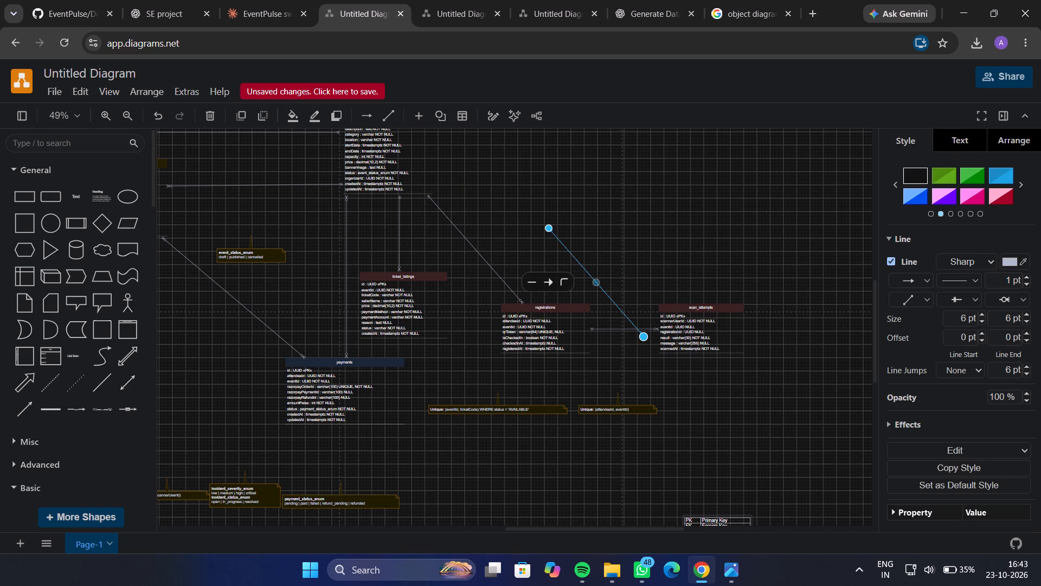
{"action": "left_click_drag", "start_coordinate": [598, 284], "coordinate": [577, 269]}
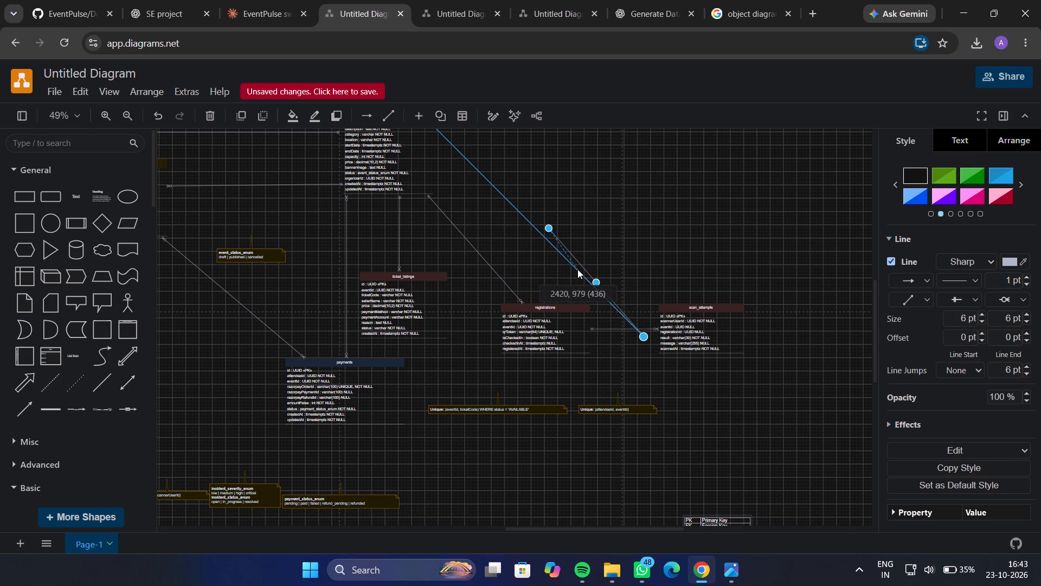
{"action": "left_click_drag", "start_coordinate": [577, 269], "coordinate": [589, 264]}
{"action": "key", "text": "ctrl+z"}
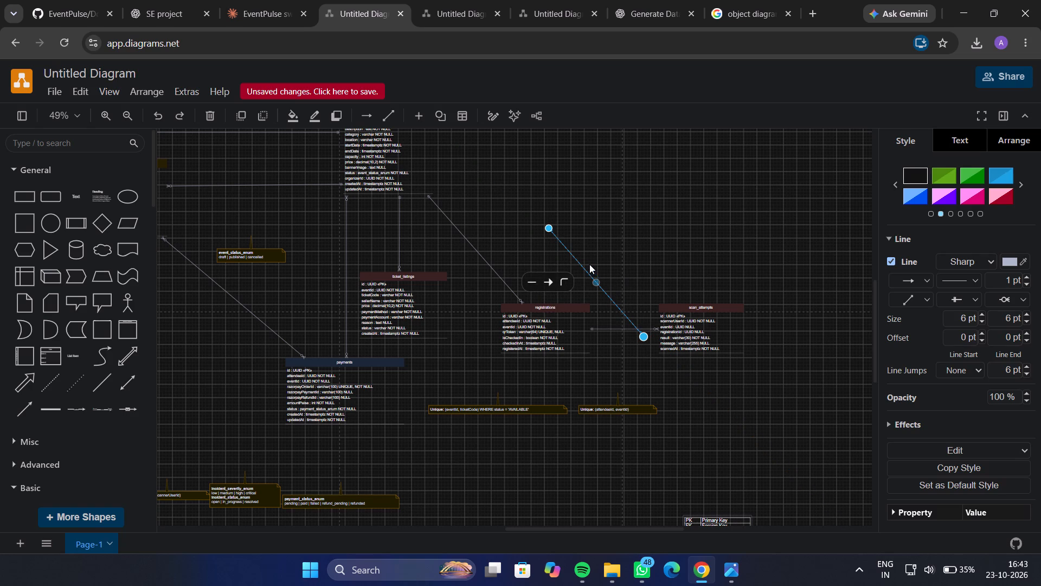
Place the pasted connector's start beside the events table and attach its other end to the top of the scan_attempts header.
{"action": "left_click", "coordinate": [594, 269]}
{"action": "left_click_drag", "start_coordinate": [590, 275], "coordinate": [526, 194]}
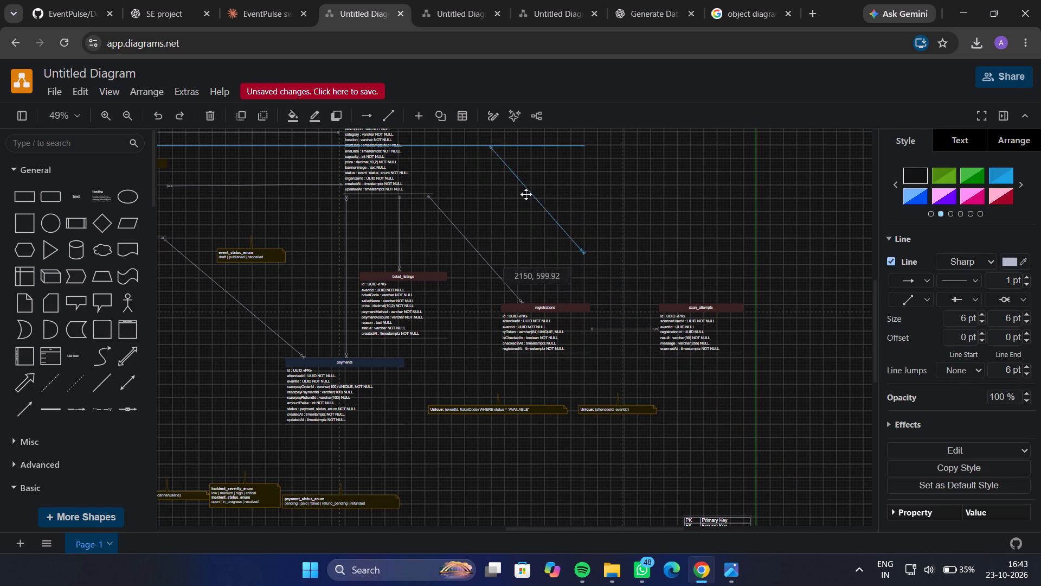
{"action": "left_click_drag", "start_coordinate": [526, 194], "coordinate": [481, 191]}
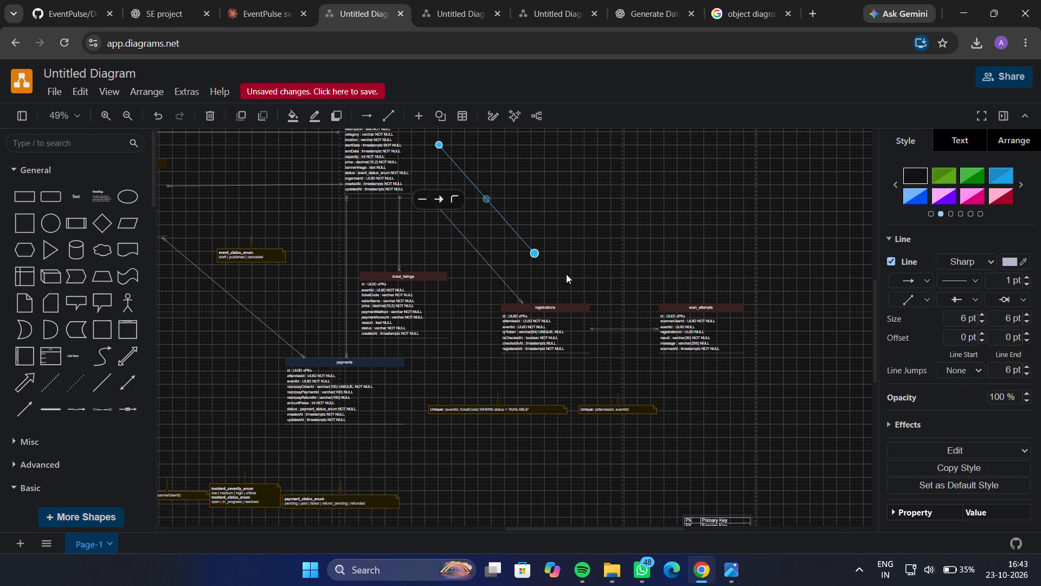
{"action": "left_click_drag", "start_coordinate": [534, 252], "coordinate": [693, 300]}
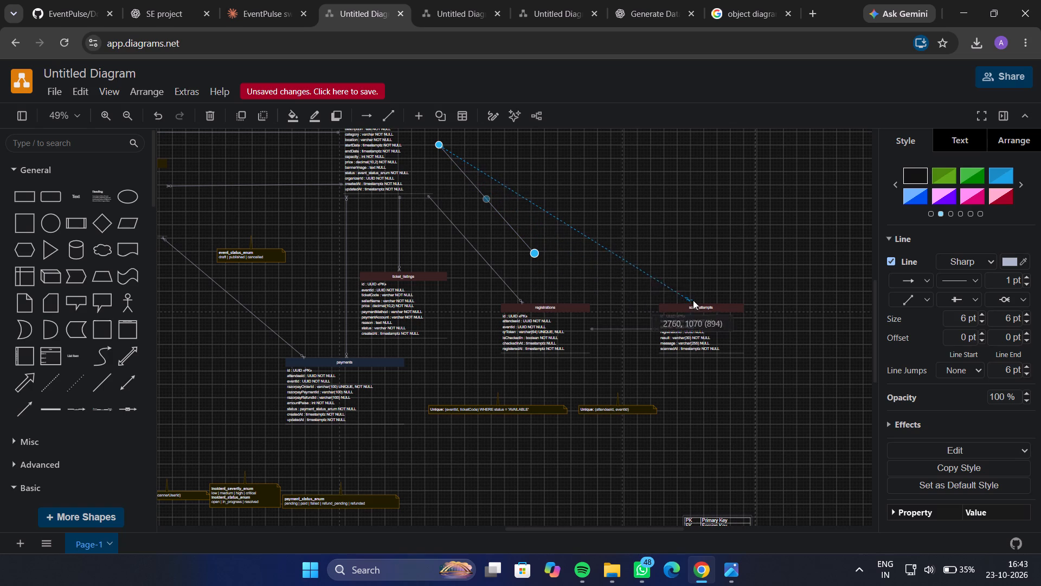
{"action": "left_click_drag", "start_coordinate": [693, 300], "coordinate": [701, 304]}
{"action": "left_click", "coordinate": [581, 270]}
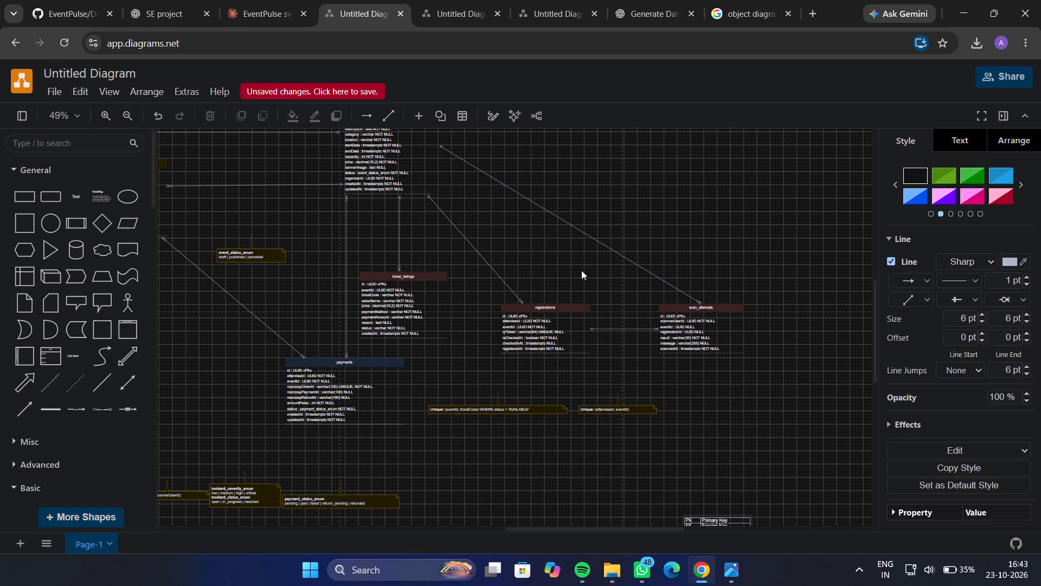
Bend the events–scan_attempts connector so it runs horizontally from events before sloping down to scan_attempts.
{"action": "left_click", "coordinate": [570, 226]}
{"action": "left_click_drag", "start_coordinate": [570, 226], "coordinate": [585, 200]}
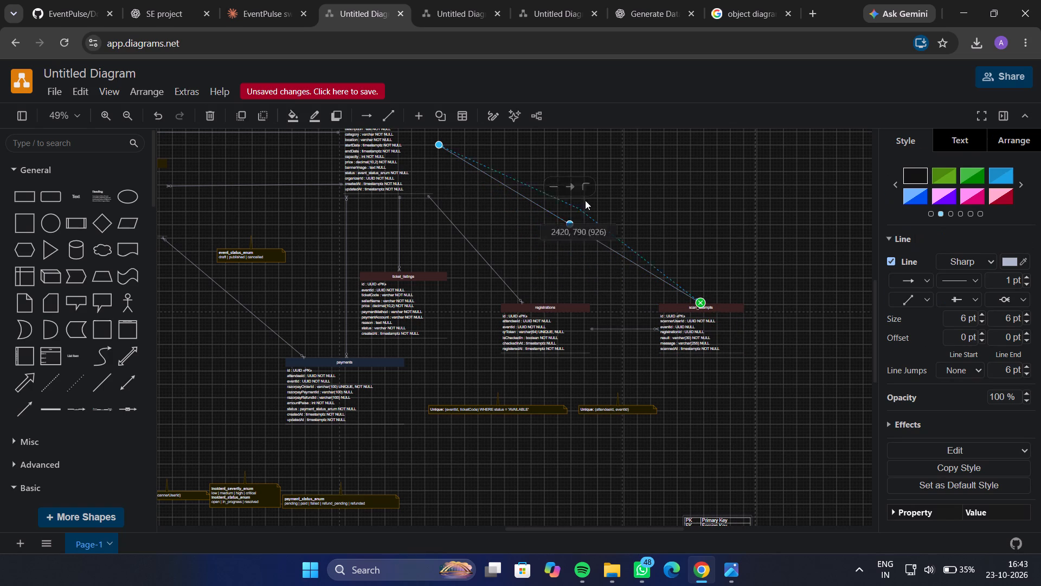
{"action": "left_click_drag", "start_coordinate": [585, 200], "coordinate": [628, 148]}
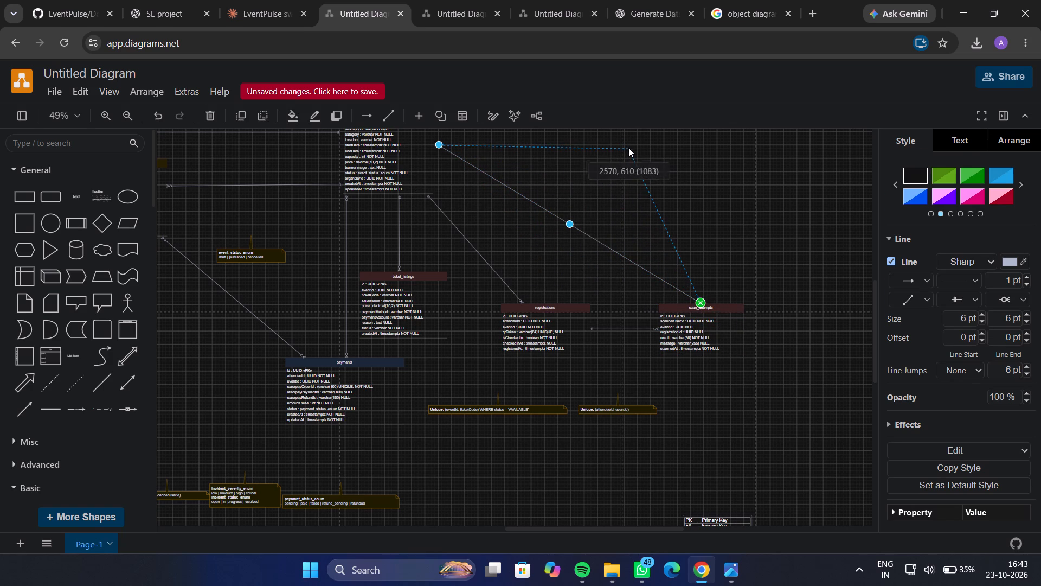
{"action": "left_click_drag", "start_coordinate": [628, 148], "coordinate": [620, 144]}
{"action": "left_click", "coordinate": [717, 225]}
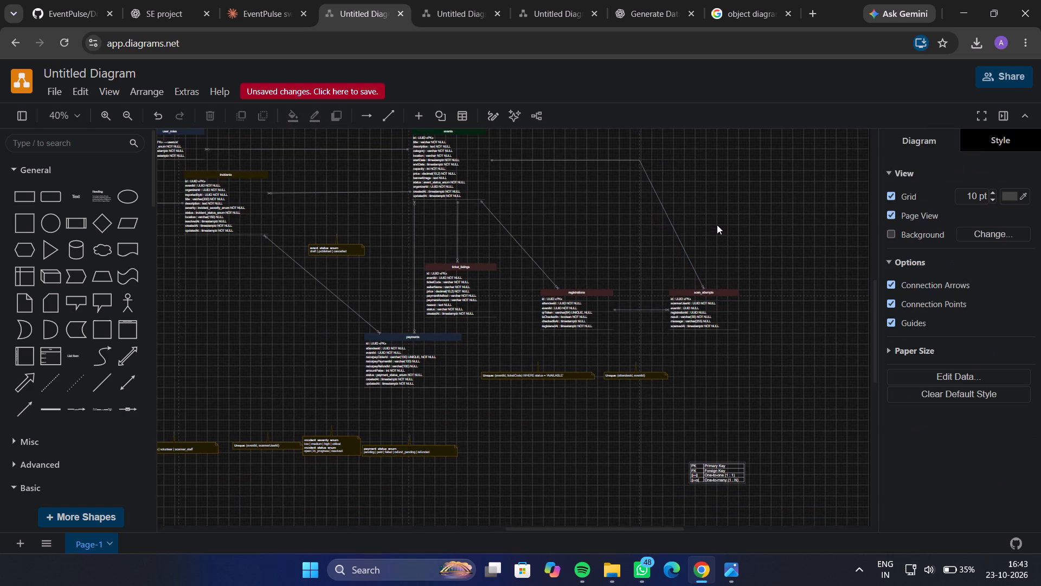
Move the primary key, foreign key and relationship legend up and slightly left, to about 2720, 1560.
{"action": "left_click", "coordinate": [625, 265]}
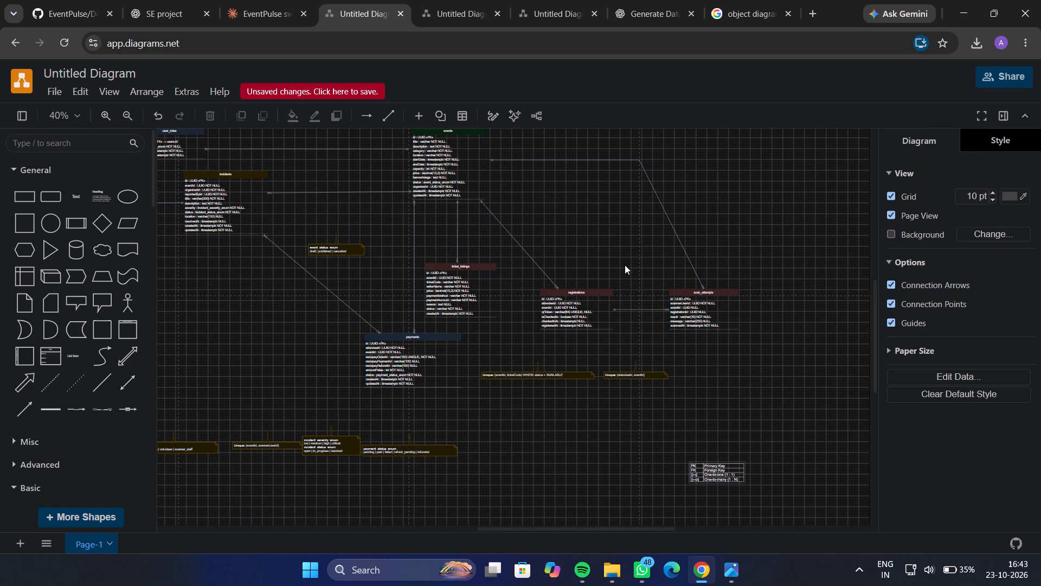
{"action": "scroll", "coordinate": [625, 265], "scroll_direction": "down", "scroll_amount": 1}
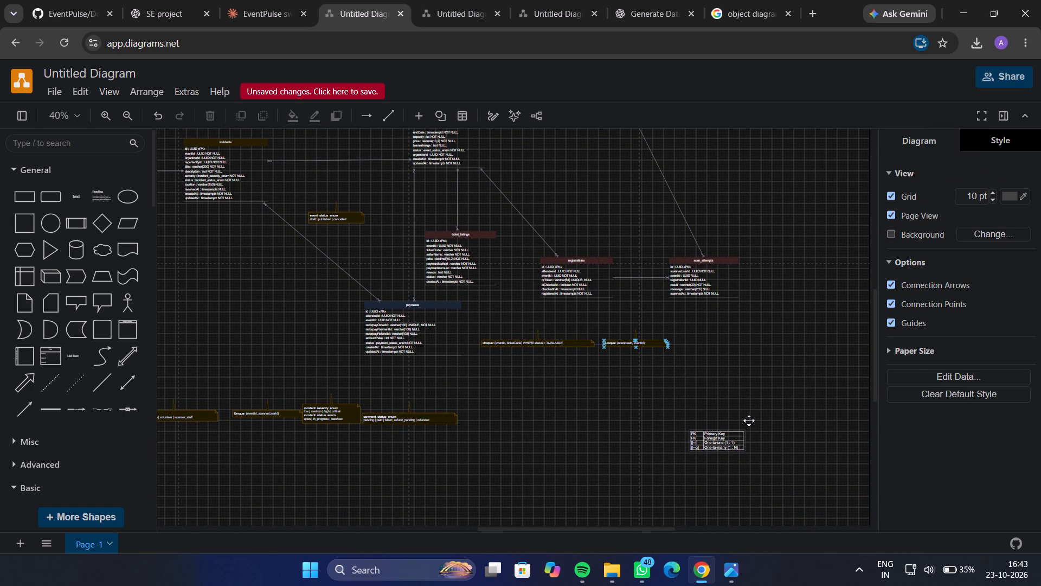
{"action": "left_click", "coordinate": [709, 441]}
{"action": "left_click_drag", "start_coordinate": [709, 441], "coordinate": [704, 424]}
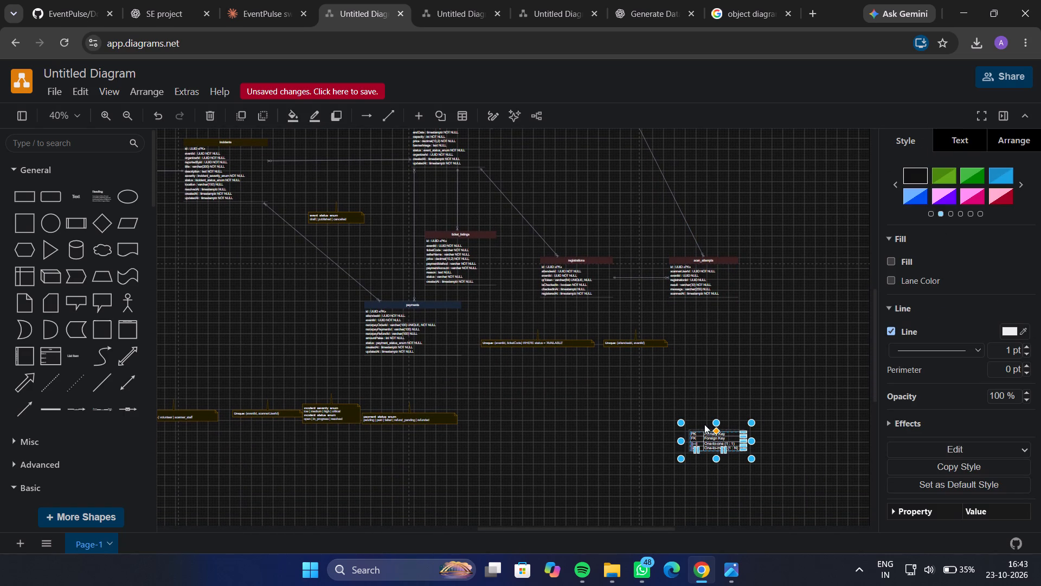
{"action": "left_click", "coordinate": [706, 424]}
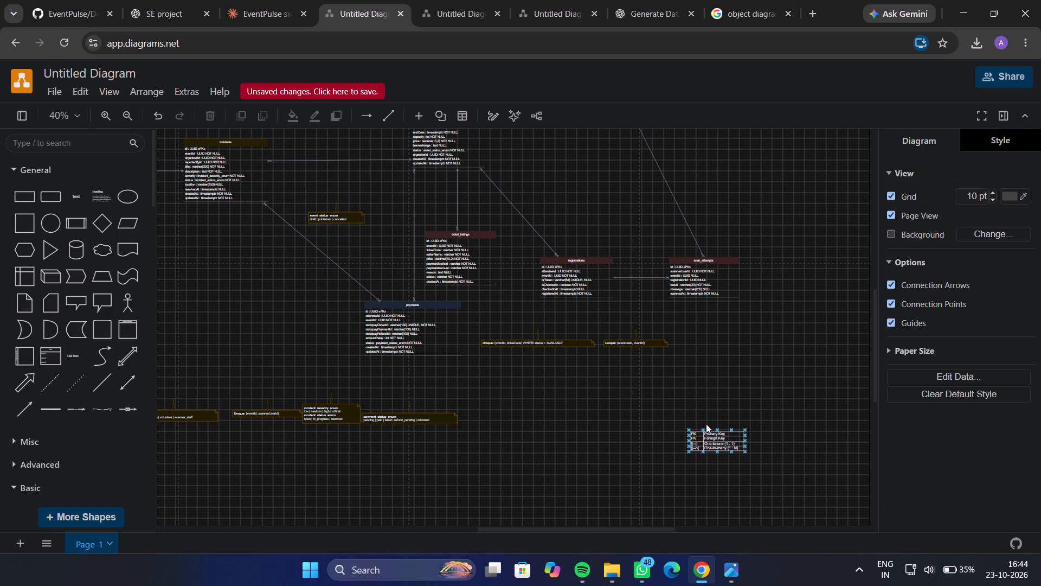
{"action": "left_click", "coordinate": [706, 424]}
{"action": "left_click", "coordinate": [709, 438]}
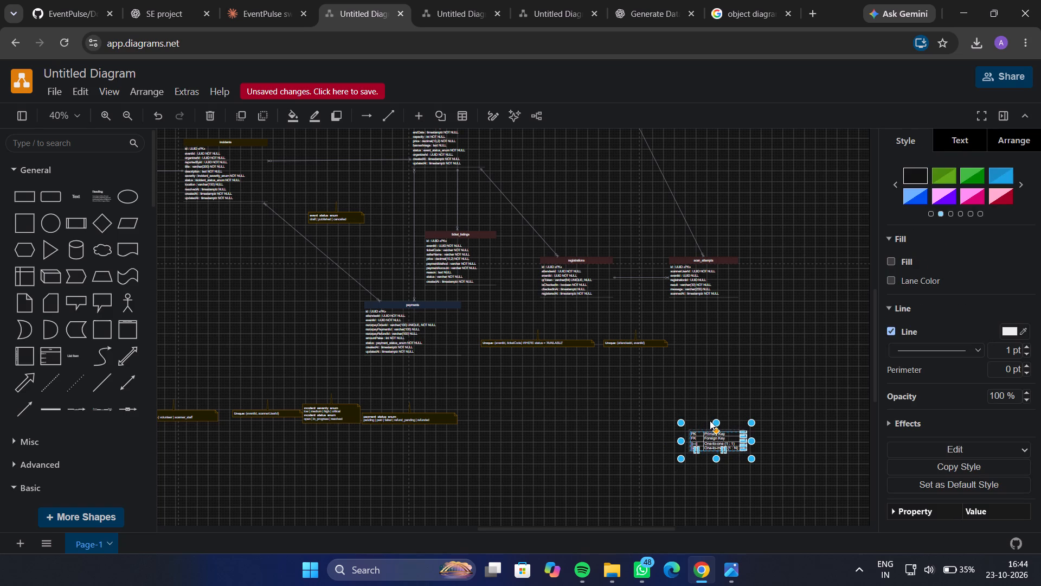
{"action": "left_click_drag", "start_coordinate": [710, 421], "coordinate": [701, 419]}
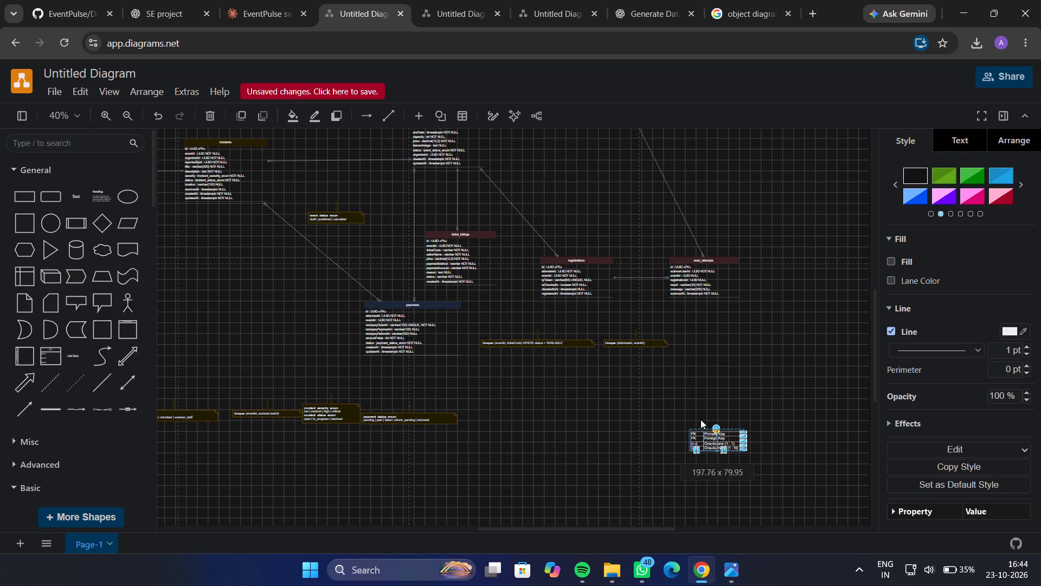
{"action": "left_click_drag", "start_coordinate": [701, 419], "coordinate": [701, 418]}
{"action": "scroll", "coordinate": [701, 418], "scroll_direction": "left", "scroll_amount": 1}
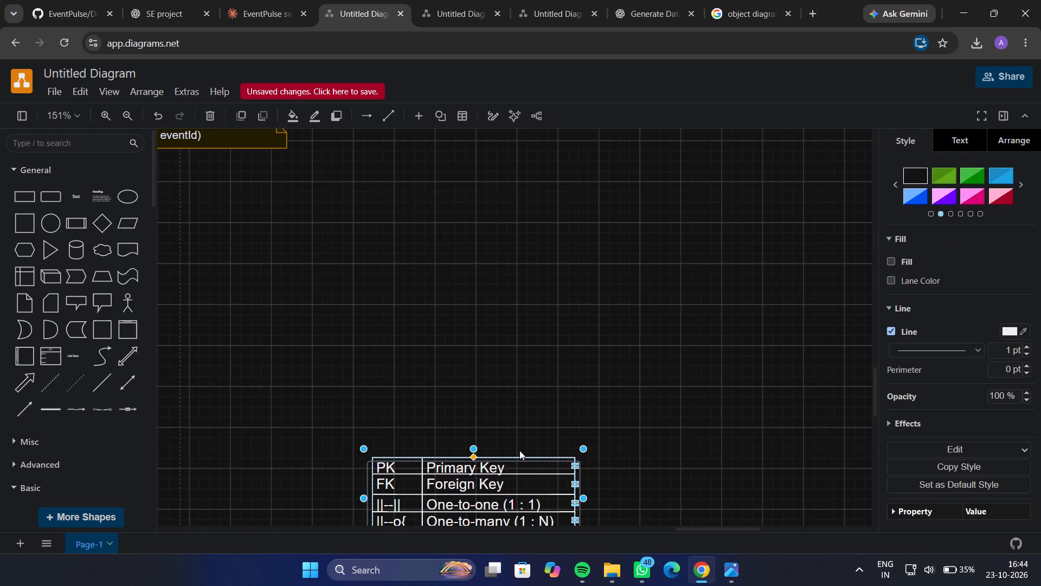
{"action": "left_click", "coordinate": [503, 460]}
{"action": "left_click", "coordinate": [501, 456]}
{"action": "scroll", "coordinate": [501, 456], "scroll_direction": "down", "scroll_amount": 1}
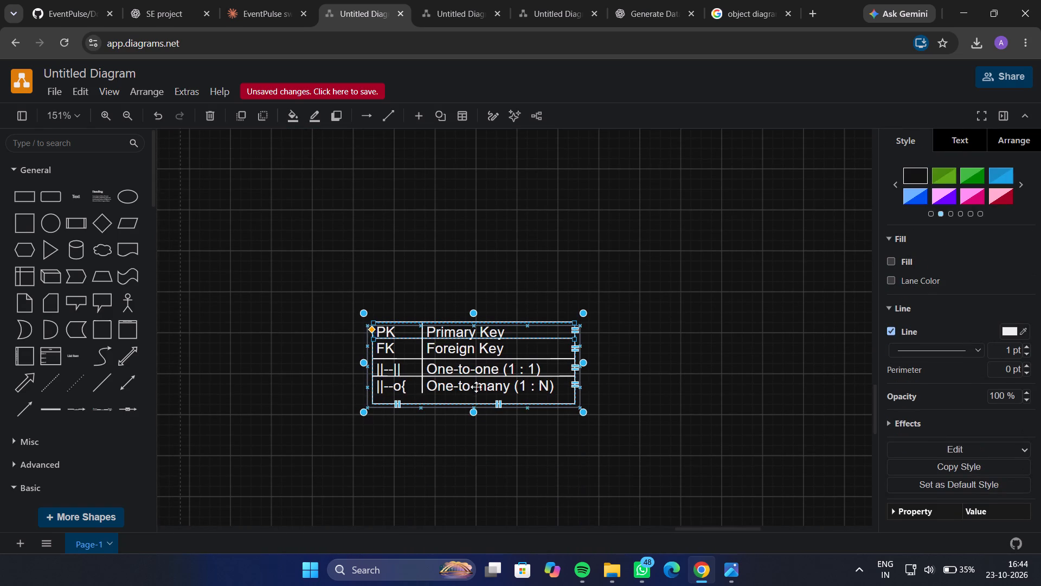
{"action": "left_click", "coordinate": [476, 387]}
{"action": "left_click", "coordinate": [463, 419]}
{"action": "left_click_drag", "start_coordinate": [361, 279], "coordinate": [486, 434]}
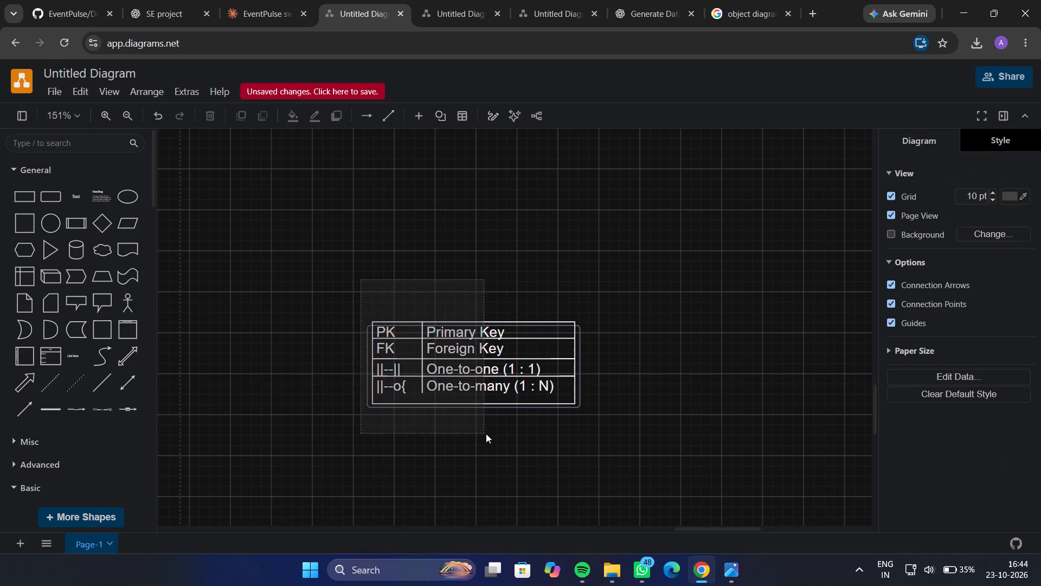
{"action": "left_click_drag", "start_coordinate": [486, 434], "coordinate": [491, 435]}
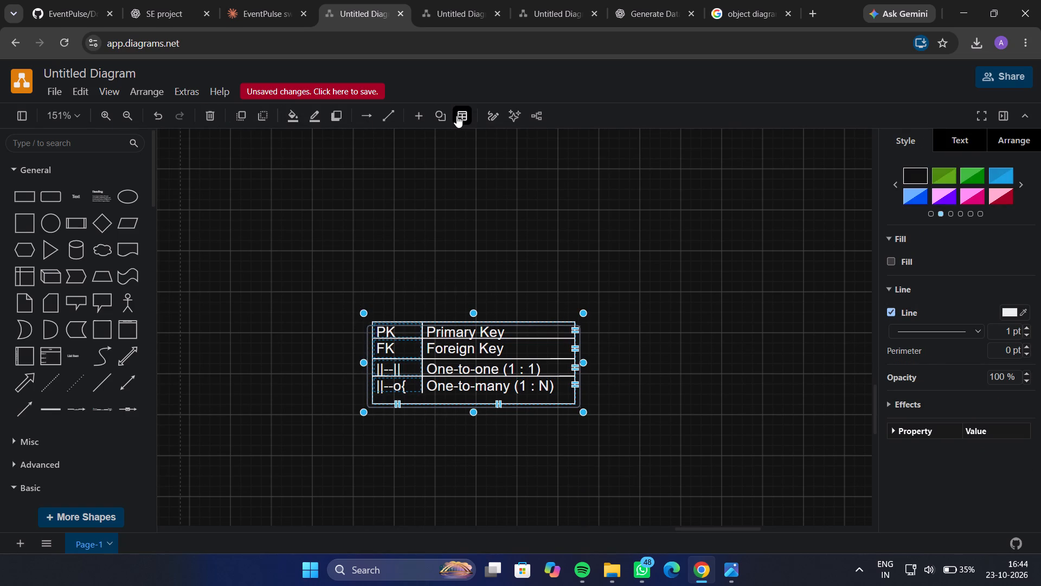
{"action": "left_click", "coordinate": [459, 278]}
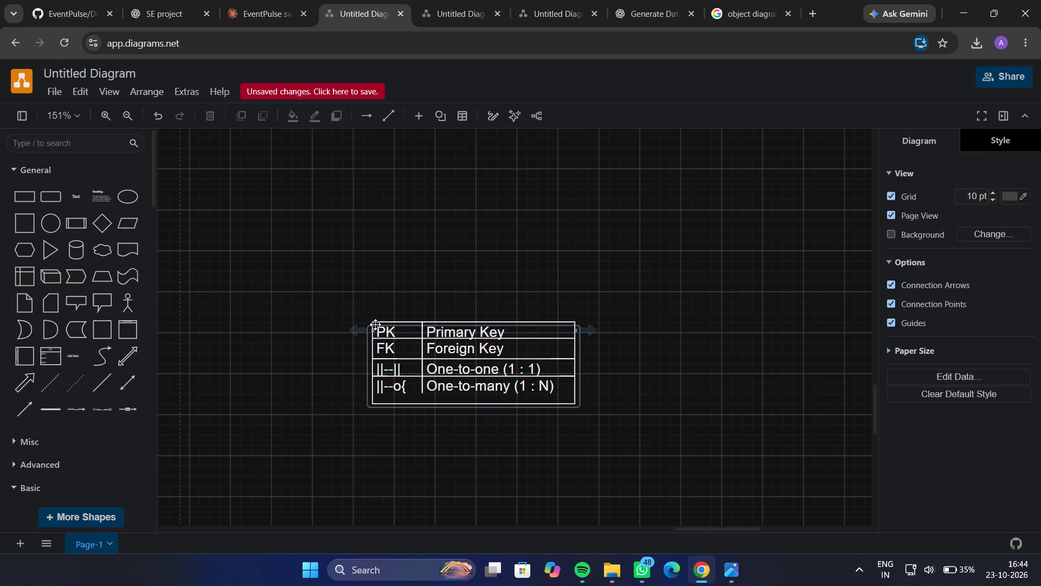
{"action": "left_click_drag", "start_coordinate": [369, 333], "coordinate": [360, 181]}
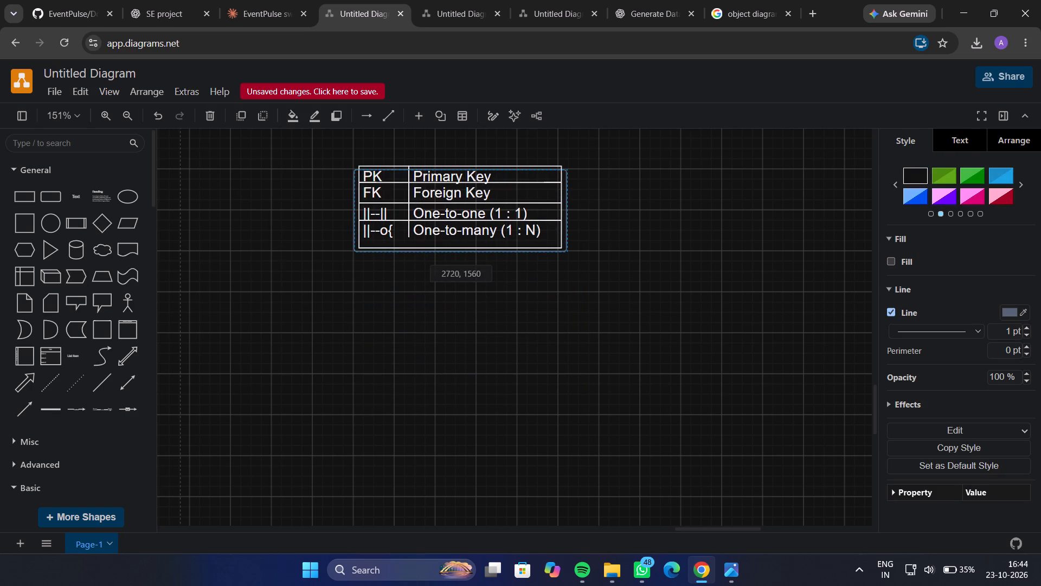
{"action": "left_click_drag", "start_coordinate": [360, 181], "coordinate": [360, 177]}
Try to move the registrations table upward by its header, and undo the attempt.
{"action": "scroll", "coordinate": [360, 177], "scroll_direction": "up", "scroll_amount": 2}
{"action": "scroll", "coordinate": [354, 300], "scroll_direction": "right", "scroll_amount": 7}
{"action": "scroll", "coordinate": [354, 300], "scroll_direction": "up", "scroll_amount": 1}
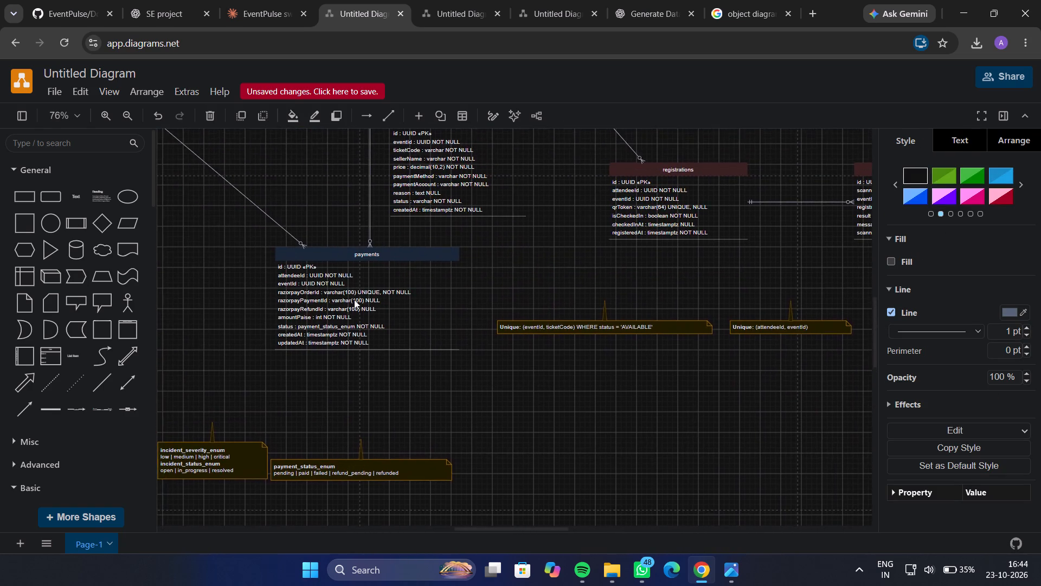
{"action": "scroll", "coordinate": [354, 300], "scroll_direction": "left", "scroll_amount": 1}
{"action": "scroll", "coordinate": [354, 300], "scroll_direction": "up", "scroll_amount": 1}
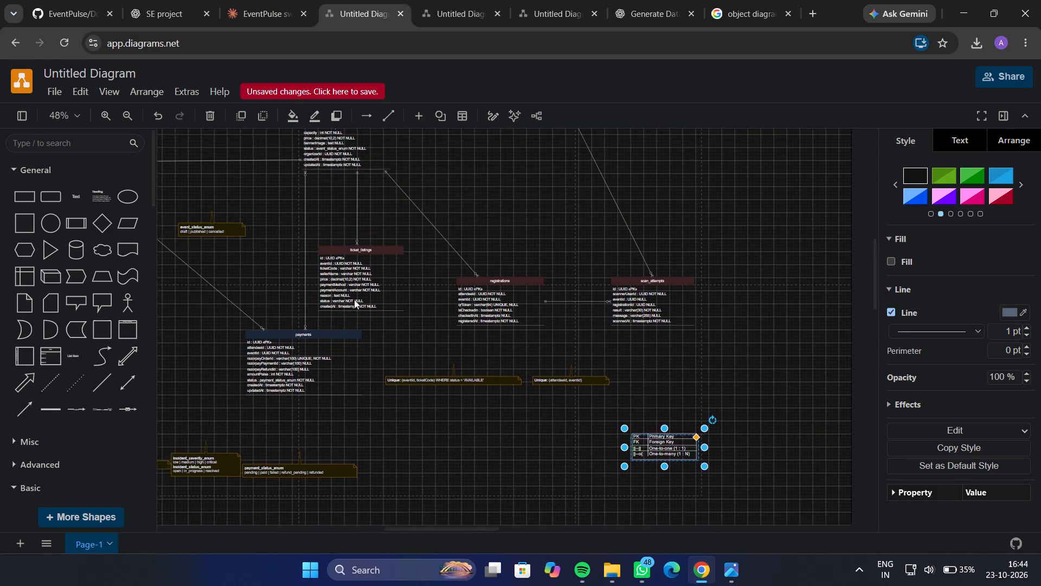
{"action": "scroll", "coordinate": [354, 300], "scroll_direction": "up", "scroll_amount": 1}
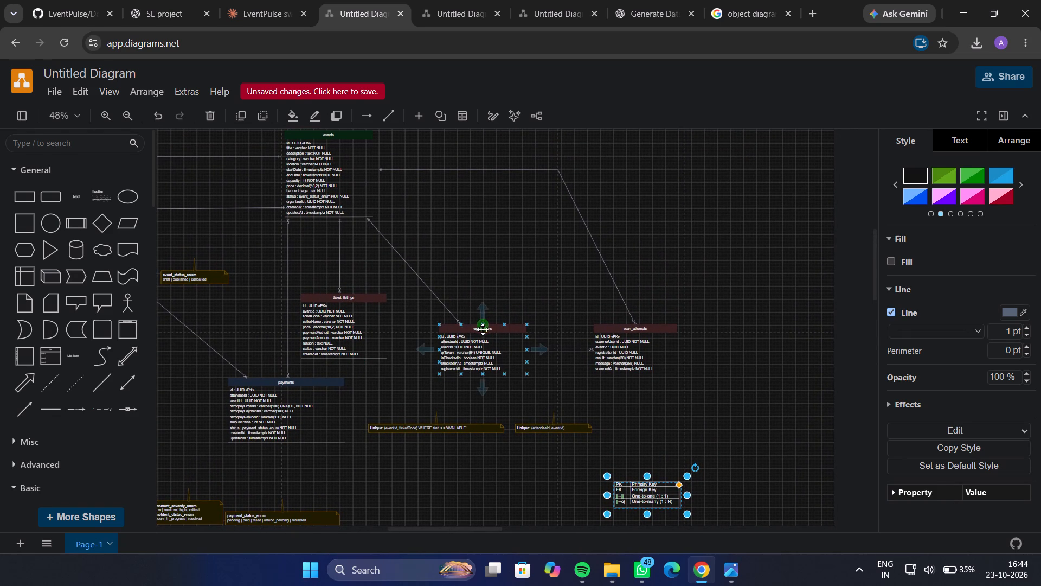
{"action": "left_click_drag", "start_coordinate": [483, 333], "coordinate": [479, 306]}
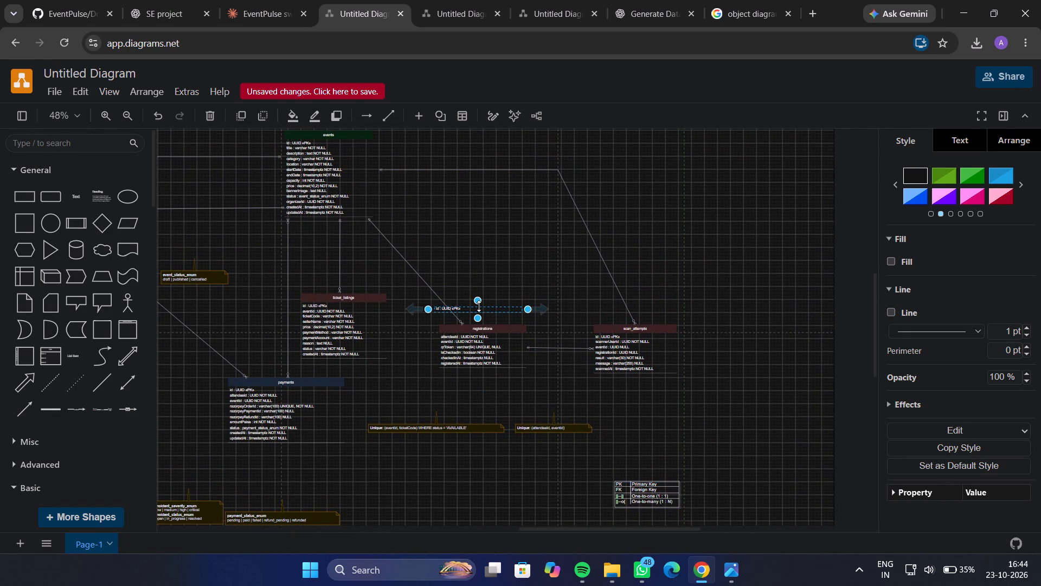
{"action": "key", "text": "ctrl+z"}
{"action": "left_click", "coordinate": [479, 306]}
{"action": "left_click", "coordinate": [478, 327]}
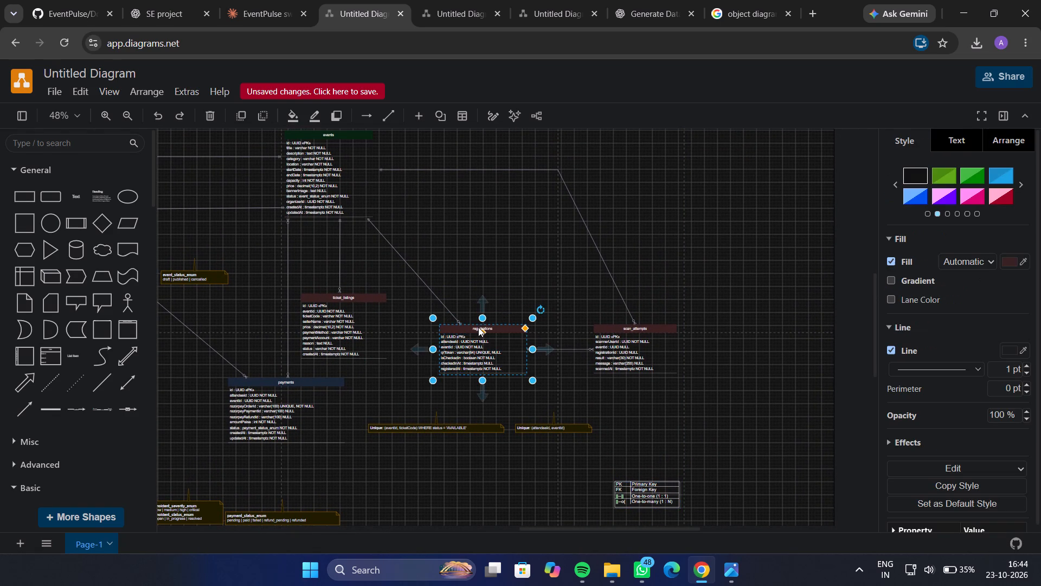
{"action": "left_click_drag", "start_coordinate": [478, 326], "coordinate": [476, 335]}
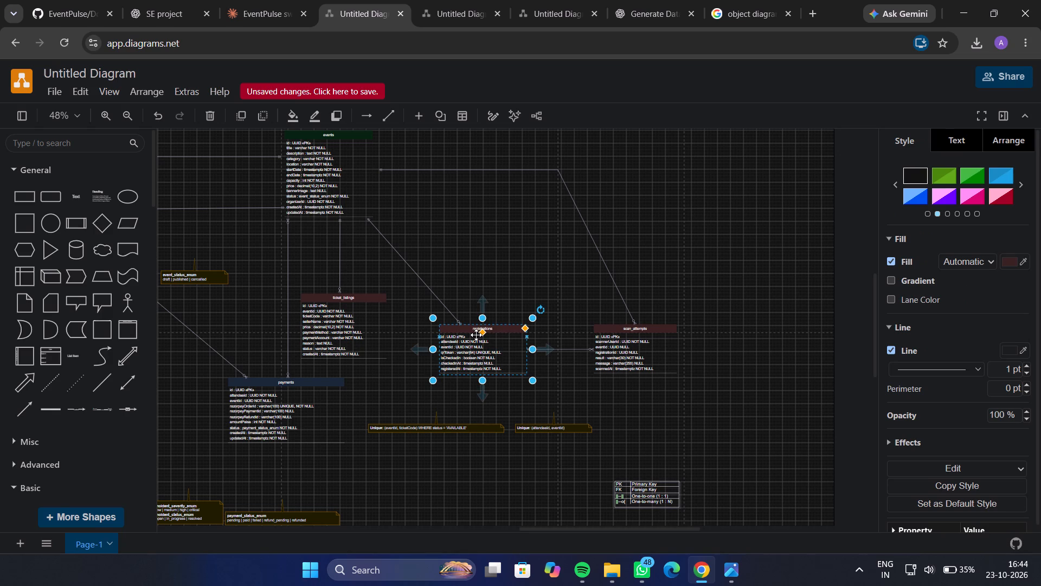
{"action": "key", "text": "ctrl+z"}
Move the whole registrations table up and slightly left, to about 2130, 800, so it sits above ticket_listings level.
{"action": "left_click", "coordinate": [481, 320]}
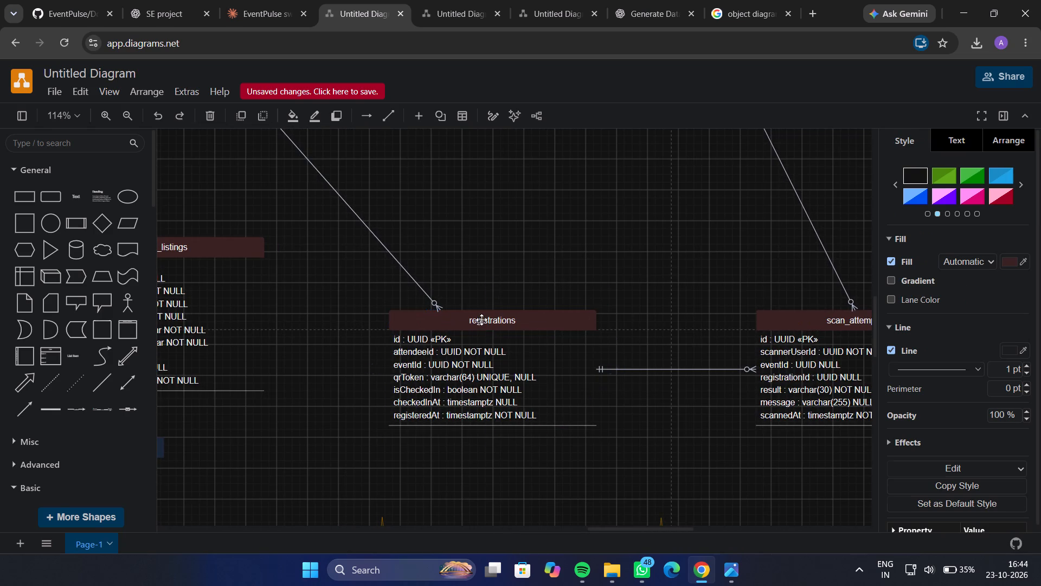
{"action": "left_click_drag", "start_coordinate": [444, 318], "coordinate": [445, 300]}
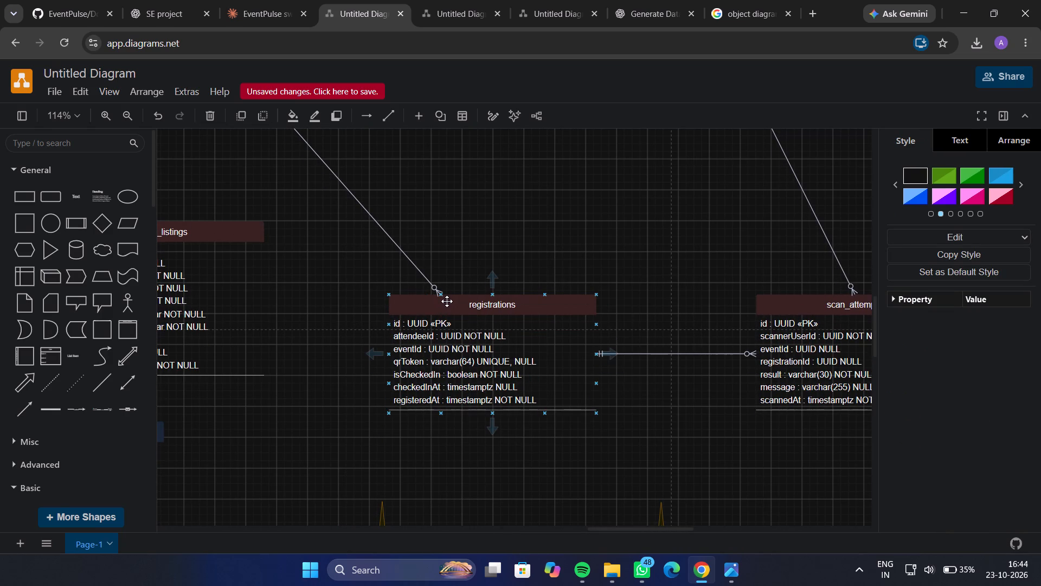
{"action": "left_click", "coordinate": [447, 301]}
{"action": "left_click_drag", "start_coordinate": [446, 301], "coordinate": [446, 220]}
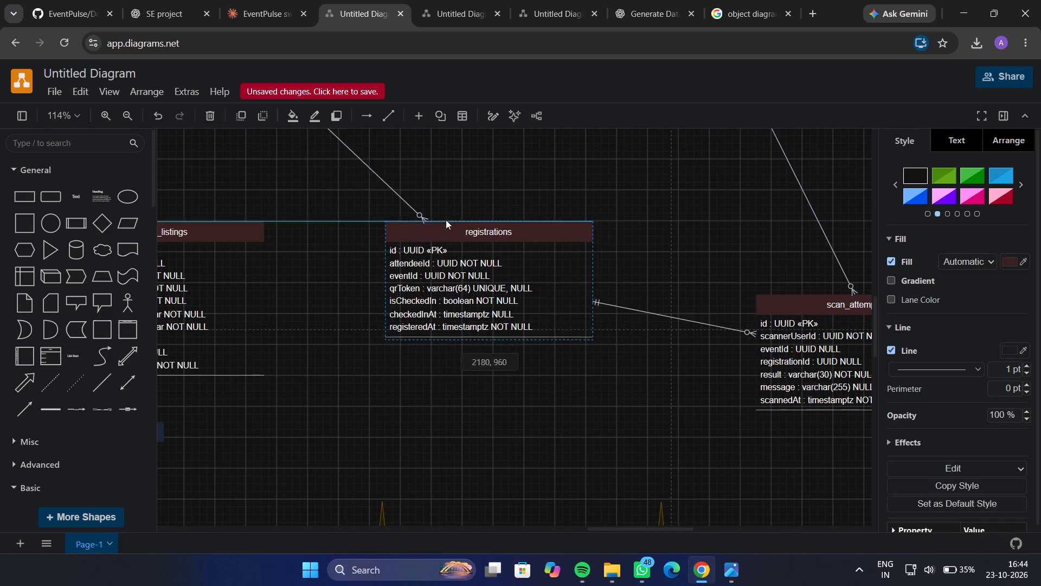
{"action": "left_click_drag", "start_coordinate": [446, 220], "coordinate": [442, 151]}
{"action": "scroll", "coordinate": [442, 151], "scroll_direction": "up", "scroll_amount": 4}
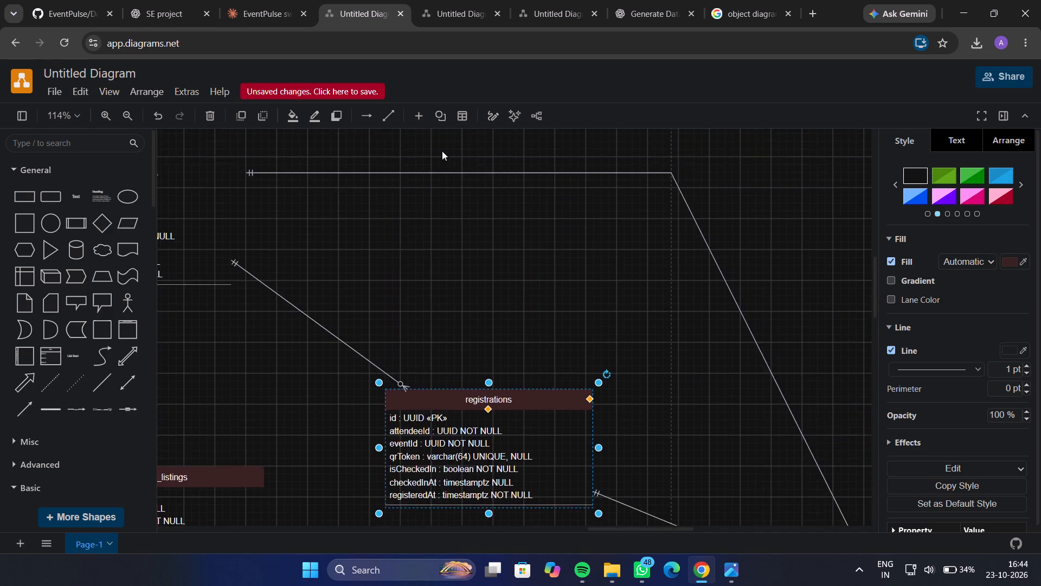
{"action": "left_click_drag", "start_coordinate": [457, 316], "coordinate": [434, 288]}
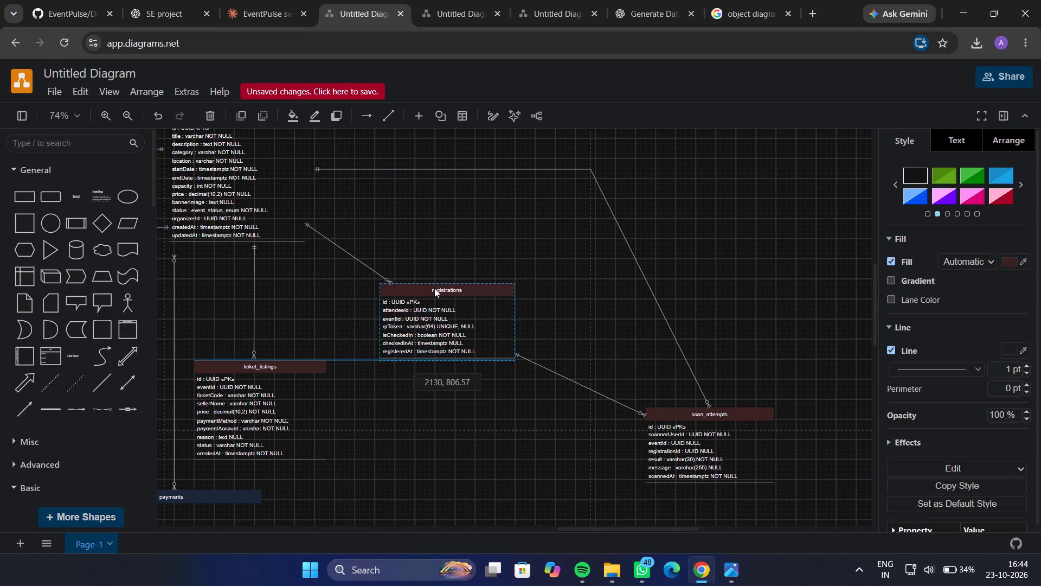
{"action": "left_click_drag", "start_coordinate": [434, 288], "coordinate": [430, 286]}
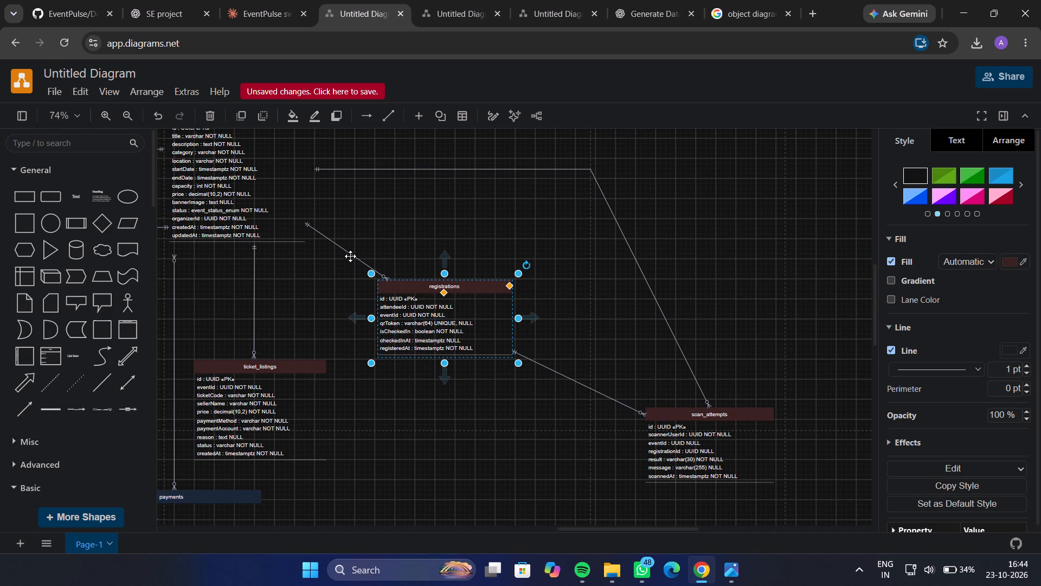
Bend the events–registrations connector at a right angle, running horizontally from events and dropping vertically onto the registrations header.
{"action": "left_click", "coordinate": [348, 243]}
{"action": "left_click", "coordinate": [340, 245]}
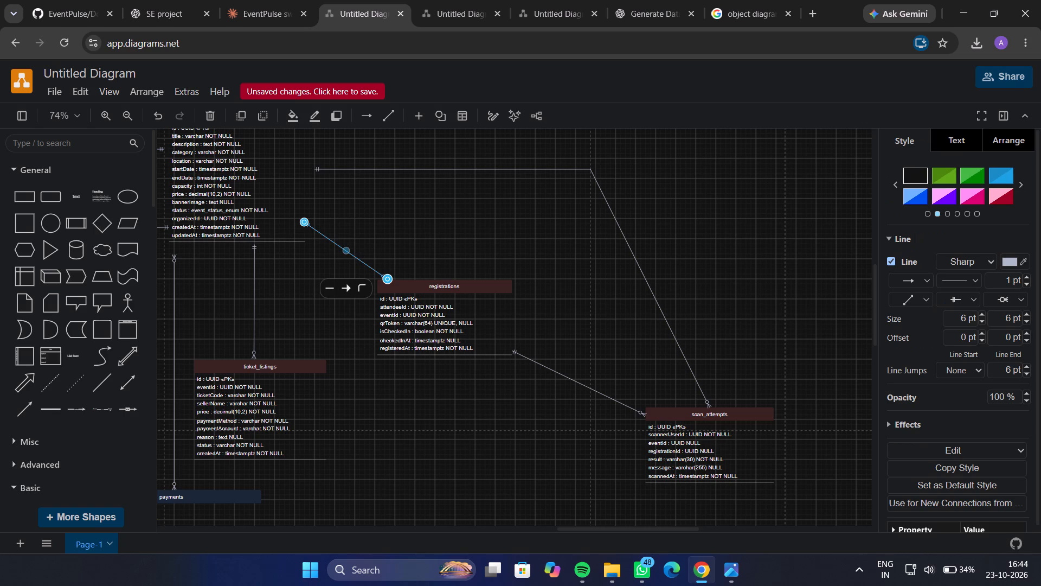
{"action": "left_click_drag", "start_coordinate": [344, 249], "coordinate": [393, 215]}
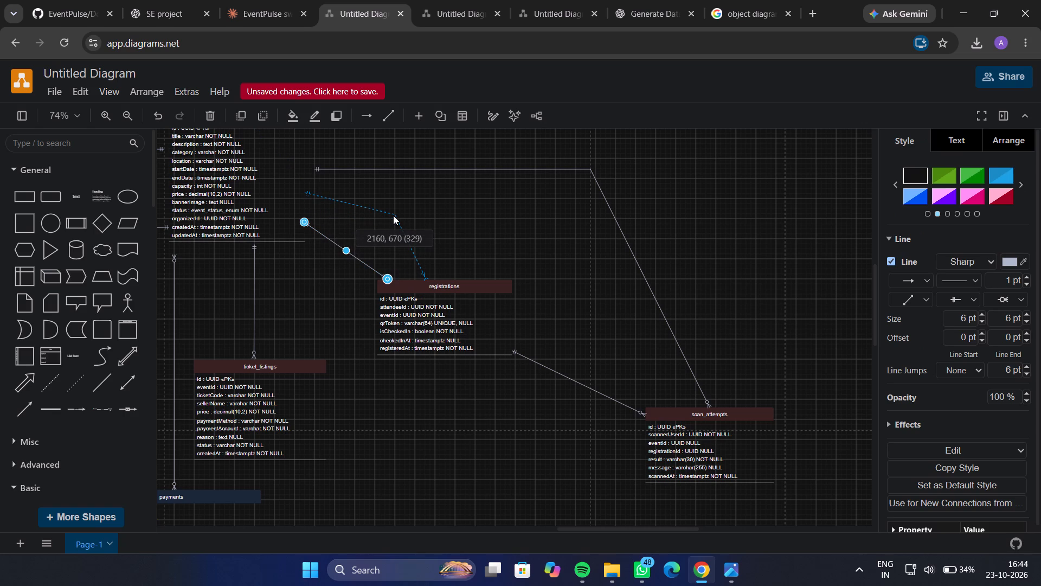
{"action": "left_click_drag", "start_coordinate": [393, 215], "coordinate": [393, 219]}
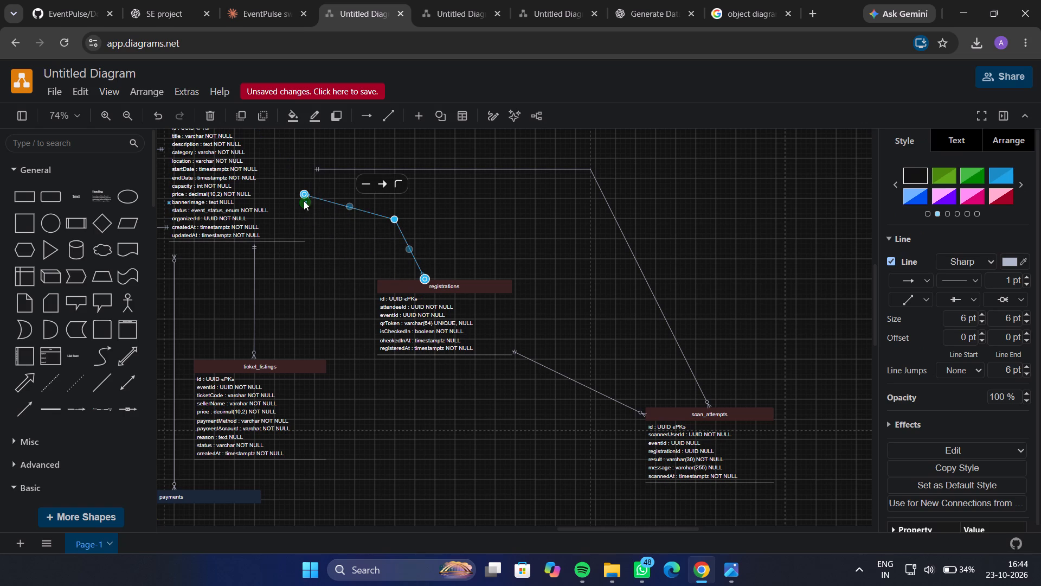
{"action": "left_click", "coordinate": [302, 189]}
{"action": "left_click", "coordinate": [302, 198]}
{"action": "left_click_drag", "start_coordinate": [304, 193], "coordinate": [309, 213]}
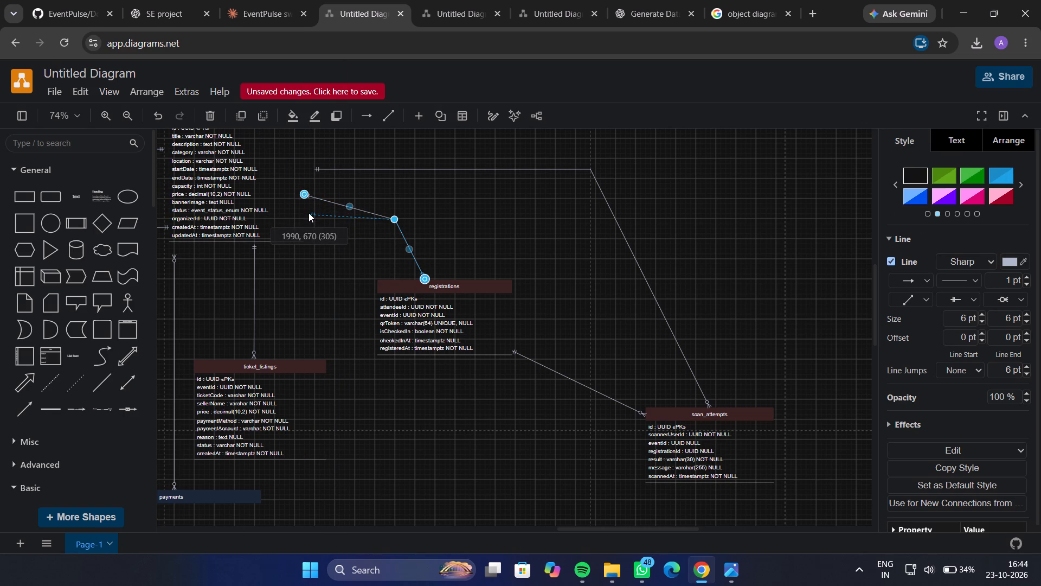
{"action": "left_click_drag", "start_coordinate": [309, 213], "coordinate": [307, 216]}
{"action": "left_click", "coordinate": [342, 271]}
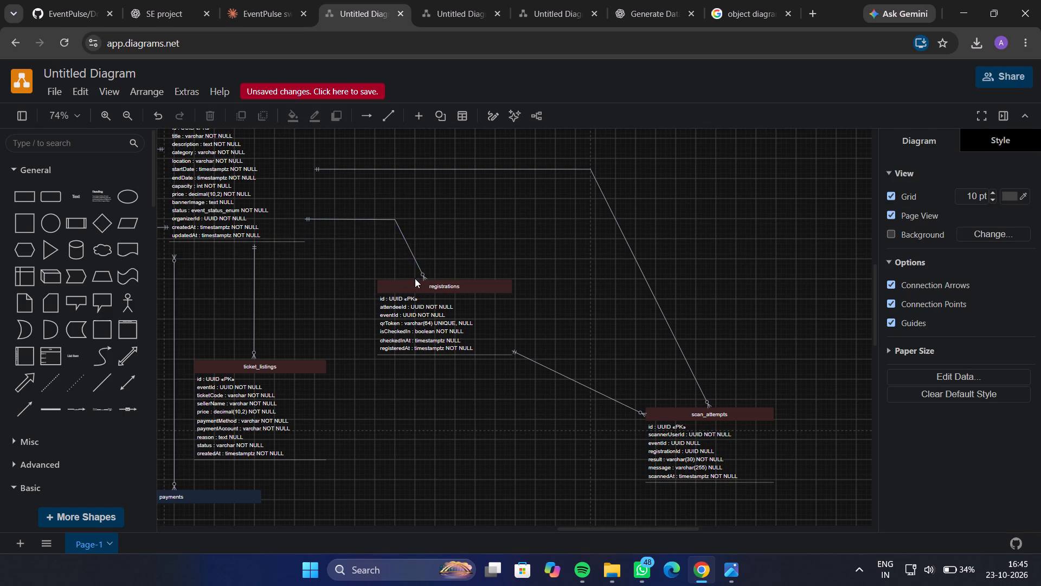
{"action": "left_click", "coordinate": [421, 269]}
{"action": "left_click_drag", "start_coordinate": [431, 281], "coordinate": [415, 279]}
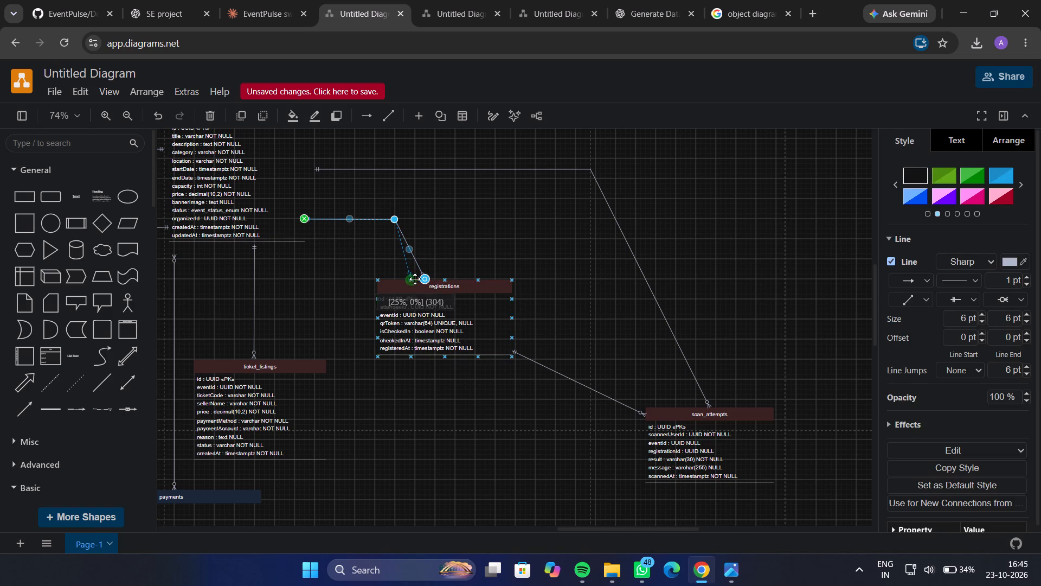
{"action": "left_click_drag", "start_coordinate": [415, 279], "coordinate": [395, 279]}
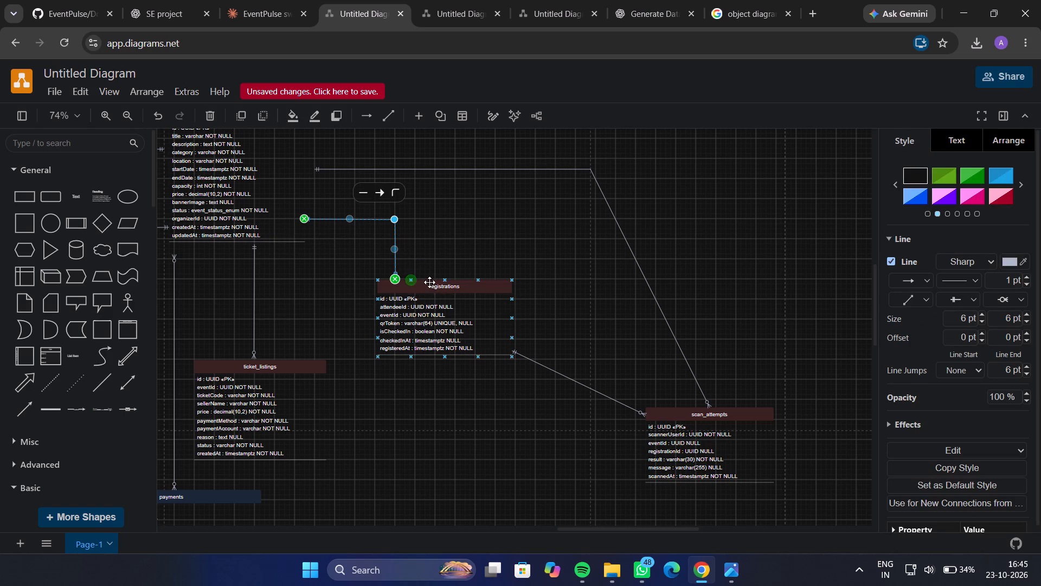
Move the registrations table left, closer to the events and ticket_listings tables.
{"action": "left_click", "coordinate": [443, 292]}
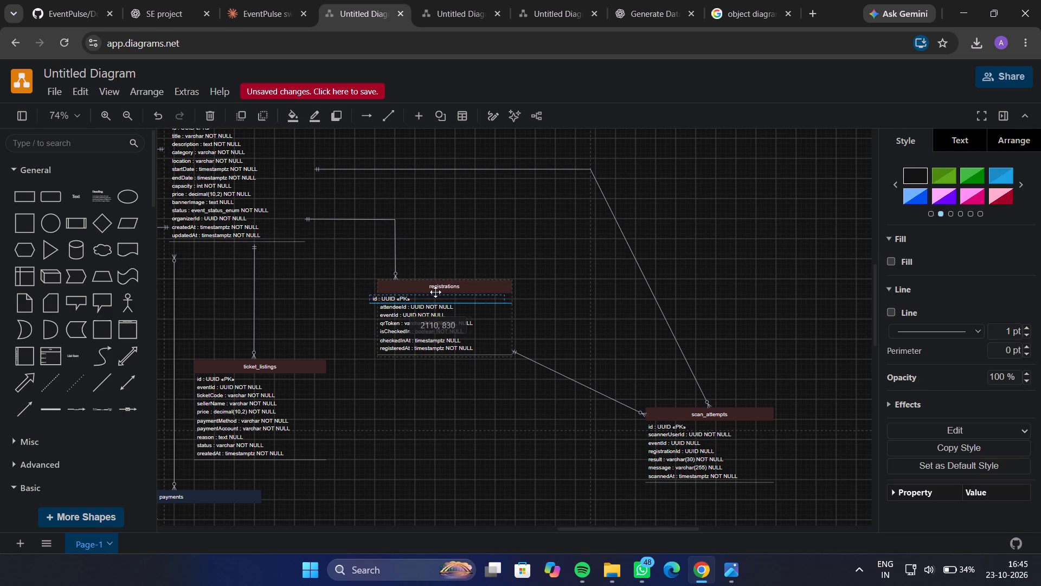
{"action": "left_click", "coordinate": [345, 298]}
{"action": "left_click", "coordinate": [388, 284]}
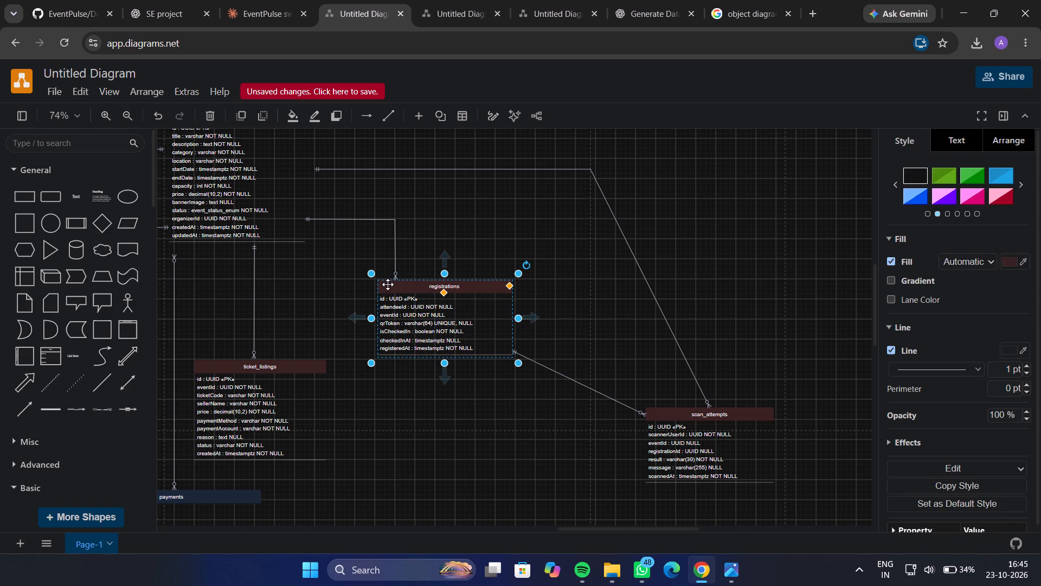
{"action": "left_click_drag", "start_coordinate": [401, 289], "coordinate": [359, 287]}
Shift the registrations end of the events–registrations connector along the table header so its last segment drops vertically.
{"action": "left_click", "coordinate": [357, 271]}
{"action": "left_click_drag", "start_coordinate": [353, 273], "coordinate": [359, 273]}
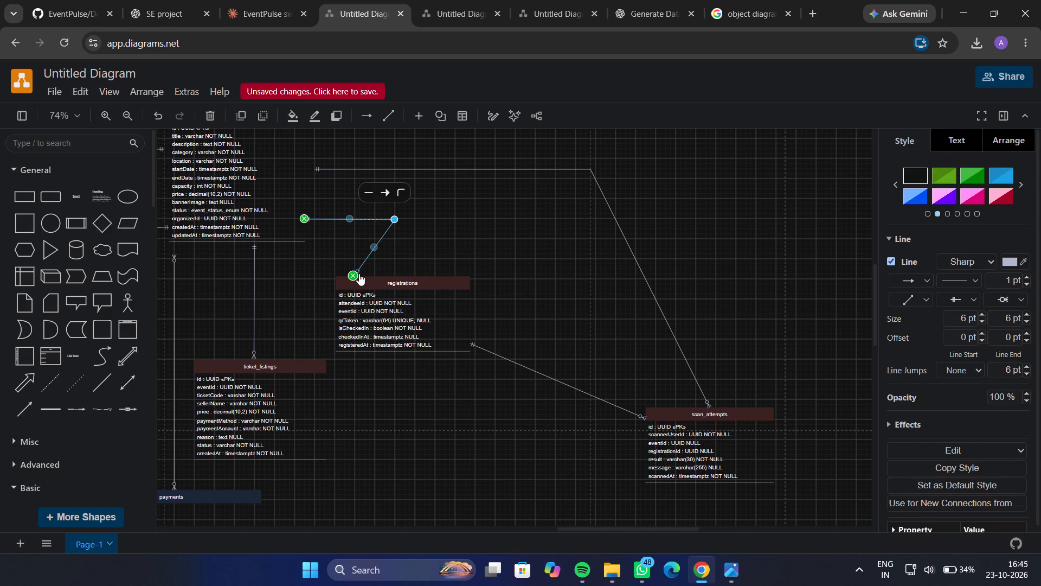
{"action": "left_click_drag", "start_coordinate": [359, 273], "coordinate": [395, 272]}
{"action": "left_click", "coordinate": [447, 257]}
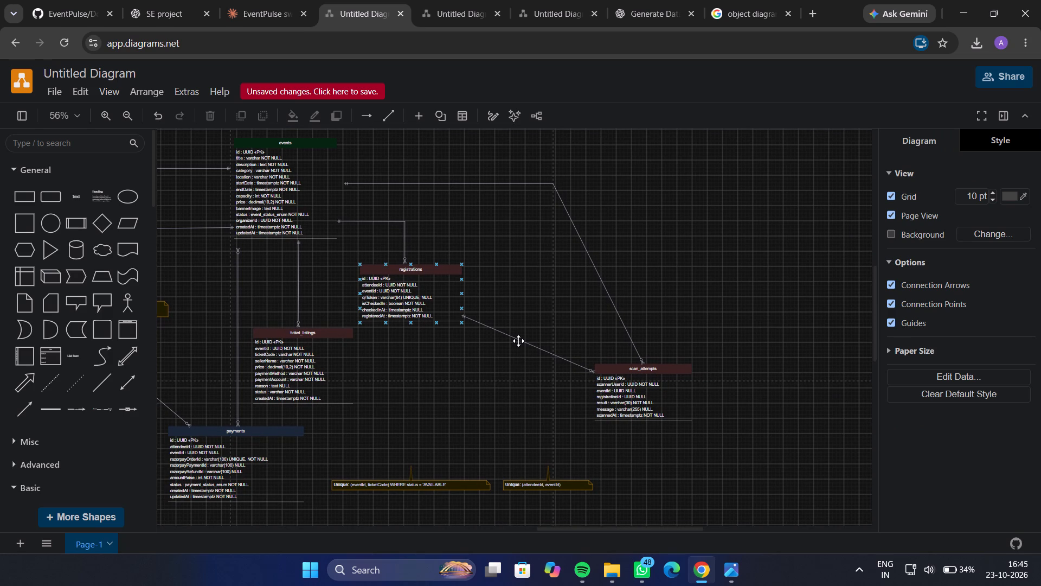
Shift the whole schema frame with its tables and notes slightly to the right and down.
{"action": "left_click", "coordinate": [602, 359]}
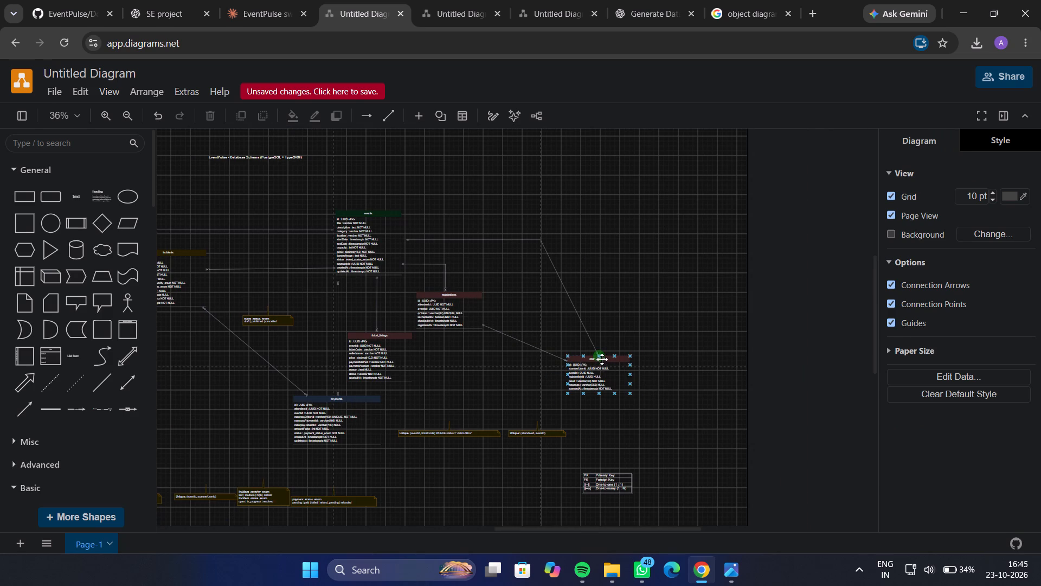
{"action": "left_click", "coordinate": [581, 359]}
{"action": "left_click_drag", "start_coordinate": [581, 359], "coordinate": [586, 359]}
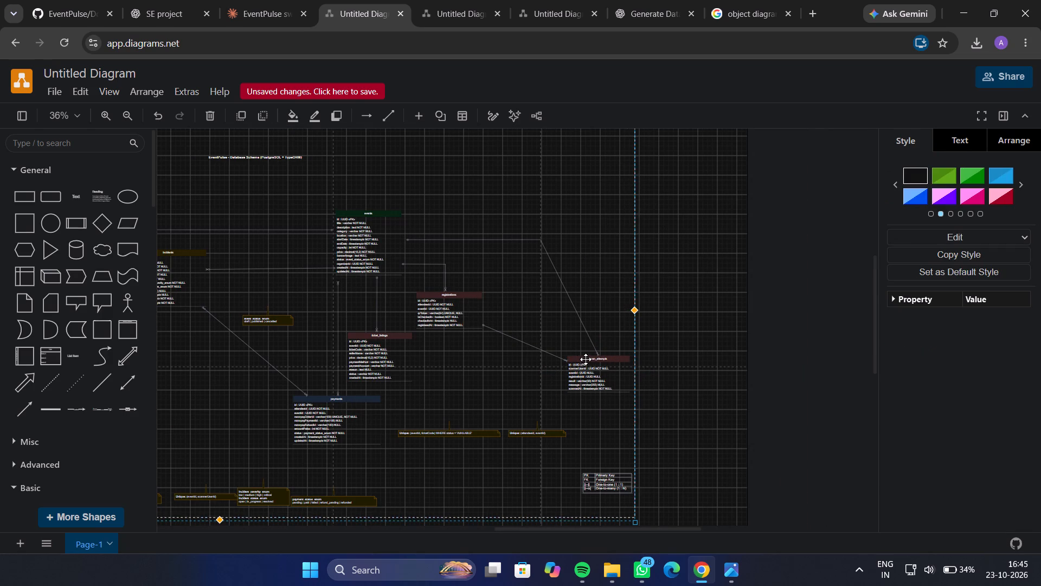
{"action": "left_click_drag", "start_coordinate": [586, 359], "coordinate": [602, 364]}
{"action": "left_click", "coordinate": [602, 364]}
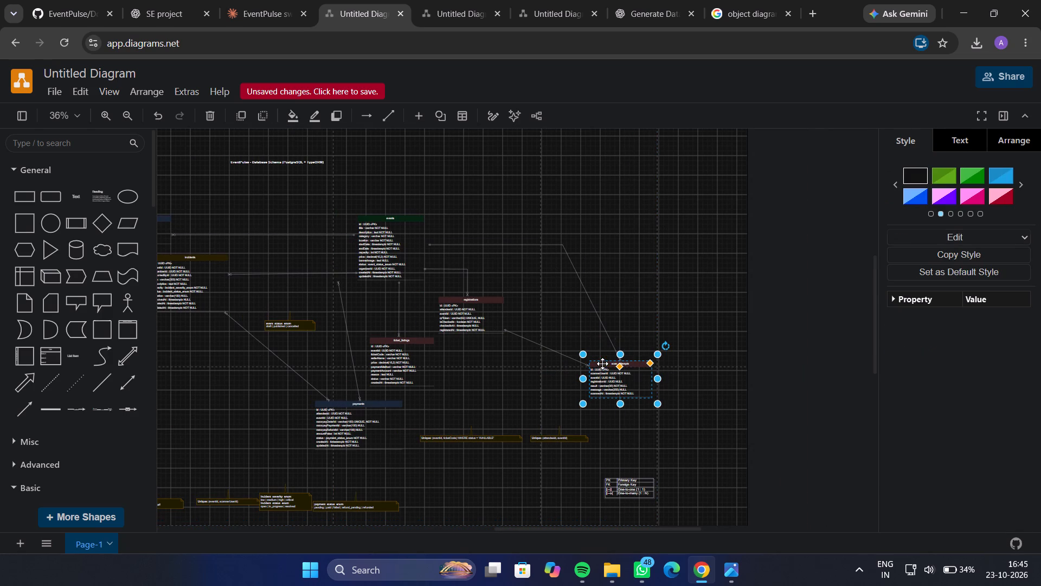
Move the scan_attempts table up and left so it sits level with the registrations table.
{"action": "left_click", "coordinate": [621, 372]}
{"action": "left_click_drag", "start_coordinate": [621, 372], "coordinate": [633, 364]}
{"action": "left_click", "coordinate": [633, 364]}
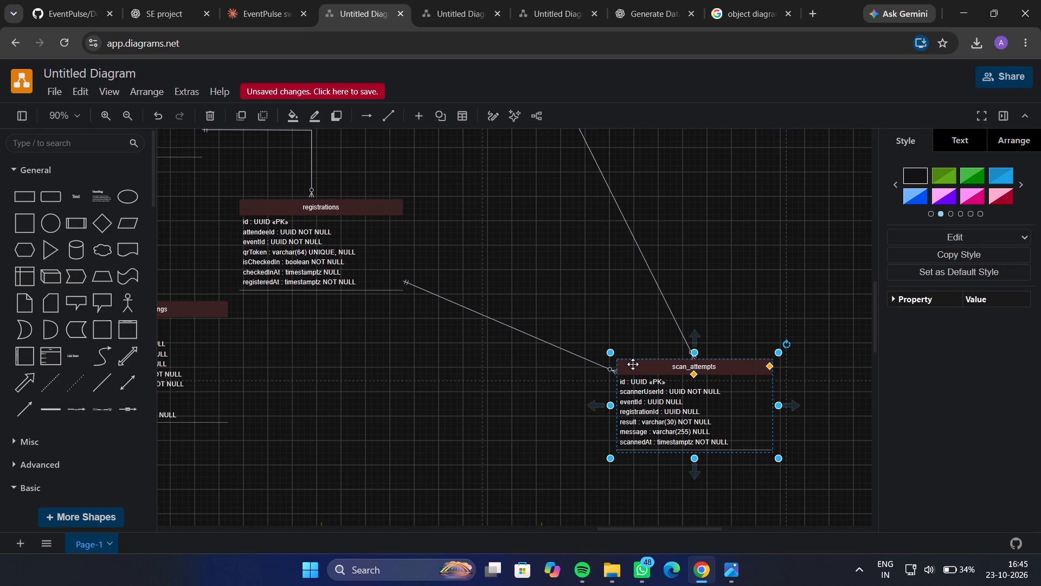
{"action": "left_click_drag", "start_coordinate": [633, 364], "coordinate": [569, 211]}
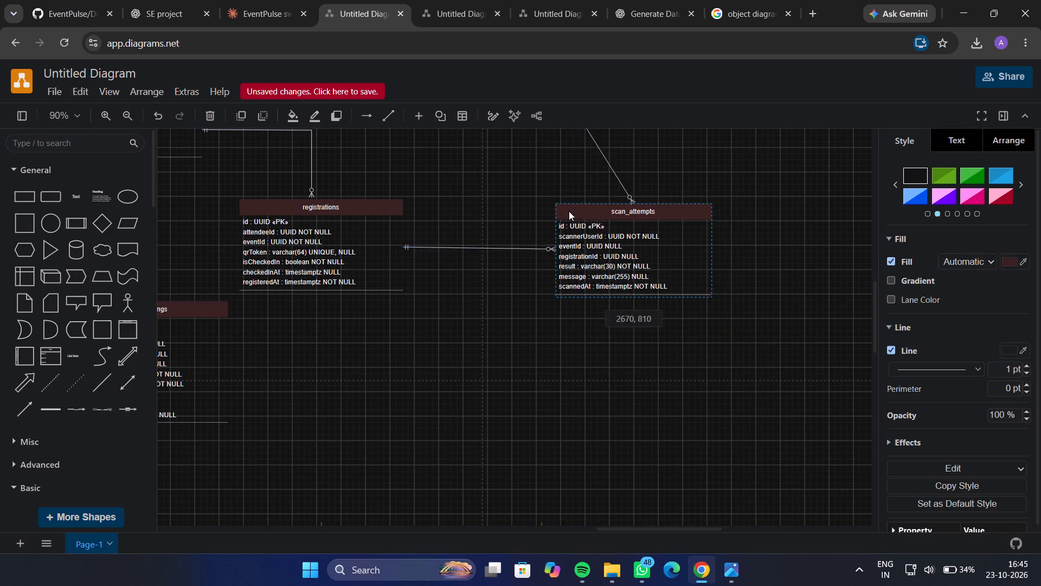
{"action": "left_click_drag", "start_coordinate": [569, 211], "coordinate": [555, 208]}
Bend the events–scan_attempts connector at a right angle, running horizontally from events and dropping vertically onto the scan_attempts header.
{"action": "left_click", "coordinate": [484, 290]}
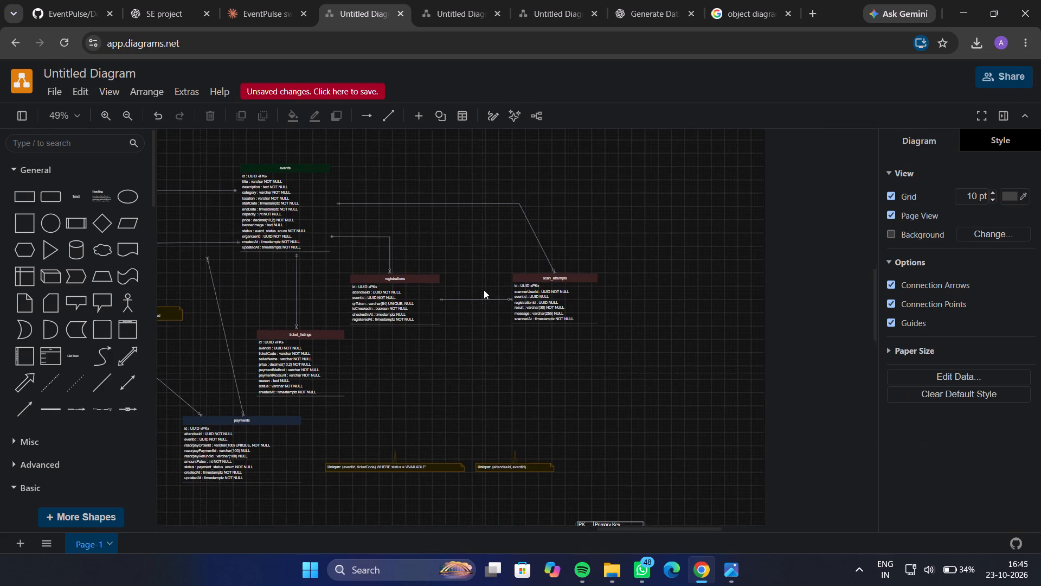
{"action": "left_click", "coordinate": [521, 203]}
{"action": "left_click", "coordinate": [515, 208]}
{"action": "scroll", "coordinate": [515, 208], "scroll_direction": "up", "scroll_amount": 1}
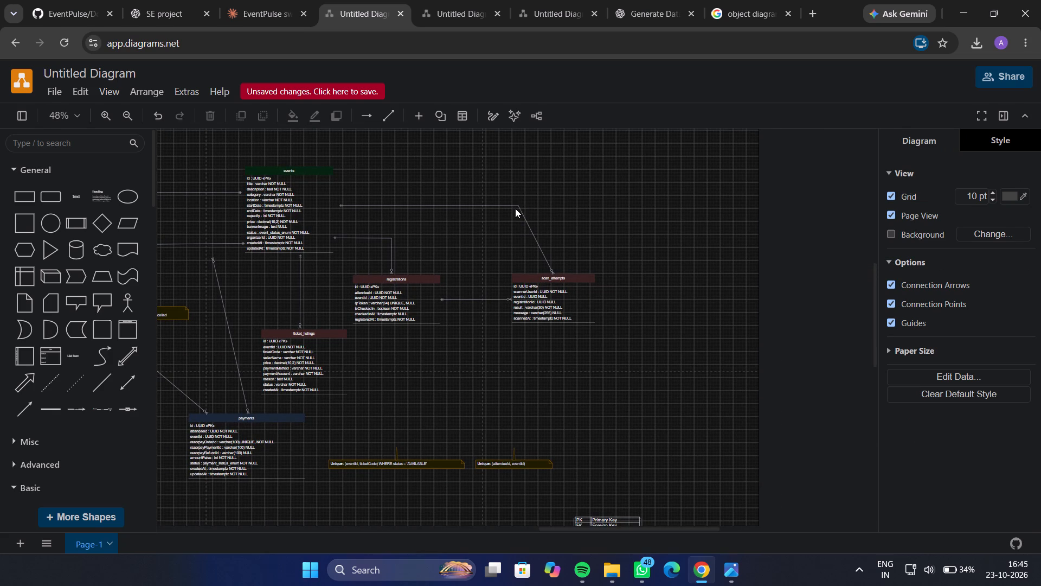
{"action": "scroll", "coordinate": [515, 208], "scroll_direction": "up", "scroll_amount": 1}
{"action": "left_click", "coordinate": [517, 201]}
{"action": "left_click_drag", "start_coordinate": [522, 200], "coordinate": [599, 199]}
{"action": "left_click", "coordinate": [677, 271]}
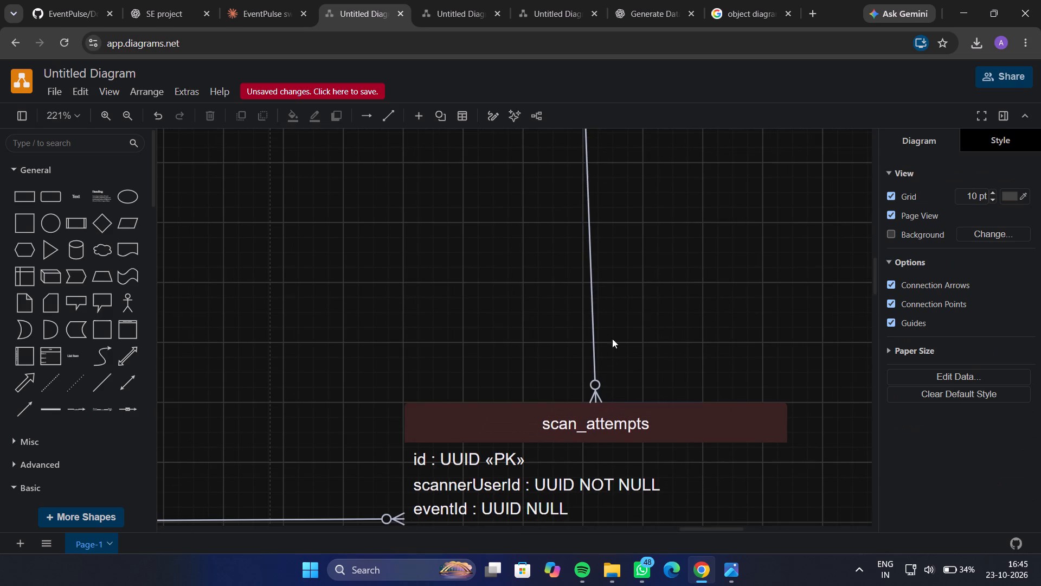
{"action": "left_click", "coordinate": [590, 377]}
{"action": "left_click", "coordinate": [591, 381]}
{"action": "left_click_drag", "start_coordinate": [594, 399], "coordinate": [584, 399]}
{"action": "left_click", "coordinate": [634, 378]}
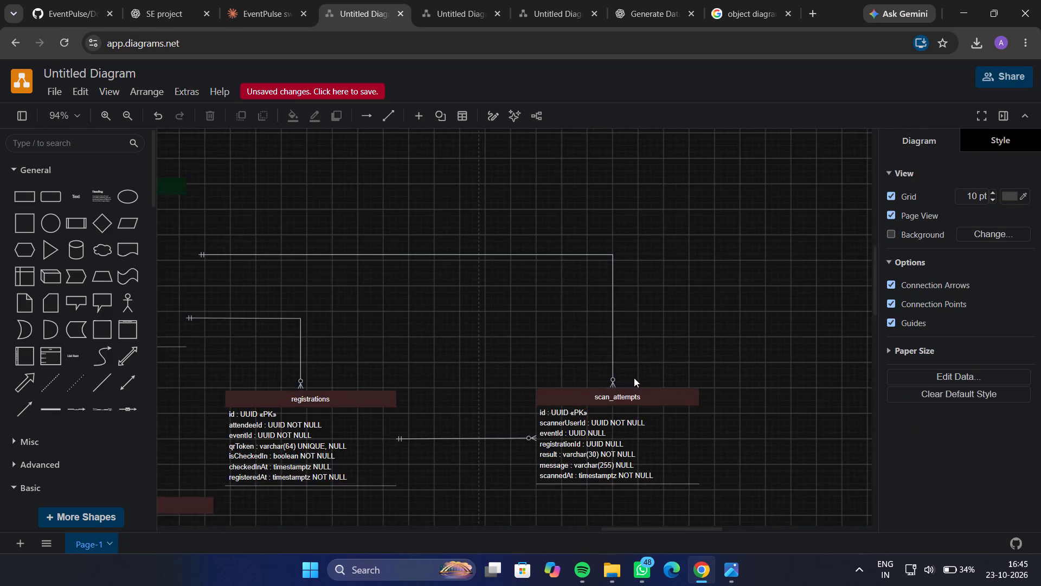
Bring the loose end of the payments connector to the events table's lower-left edge and align its payments end so it runs vertically.
{"action": "scroll", "coordinate": [634, 378], "scroll_direction": "down", "scroll_amount": 1}
{"action": "scroll", "coordinate": [634, 378], "scroll_direction": "right", "scroll_amount": 1}
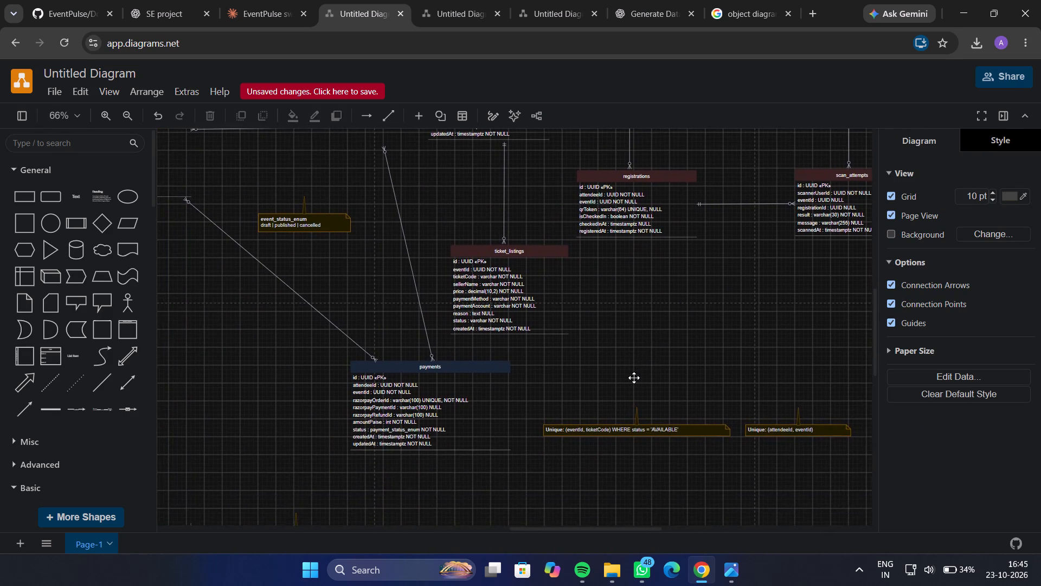
{"action": "scroll", "coordinate": [634, 378], "scroll_direction": "right", "scroll_amount": 3}
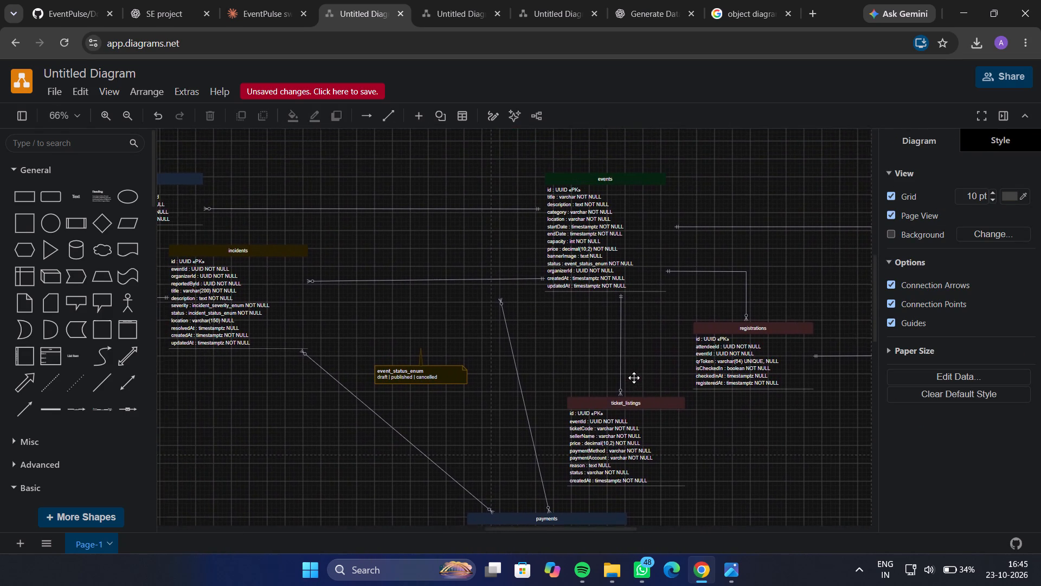
{"action": "scroll", "coordinate": [634, 378], "scroll_direction": "right", "scroll_amount": 1}
{"action": "scroll", "coordinate": [634, 378], "scroll_direction": "down", "scroll_amount": 1}
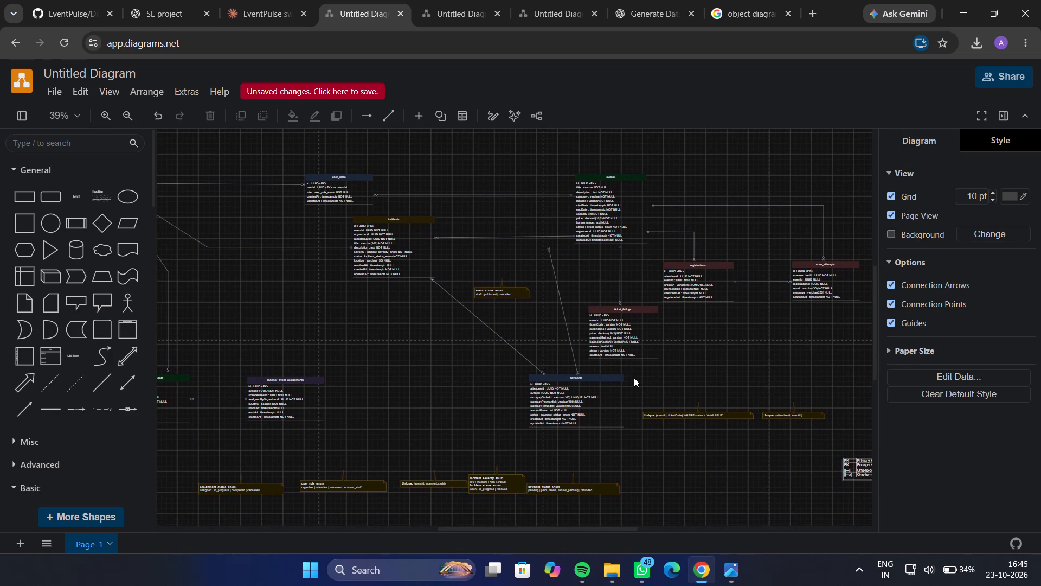
{"action": "scroll", "coordinate": [634, 378], "scroll_direction": "down", "scroll_amount": 1}
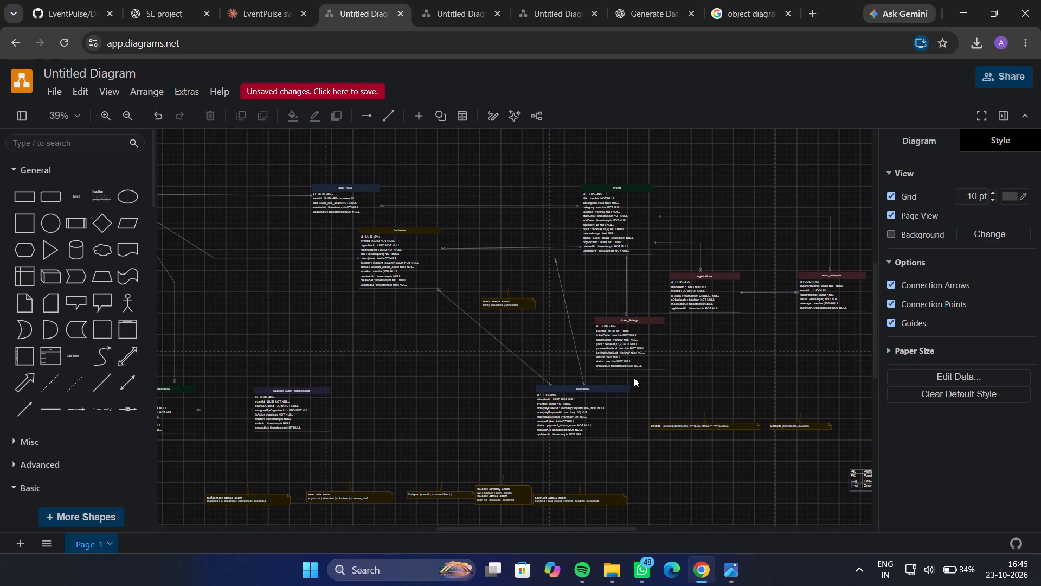
{"action": "left_click", "coordinate": [540, 205]}
{"action": "left_click", "coordinate": [546, 215]}
{"action": "left_click_drag", "start_coordinate": [541, 203], "coordinate": [606, 200]}
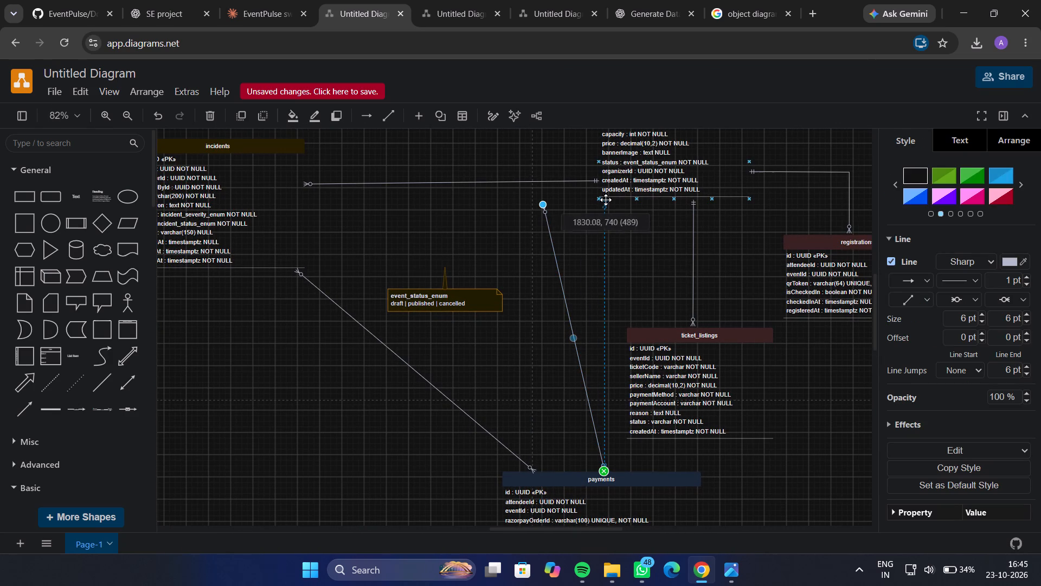
{"action": "left_click_drag", "start_coordinate": [606, 200], "coordinate": [608, 195]}
{"action": "scroll", "coordinate": [577, 374], "scroll_direction": "down", "scroll_amount": 1}
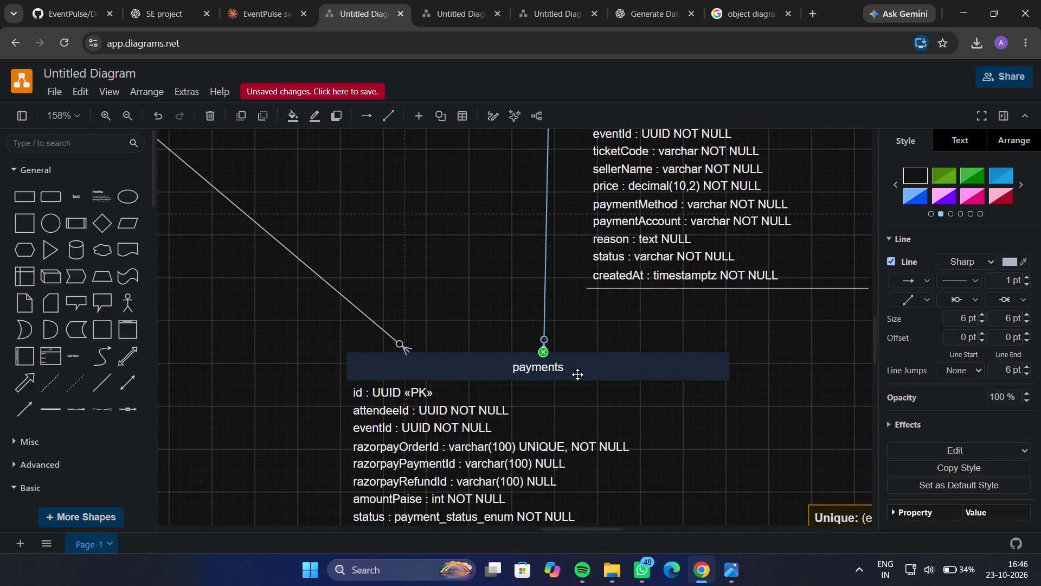
{"action": "scroll", "coordinate": [577, 374], "scroll_direction": "down", "scroll_amount": 1}
{"action": "left_click_drag", "start_coordinate": [543, 350], "coordinate": [549, 348]}
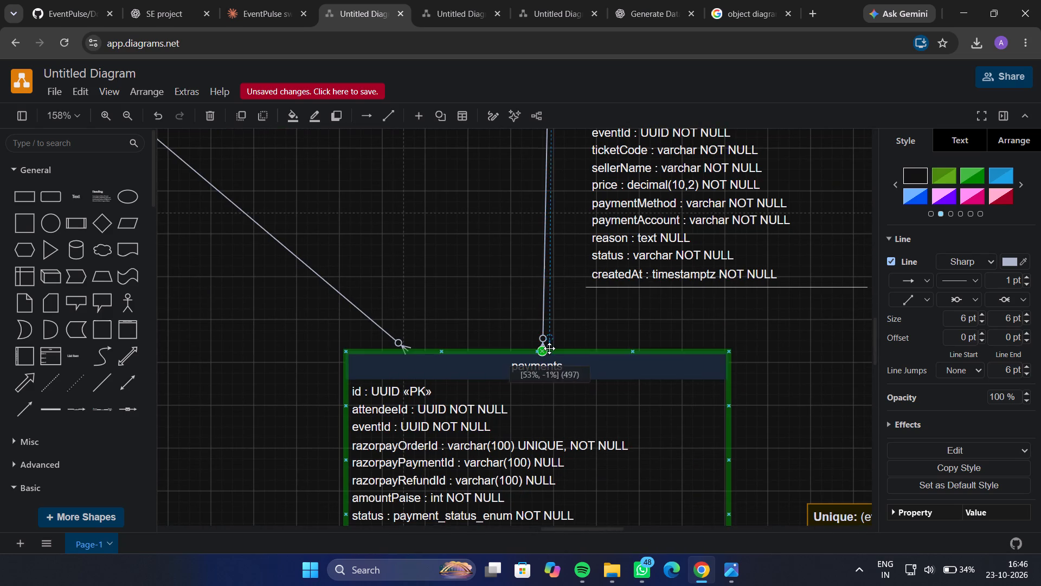
{"action": "left_click_drag", "start_coordinate": [549, 348], "coordinate": [554, 355]}
{"action": "left_click", "coordinate": [446, 291]}
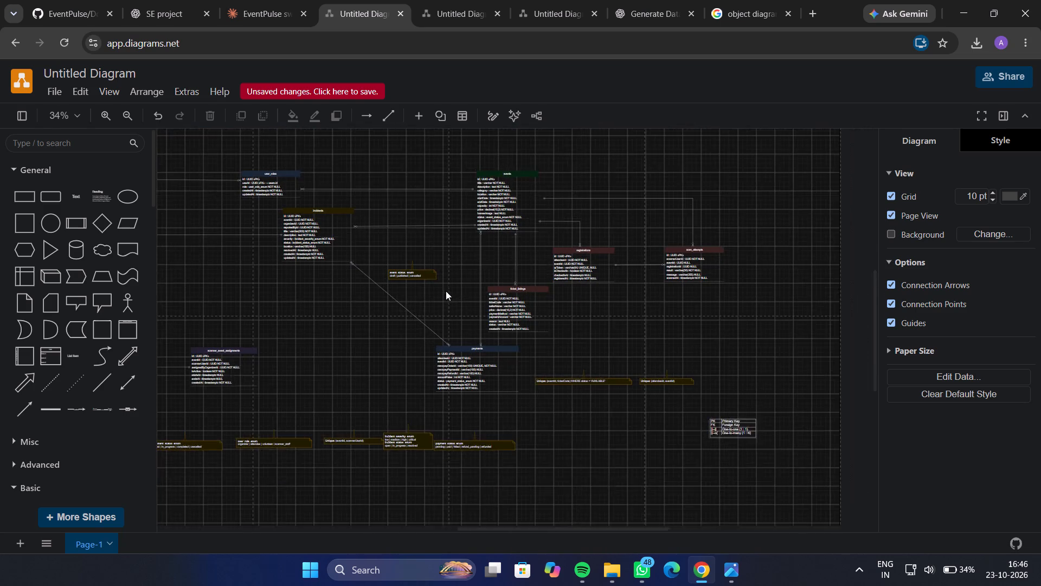
Move the event_status_enum note down and left, into the gap between the scanner_event_assignments and payments tables.
{"action": "scroll", "coordinate": [446, 291], "scroll_direction": "right", "scroll_amount": 2}
{"action": "scroll", "coordinate": [352, 391], "scroll_direction": "right", "scroll_amount": 1}
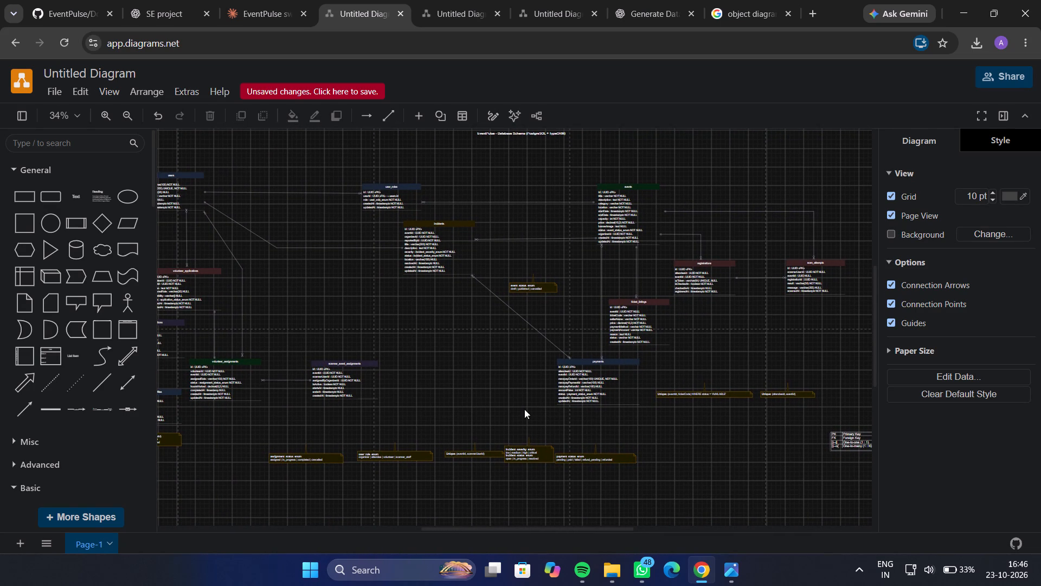
{"action": "left_click_drag", "start_coordinate": [526, 288], "coordinate": [463, 387]}
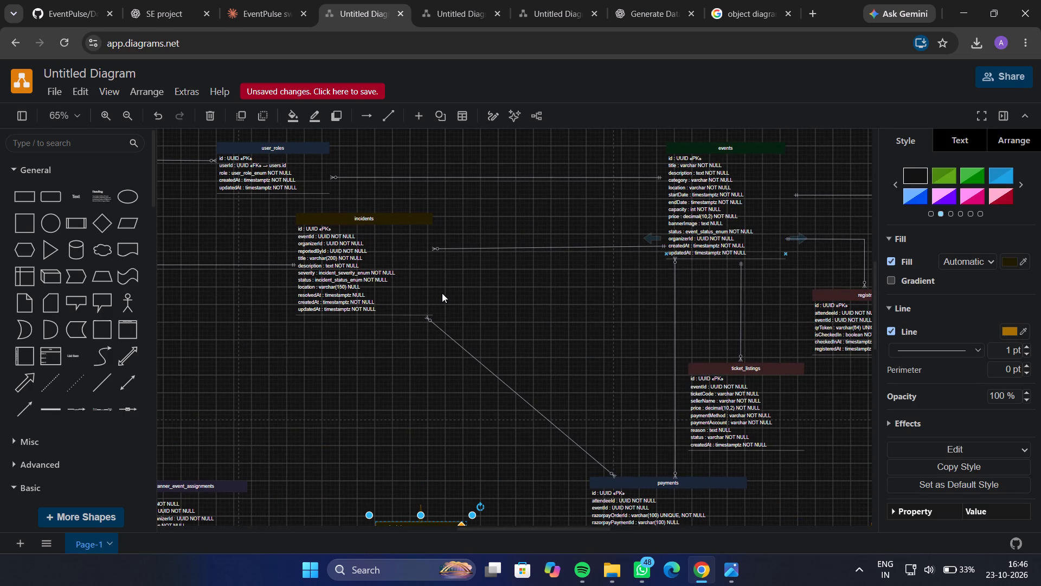
{"action": "scroll", "coordinate": [442, 293], "scroll_direction": "left", "scroll_amount": 2}
{"action": "scroll", "coordinate": [442, 293], "scroll_direction": "right", "scroll_amount": 1}
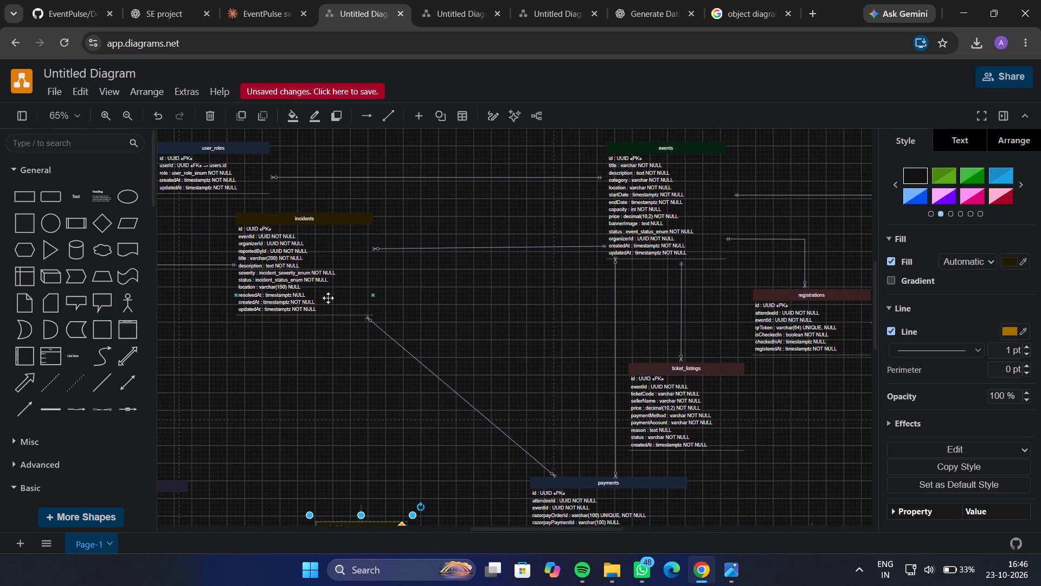
{"action": "scroll", "coordinate": [328, 298], "scroll_direction": "right", "scroll_amount": 2}
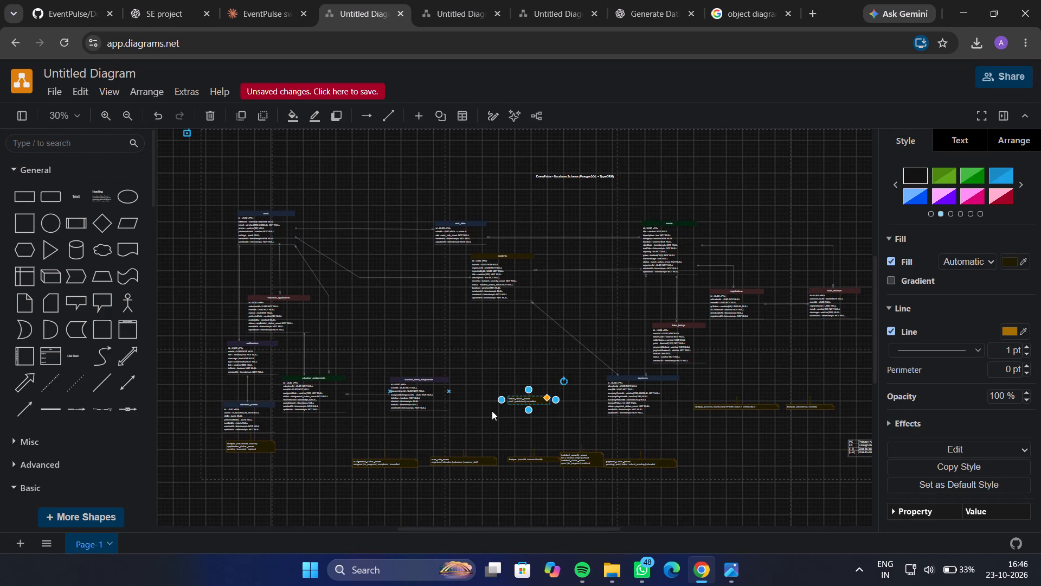
{"action": "left_click", "coordinate": [485, 336]}
Move the payments table up and slightly left, just below the events table's lower-left corner and left of ticket_listings.
{"action": "scroll", "coordinate": [547, 394], "scroll_direction": "left", "scroll_amount": 1}
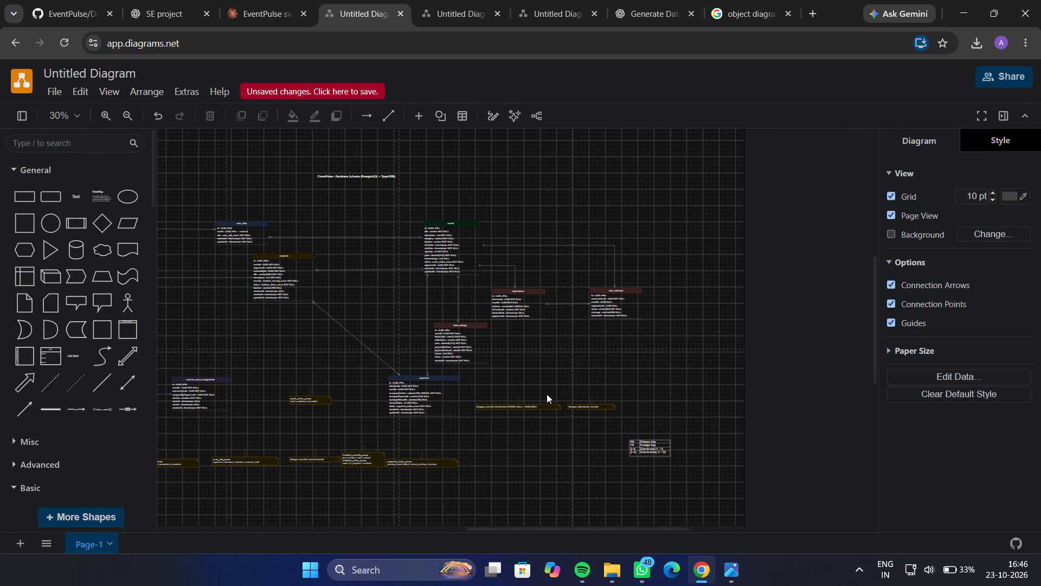
{"action": "scroll", "coordinate": [547, 394], "scroll_direction": "left", "scroll_amount": 1}
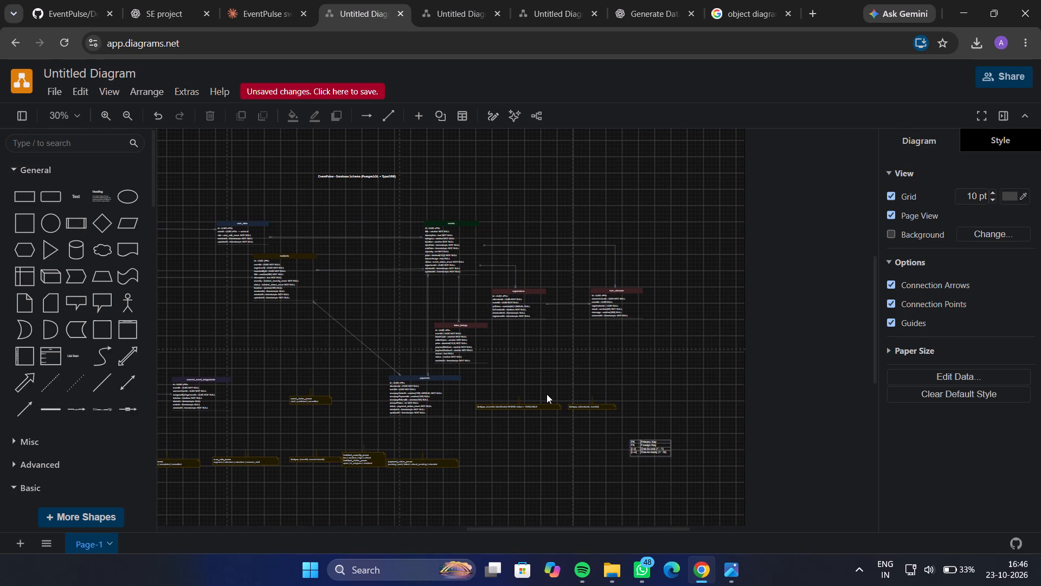
{"action": "scroll", "coordinate": [547, 394], "scroll_direction": "right", "scroll_amount": 1}
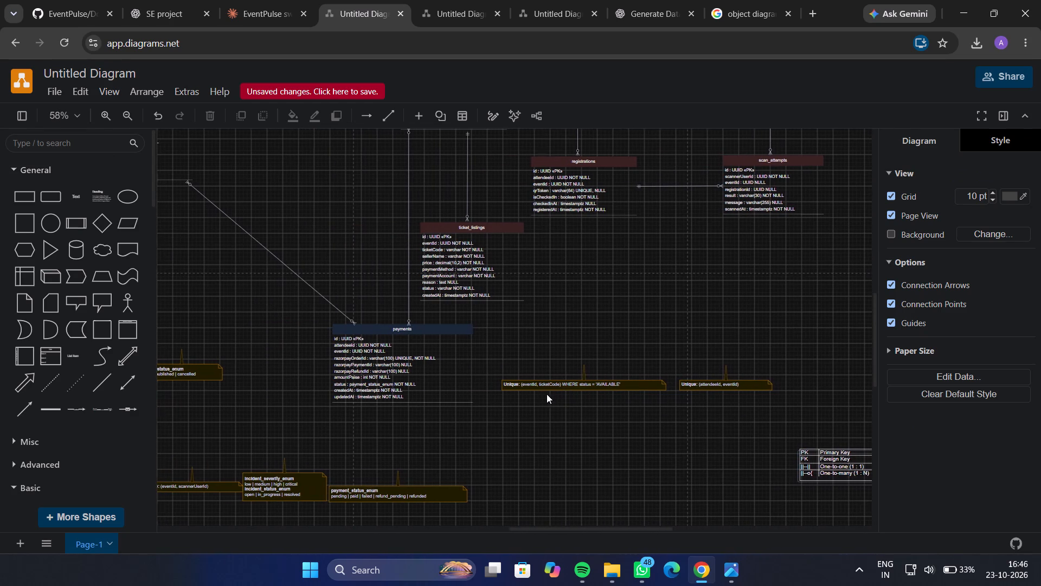
{"action": "scroll", "coordinate": [547, 394], "scroll_direction": "right", "scroll_amount": 1}
{"action": "left_click_drag", "start_coordinate": [370, 332], "coordinate": [337, 165]}
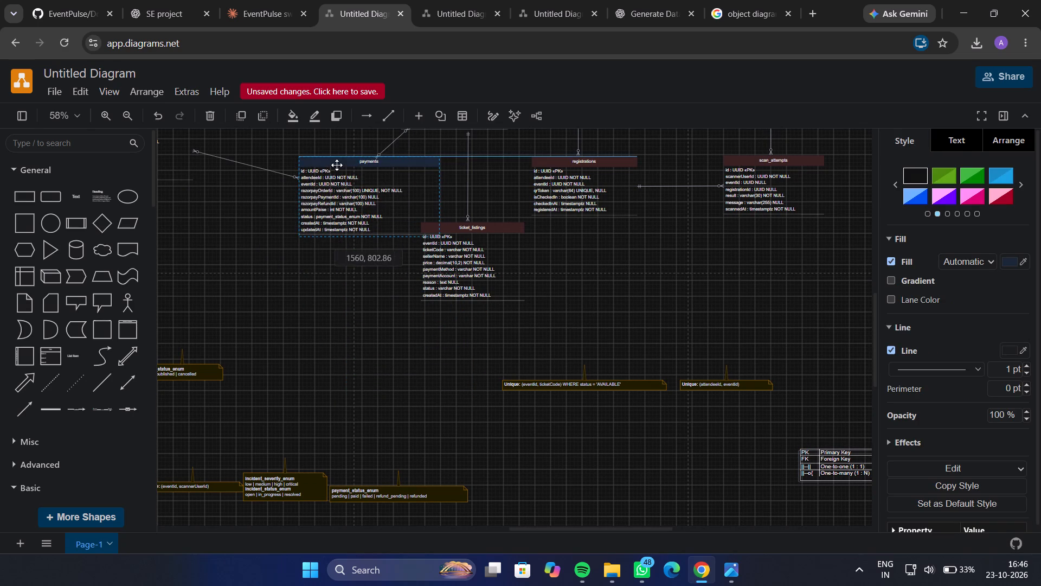
{"action": "left_click_drag", "start_coordinate": [337, 165], "coordinate": [318, 155]}
Move the ticket_listings table down, clear of the payments and registrations tables.
{"action": "left_click_drag", "start_coordinate": [450, 228], "coordinate": [451, 254]}
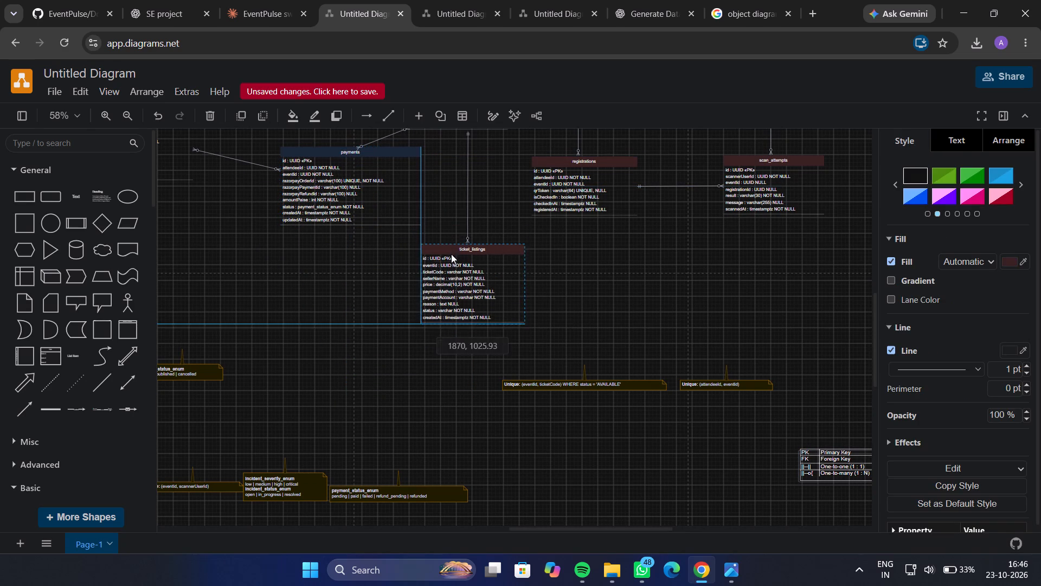
{"action": "left_click_drag", "start_coordinate": [451, 254], "coordinate": [453, 266]}
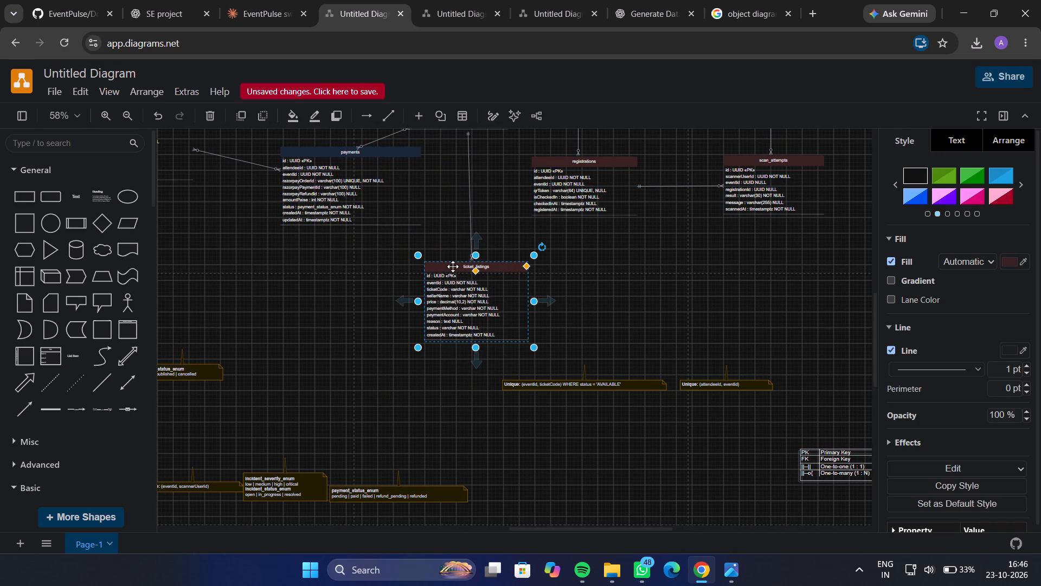
Shift the events end of the events–ticket_listings connector slightly right so the line runs straight down.
{"action": "scroll", "coordinate": [448, 252], "scroll_direction": "up", "scroll_amount": 5}
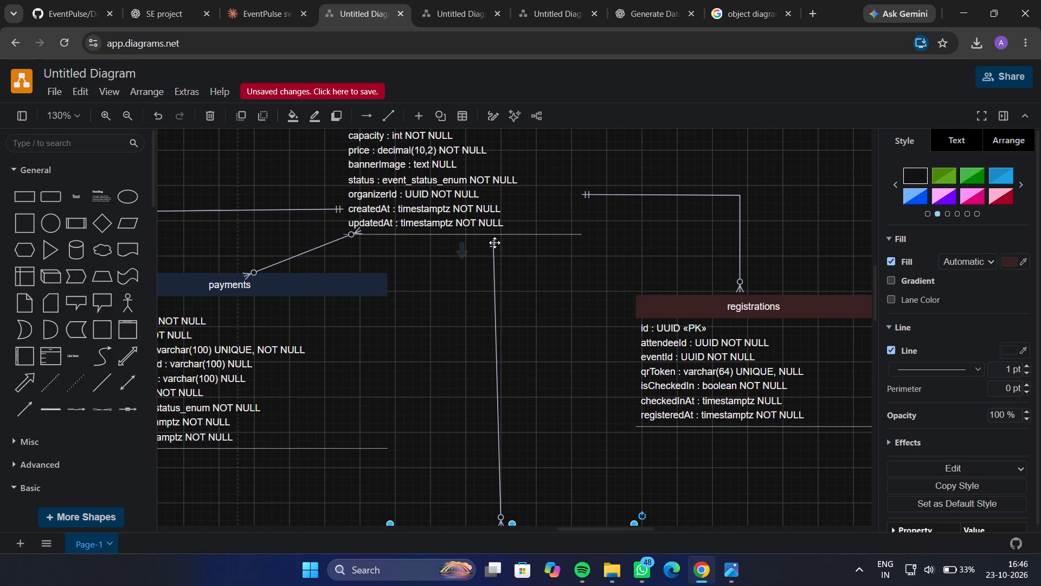
{"action": "left_click", "coordinate": [497, 249]}
{"action": "left_click", "coordinate": [493, 247]}
{"action": "left_click_drag", "start_coordinate": [493, 238], "coordinate": [502, 237]}
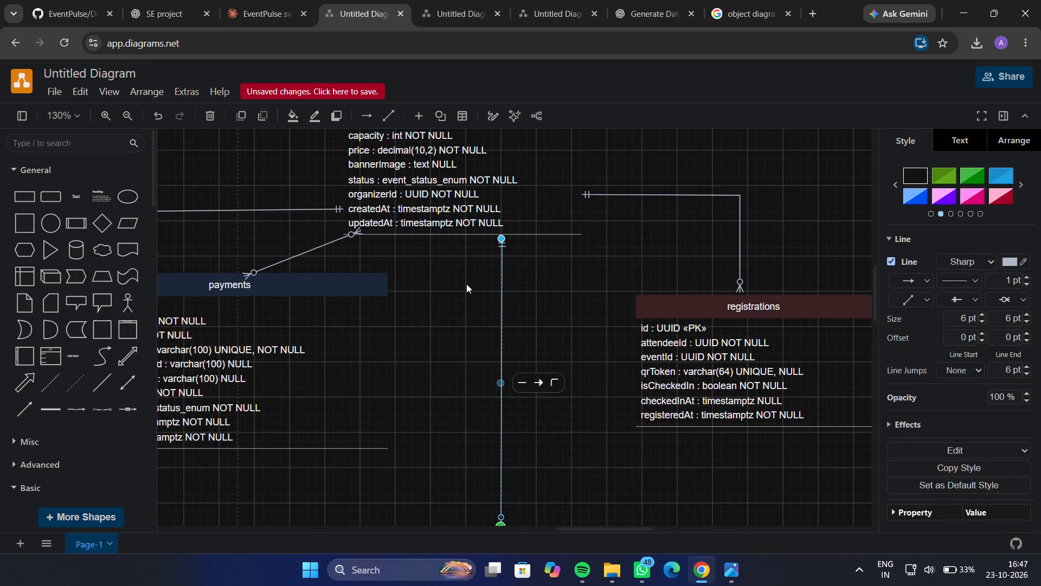
{"action": "left_click", "coordinate": [465, 284]}
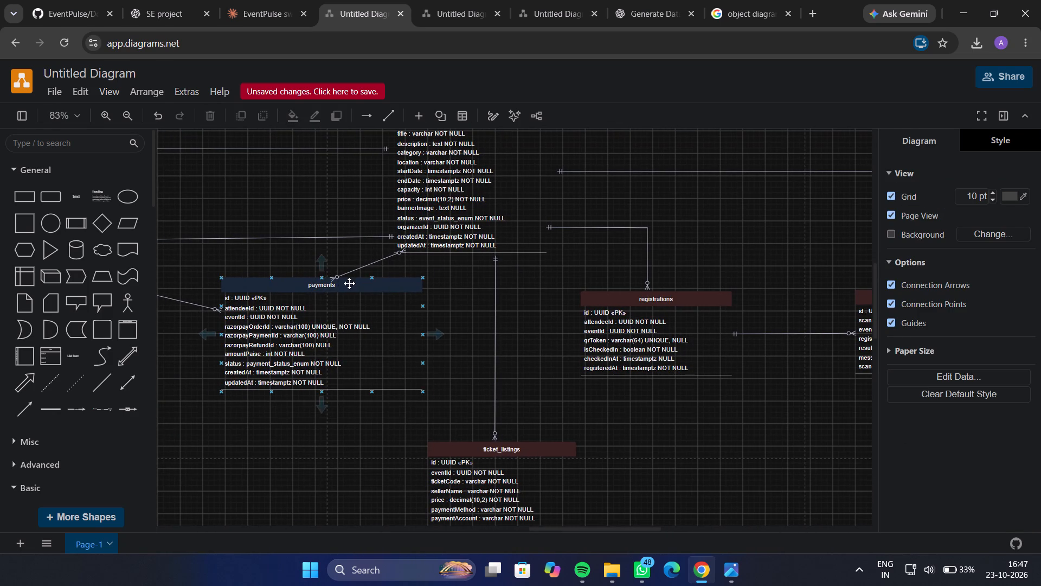
Move the payments table slightly right and down, leaving more room beneath the events table.
{"action": "left_click_drag", "start_coordinate": [351, 285], "coordinate": [403, 316]}
Shift the payments end of the events–payments connector right along the table's top edge so the line runs straight down.
{"action": "left_click", "coordinate": [387, 305]}
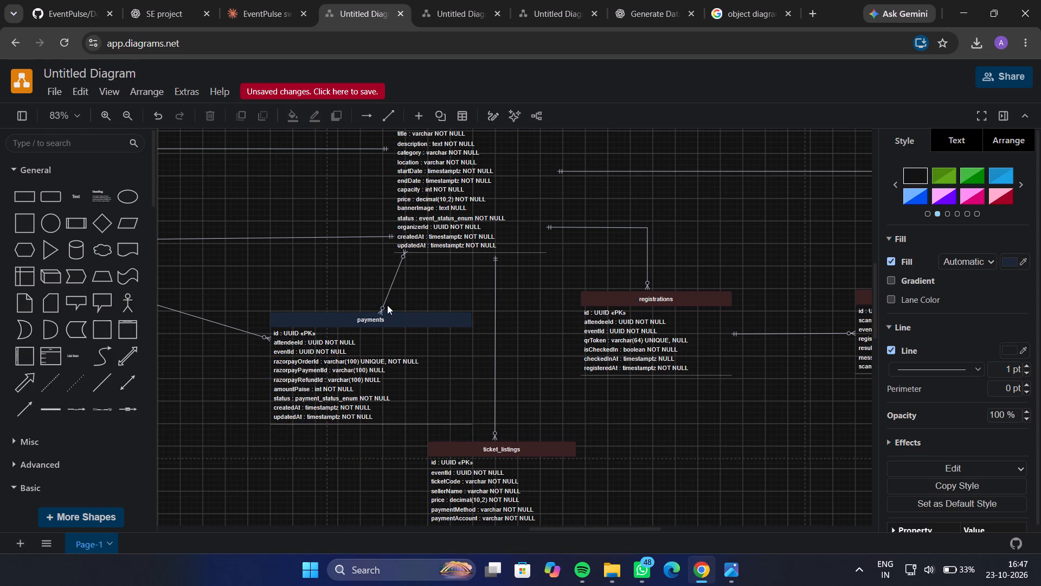
{"action": "left_click", "coordinate": [384, 301]}
{"action": "left_click_drag", "start_coordinate": [381, 310], "coordinate": [400, 309]}
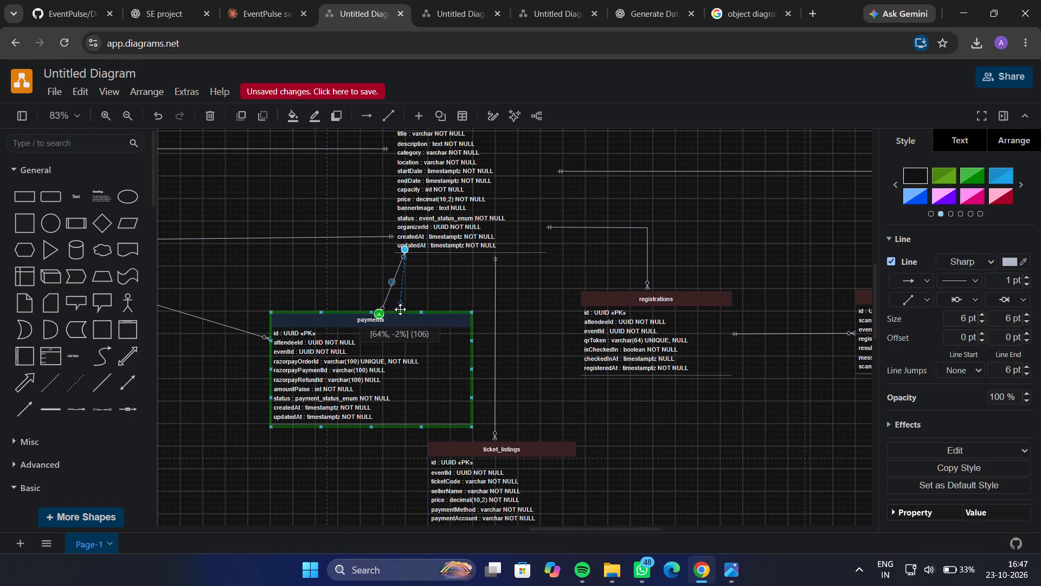
{"action": "left_click_drag", "start_coordinate": [400, 309], "coordinate": [404, 311]}
{"action": "left_click_drag", "start_coordinate": [404, 311], "coordinate": [406, 313]}
{"action": "left_click", "coordinate": [346, 277]}
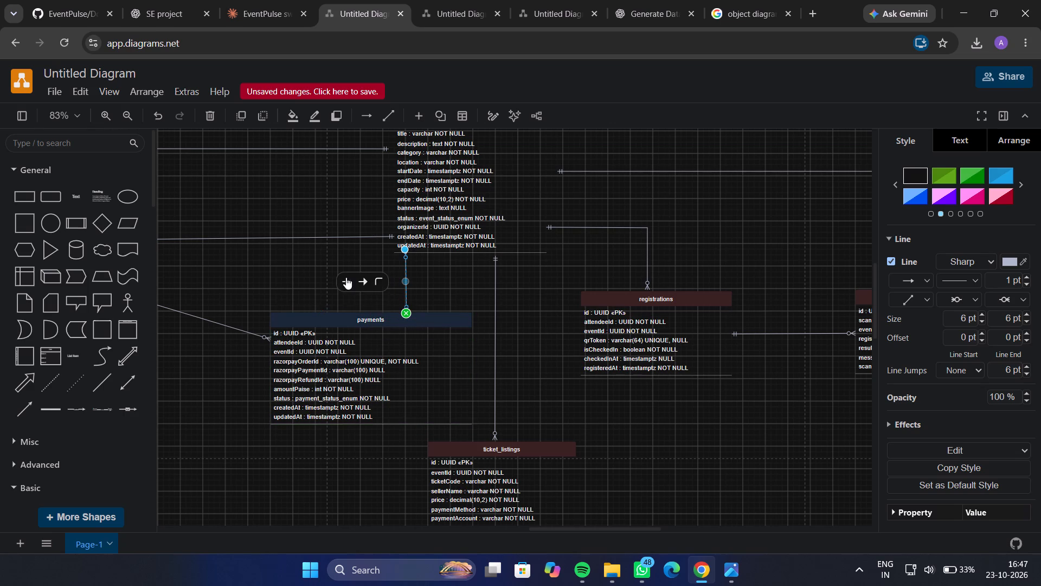
{"action": "left_click", "coordinate": [299, 278]}
Move the incidents end of the incidents–payments connector from the incidents table's right edge to just beneath its bottom edge.
{"action": "scroll", "coordinate": [299, 278], "scroll_direction": "right", "scroll_amount": 1}
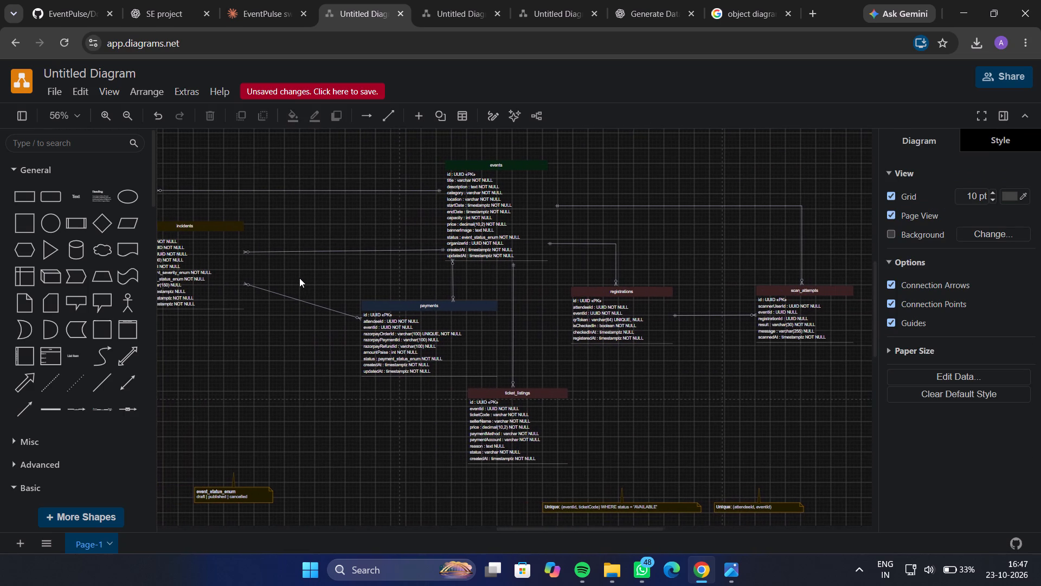
{"action": "left_click", "coordinate": [246, 281]}
{"action": "left_click_drag", "start_coordinate": [242, 280], "coordinate": [242, 281]}
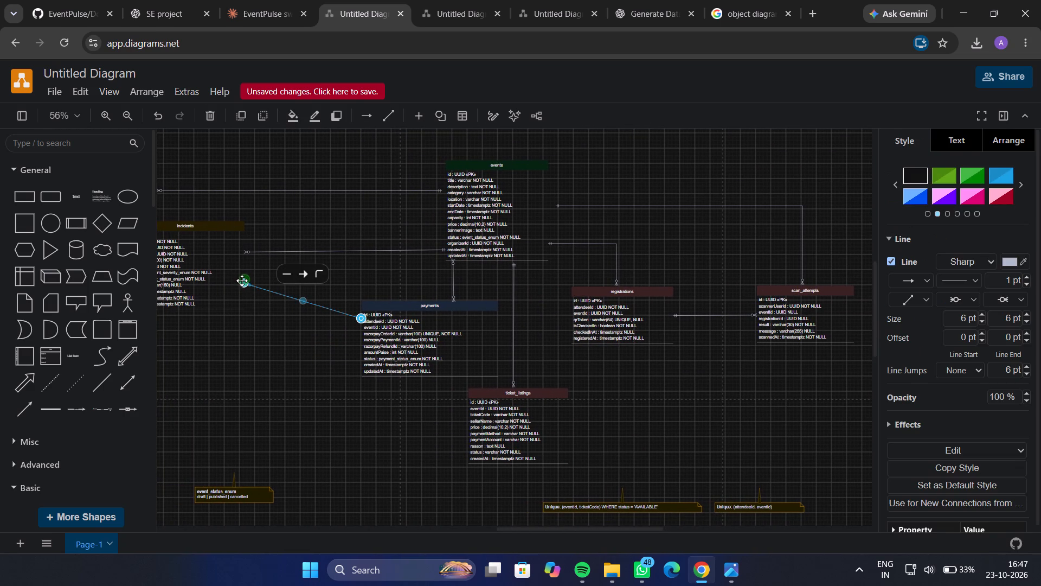
{"action": "left_click_drag", "start_coordinate": [242, 281], "coordinate": [205, 334]}
{"action": "left_click", "coordinate": [205, 334]}
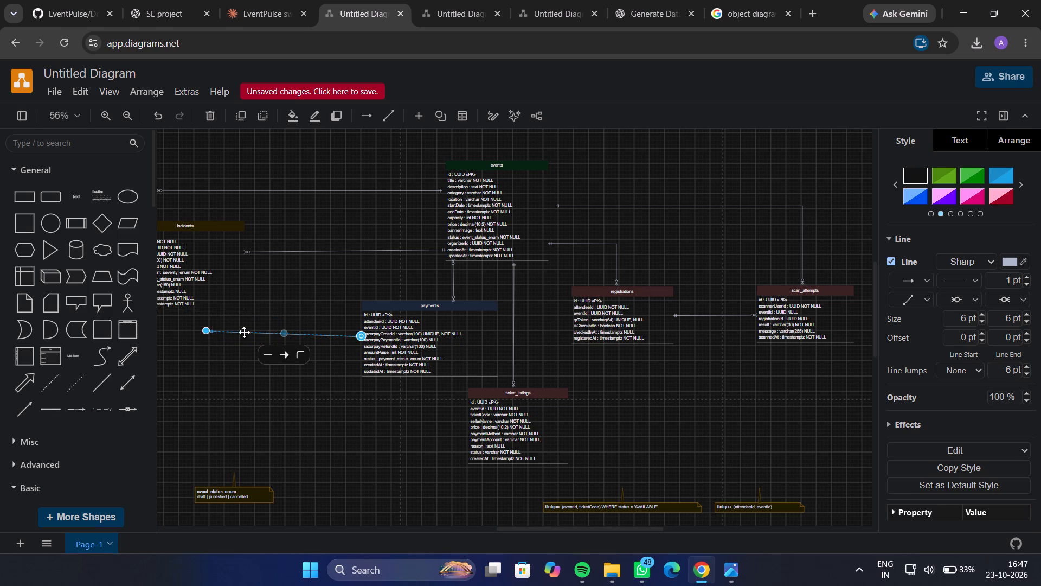
{"action": "left_click_drag", "start_coordinate": [205, 331], "coordinate": [208, 321]}
{"action": "left_click_drag", "start_coordinate": [208, 321], "coordinate": [204, 311]}
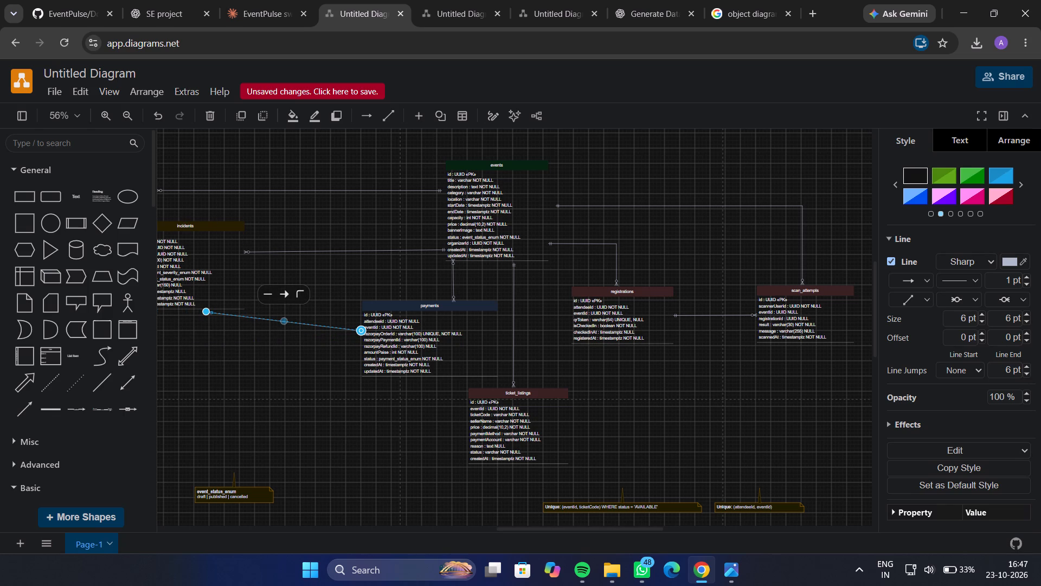
Bend the incidents–payments connector directly below incidents and anchor its other end midway down the payments table's left edge.
{"action": "left_click_drag", "start_coordinate": [284, 323], "coordinate": [228, 339]}
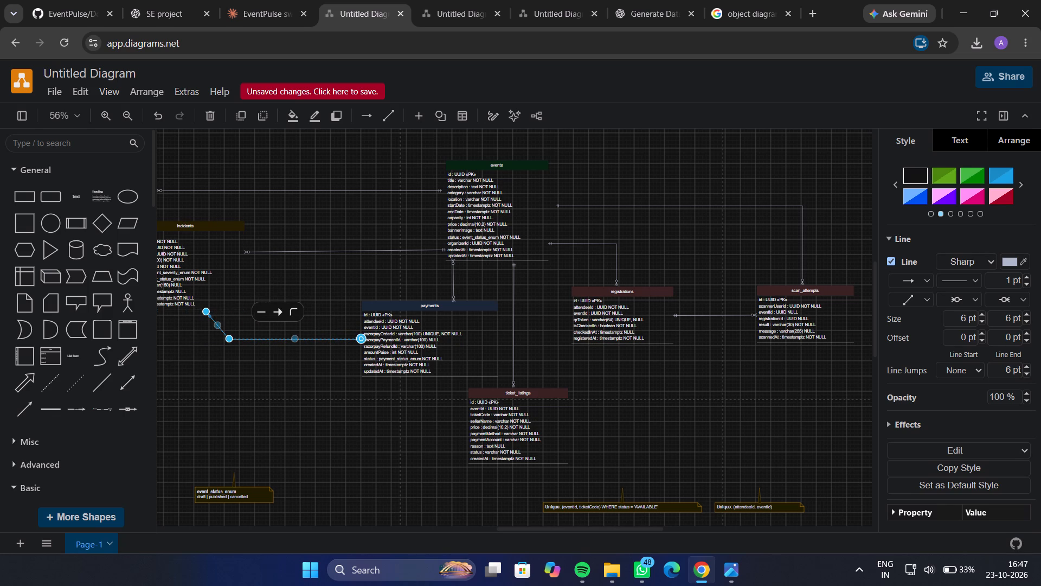
{"action": "left_click_drag", "start_coordinate": [228, 339], "coordinate": [210, 338]}
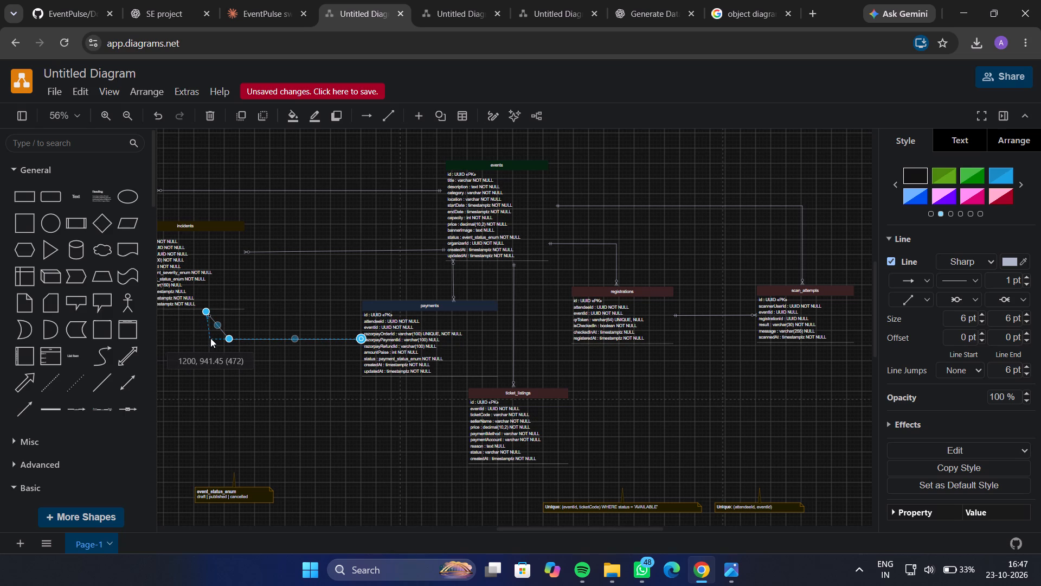
{"action": "left_click_drag", "start_coordinate": [210, 338], "coordinate": [207, 350]}
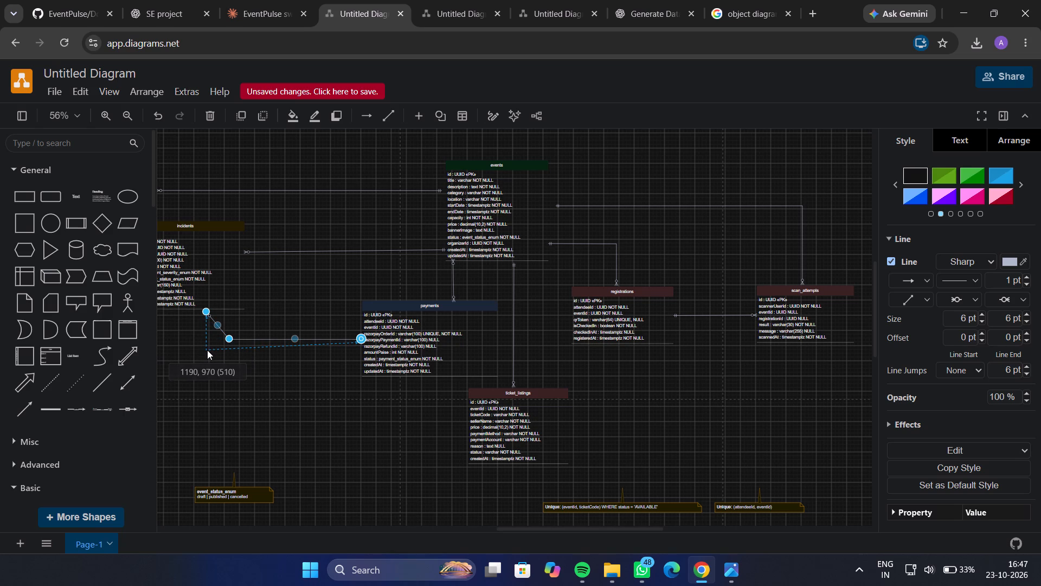
{"action": "left_click_drag", "start_coordinate": [207, 350], "coordinate": [207, 344]}
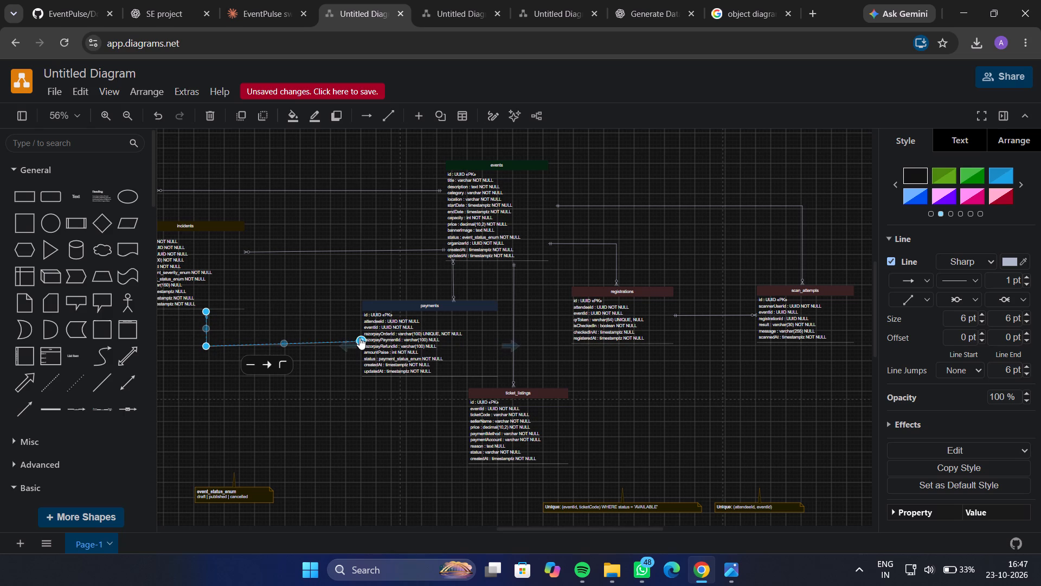
{"action": "left_click", "coordinate": [359, 337]}
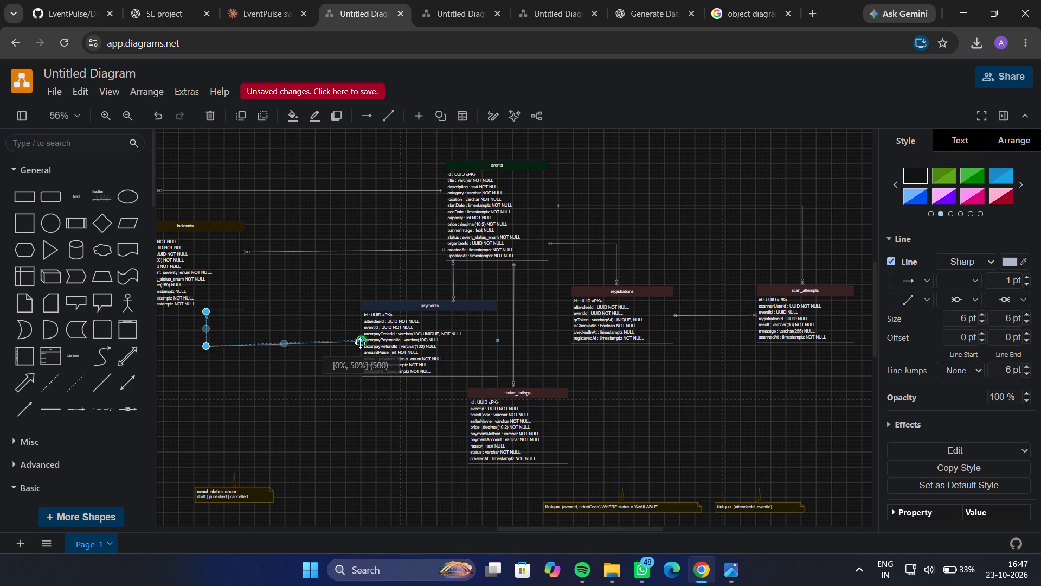
{"action": "left_click", "coordinate": [313, 329]}
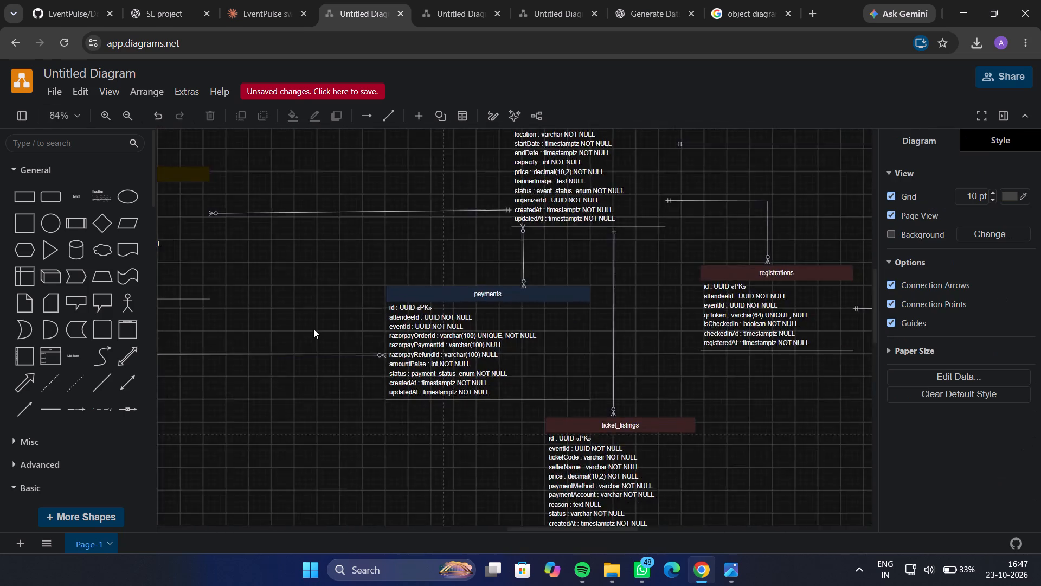
Adjust the end of the incidents–payments connector just beneath the incidents table.
{"action": "scroll", "coordinate": [313, 329], "scroll_direction": "right", "scroll_amount": 2}
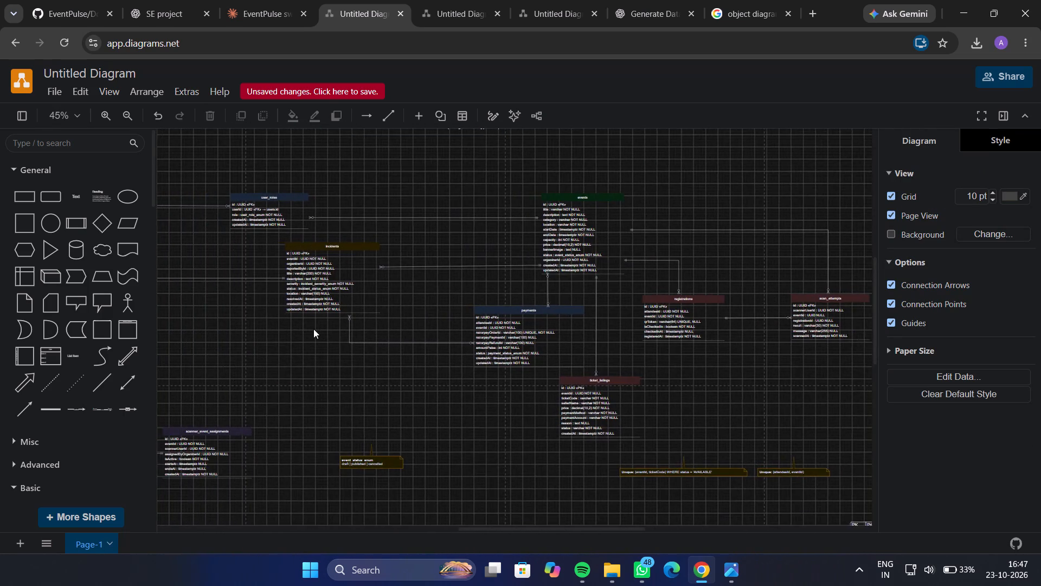
{"action": "left_click", "coordinate": [408, 300]}
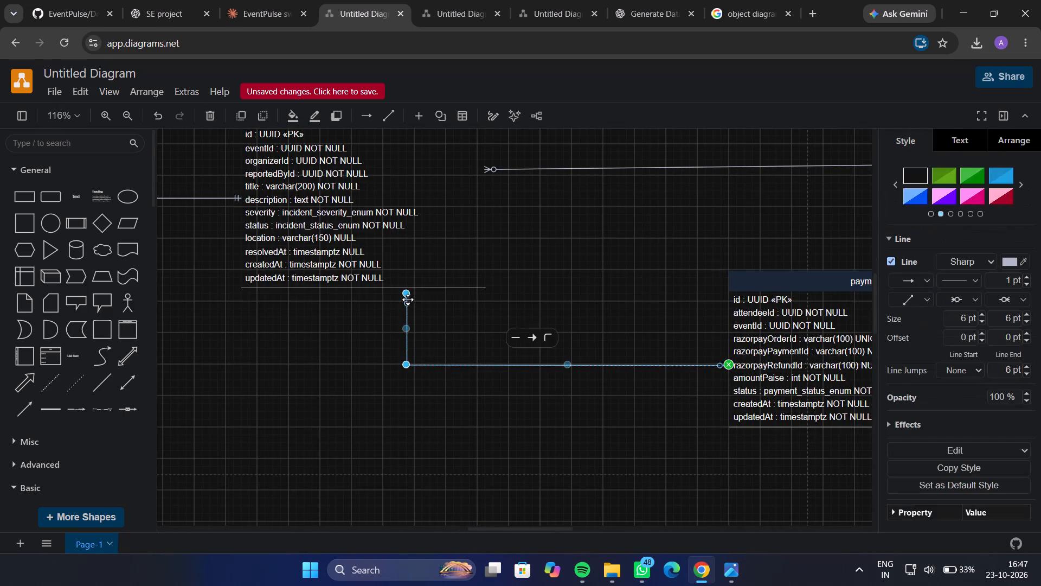
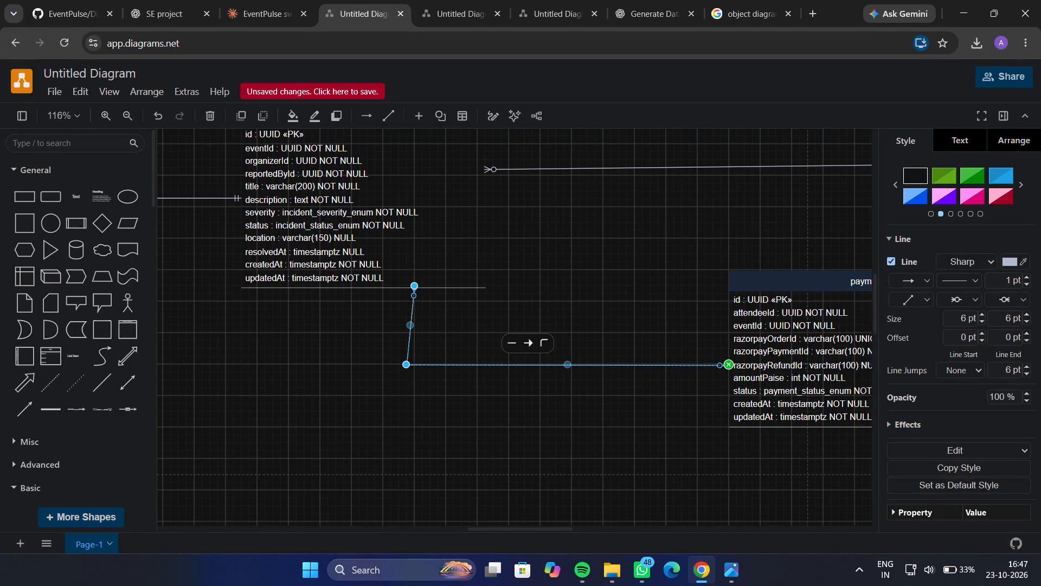
Straighten the connector between incidents and payments by aligning its bend vertically below its attachment point on the incidents table.
{"action": "left_click_drag", "start_coordinate": [407, 365], "coordinate": [415, 365]}
{"action": "left_click", "coordinate": [468, 334]}
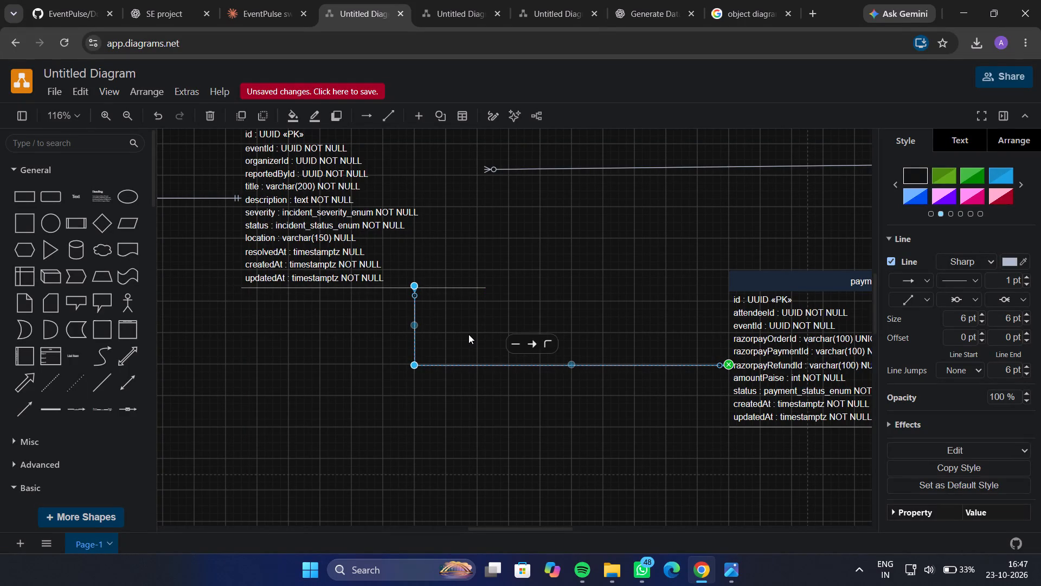
Shift the volunteer_assignments table slightly and delete the bent connector running down to it from the users table.
{"action": "scroll", "coordinate": [468, 334], "scroll_direction": "left", "scroll_amount": 1}
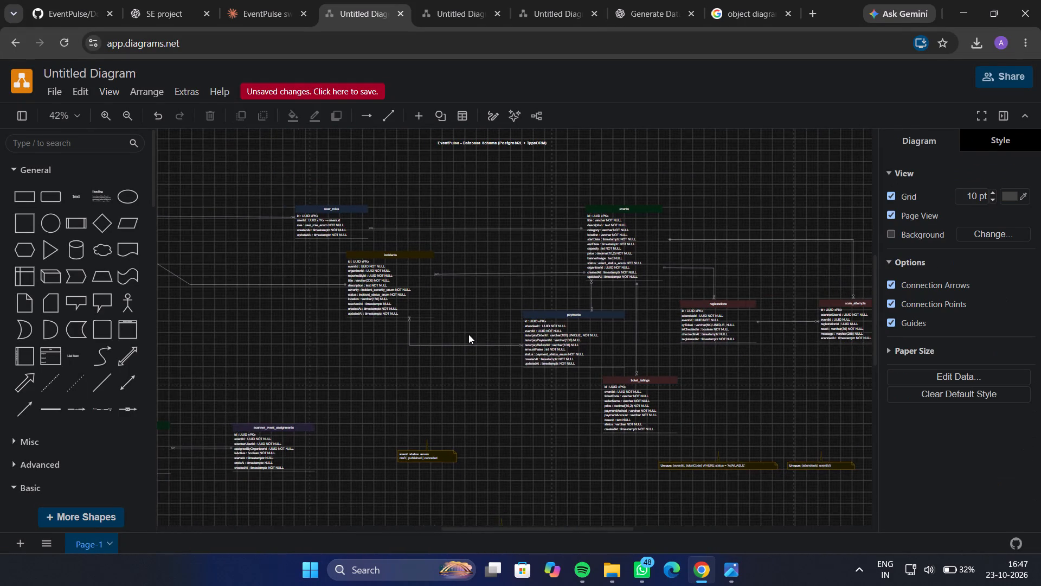
{"action": "scroll", "coordinate": [468, 334], "scroll_direction": "left", "scroll_amount": 2}
{"action": "scroll", "coordinate": [468, 334], "scroll_direction": "down", "scroll_amount": 1}
{"action": "scroll", "coordinate": [468, 334], "scroll_direction": "right", "scroll_amount": 3}
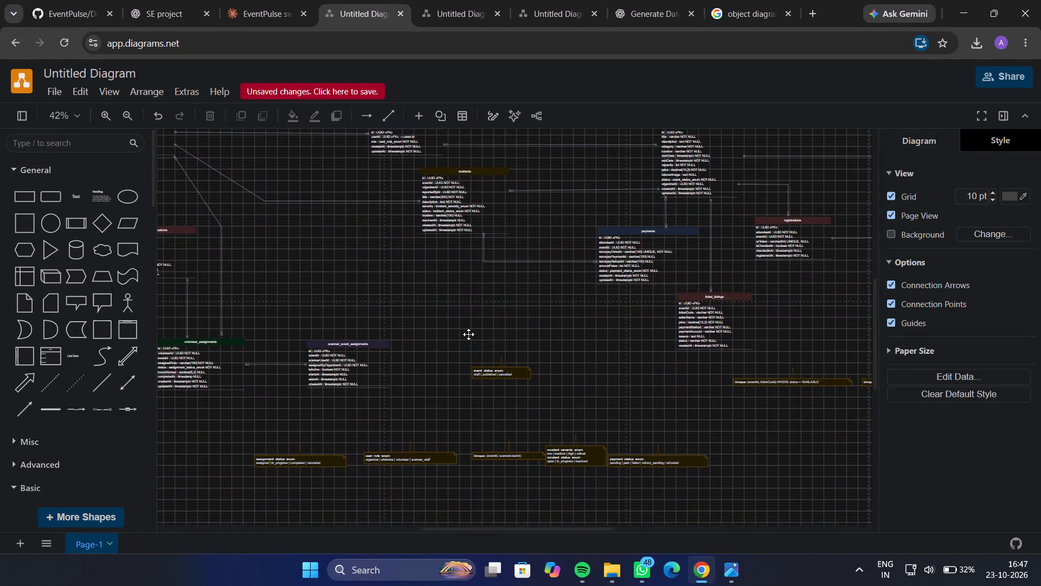
{"action": "scroll", "coordinate": [468, 334], "scroll_direction": "right", "scroll_amount": 1}
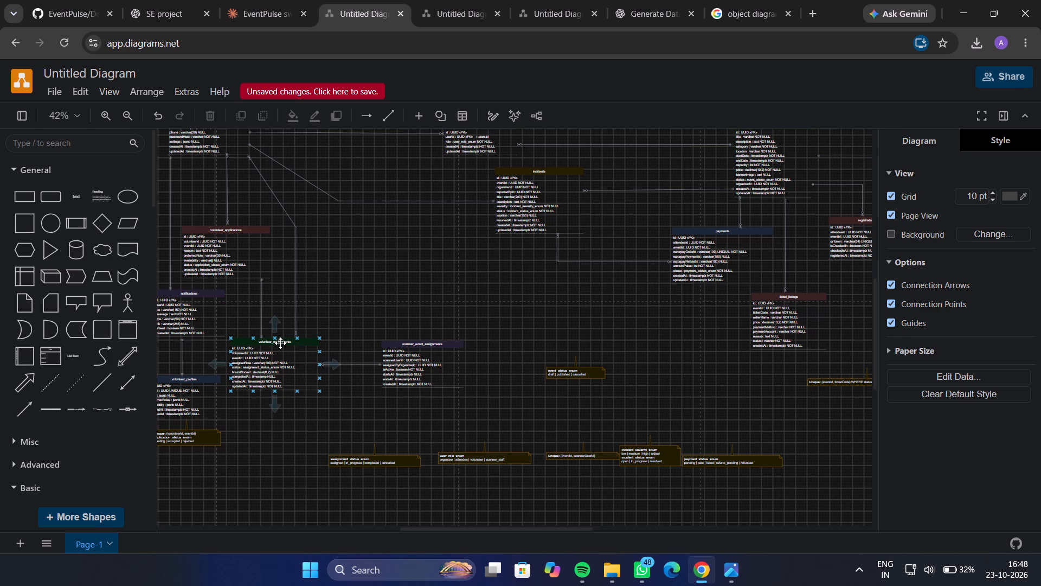
{"action": "left_click_drag", "start_coordinate": [280, 343], "coordinate": [297, 351]}
{"action": "left_click", "coordinate": [293, 296]}
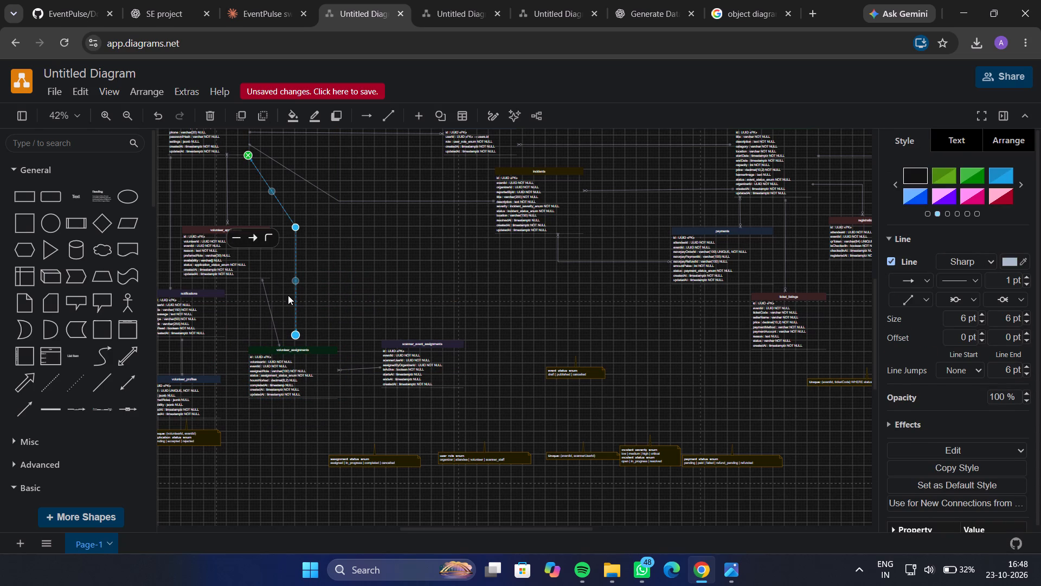
{"action": "key", "text": "Delete"}
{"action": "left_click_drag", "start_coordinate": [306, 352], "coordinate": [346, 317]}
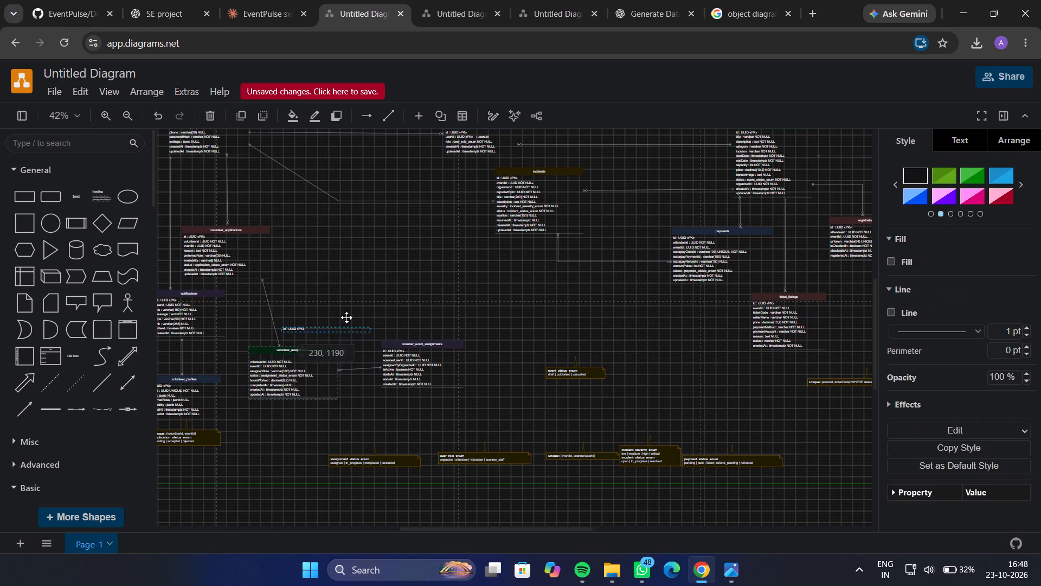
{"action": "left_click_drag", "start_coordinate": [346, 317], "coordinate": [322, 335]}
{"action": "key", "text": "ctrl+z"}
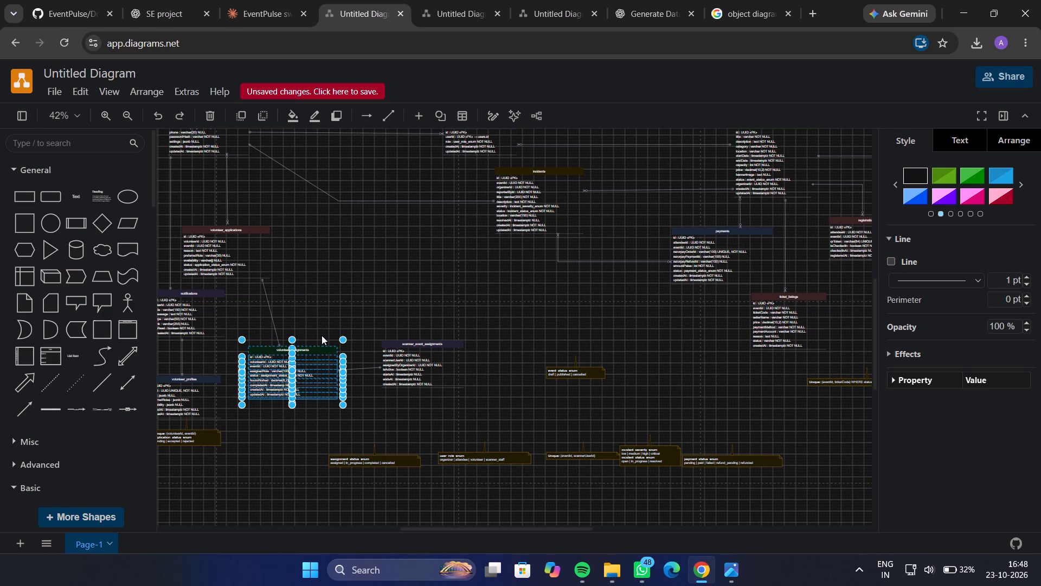
Move the whole volunteer_assignments table up beside volunteer_applications, at about 310, 836.
{"action": "left_click", "coordinate": [322, 335]}
{"action": "left_click", "coordinate": [318, 349]}
{"action": "left_click_drag", "start_coordinate": [316, 350], "coordinate": [374, 230]}
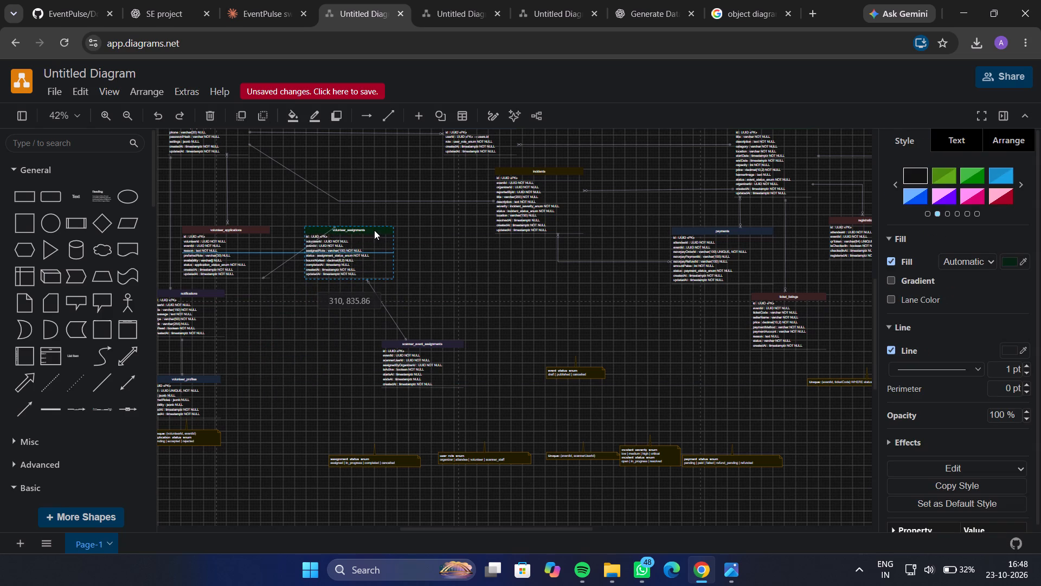
{"action": "left_click_drag", "start_coordinate": [374, 230], "coordinate": [374, 231]}
Move the scanner_event_assignments table directly beneath volunteer_assignments so their connector runs vertically.
{"action": "left_click_drag", "start_coordinate": [416, 343], "coordinate": [342, 347]}
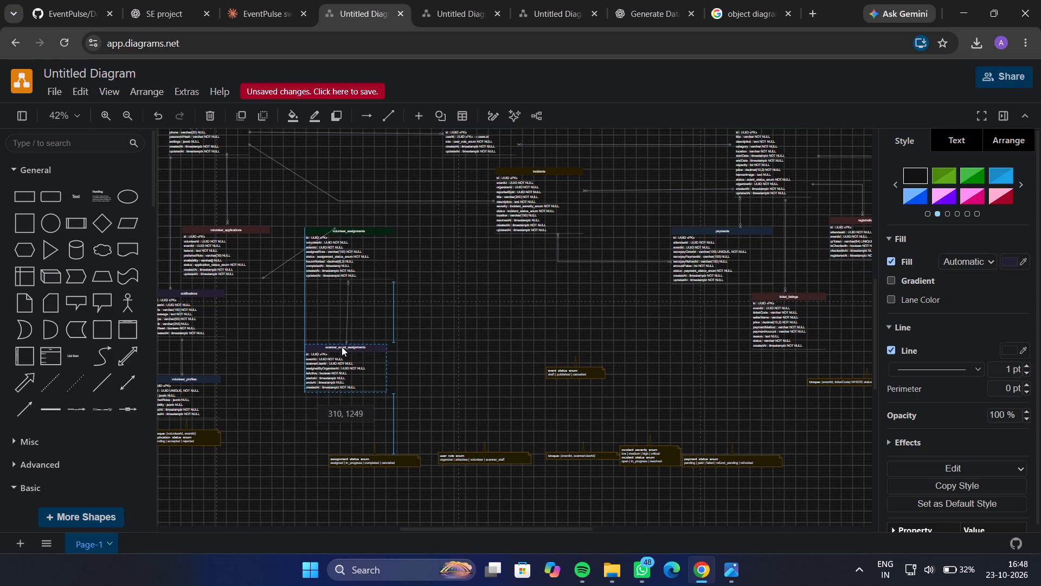
{"action": "left_click_drag", "start_coordinate": [342, 347], "coordinate": [333, 334]}
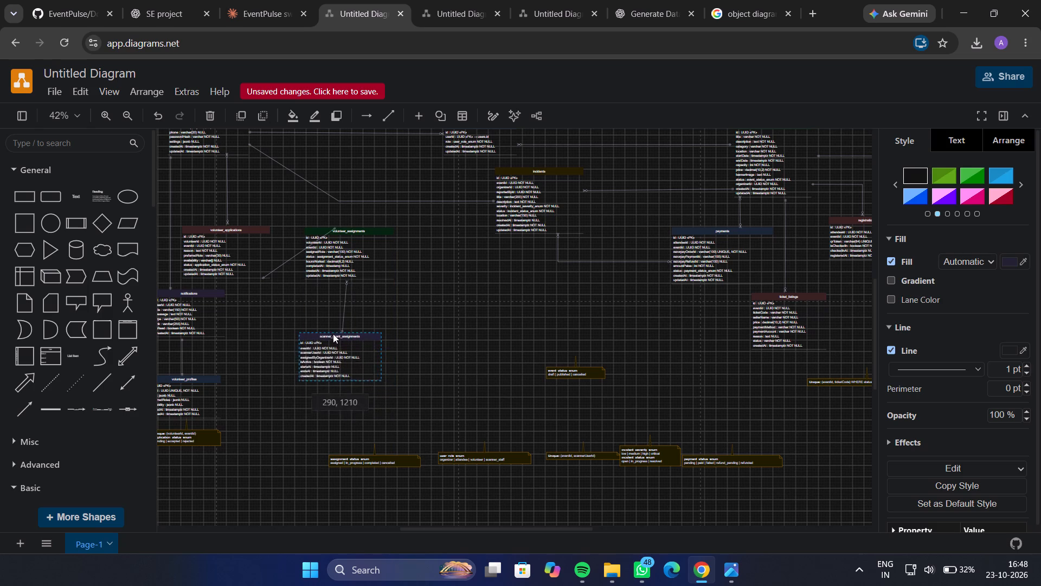
{"action": "left_click_drag", "start_coordinate": [333, 334], "coordinate": [342, 335]}
{"action": "right_click", "coordinate": [301, 282]}
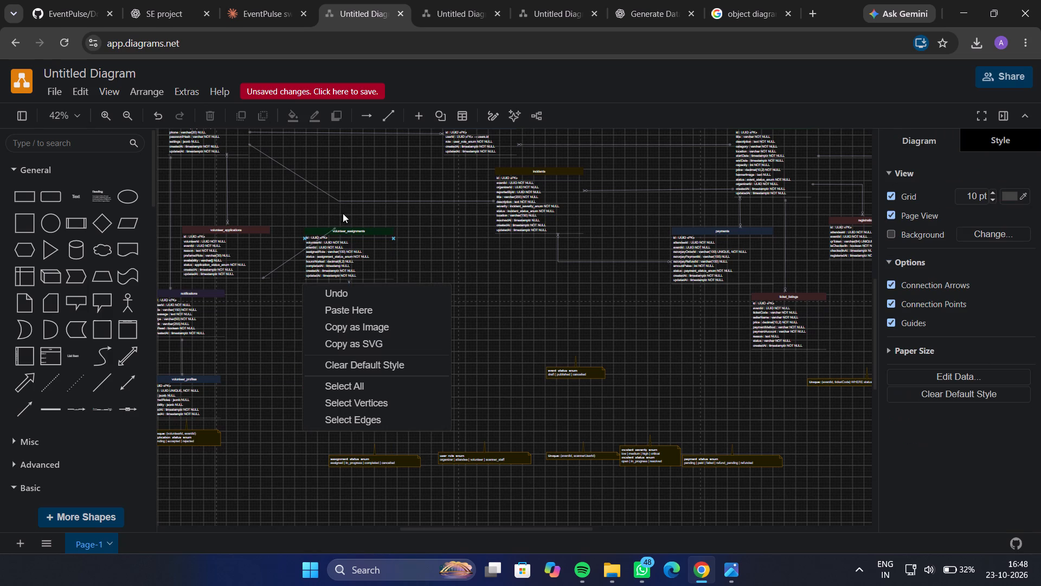
Reattach the connector between volunteer_applications and volunteer_assignments to the facing sides of the two tables.
{"action": "left_click", "coordinate": [336, 228]}
{"action": "left_click_drag", "start_coordinate": [336, 228], "coordinate": [304, 249]}
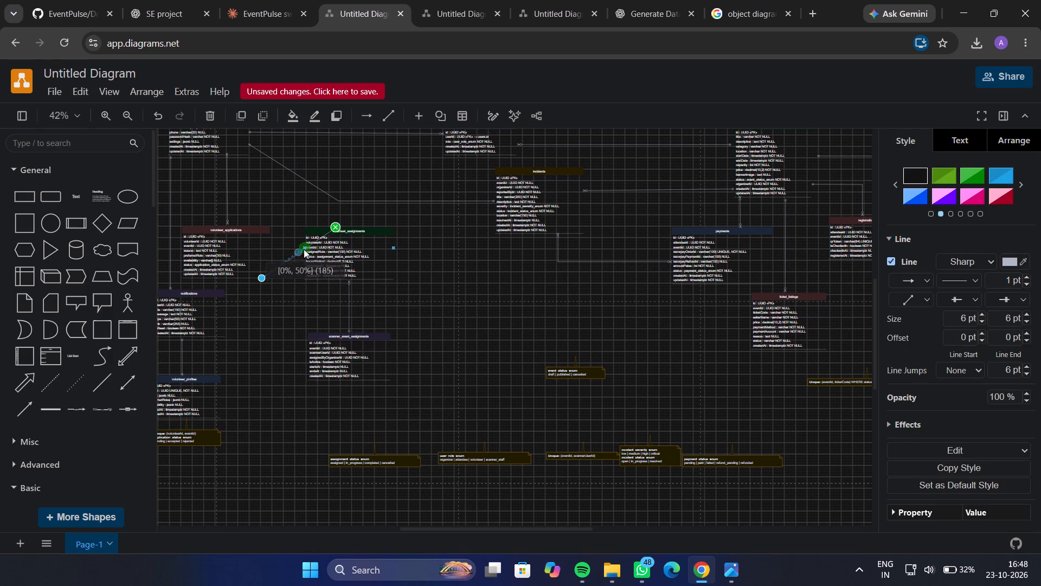
{"action": "left_click_drag", "start_coordinate": [304, 249], "coordinate": [304, 252]}
{"action": "left_click_drag", "start_coordinate": [260, 275], "coordinate": [260, 269]}
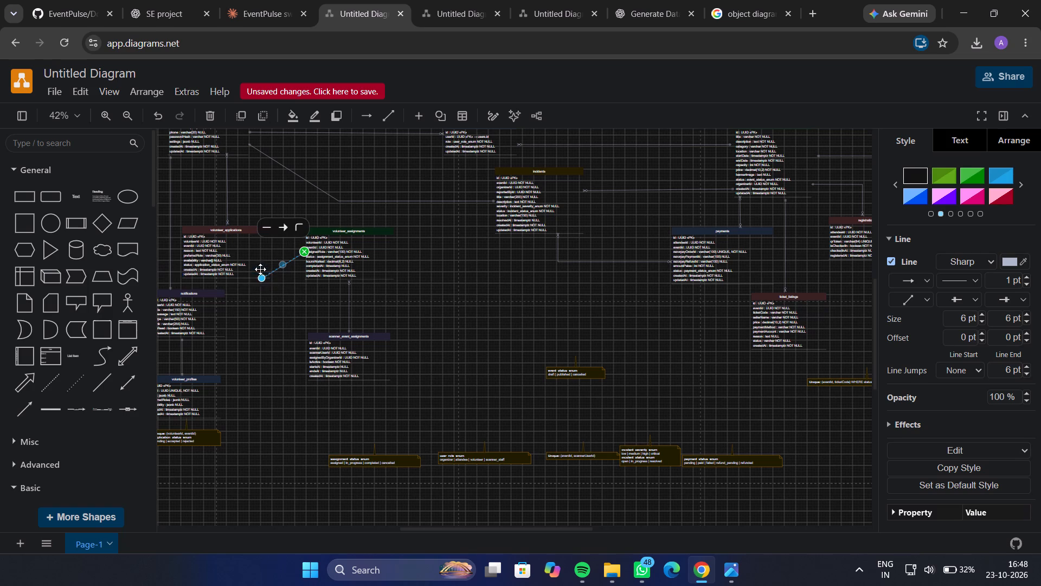
{"action": "left_click_drag", "start_coordinate": [260, 269], "coordinate": [262, 251]}
{"action": "scroll", "coordinate": [262, 251], "scroll_direction": "up", "scroll_amount": 1}
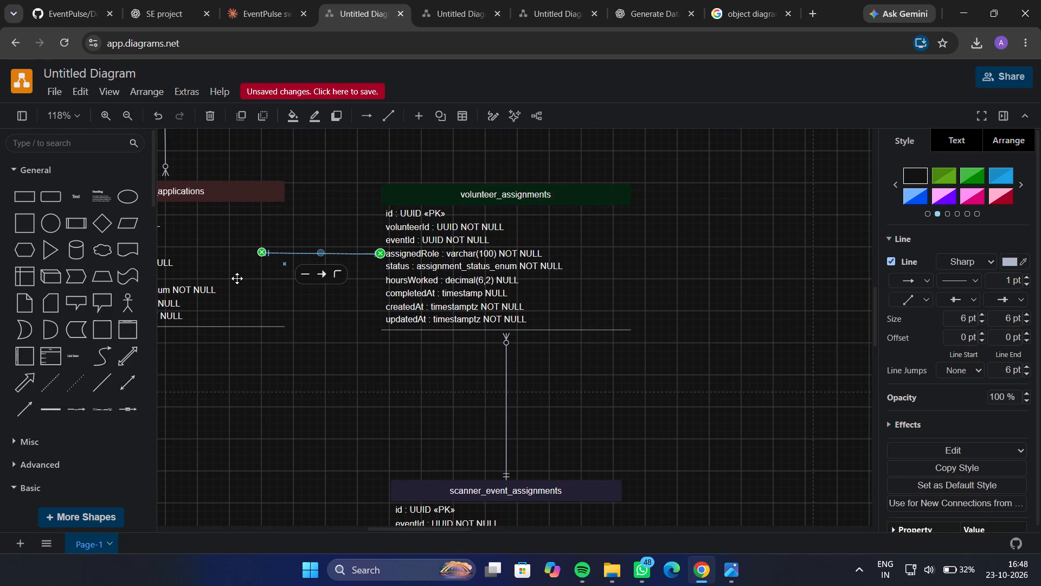
{"action": "left_click_drag", "start_coordinate": [307, 200], "coordinate": [305, 191]}
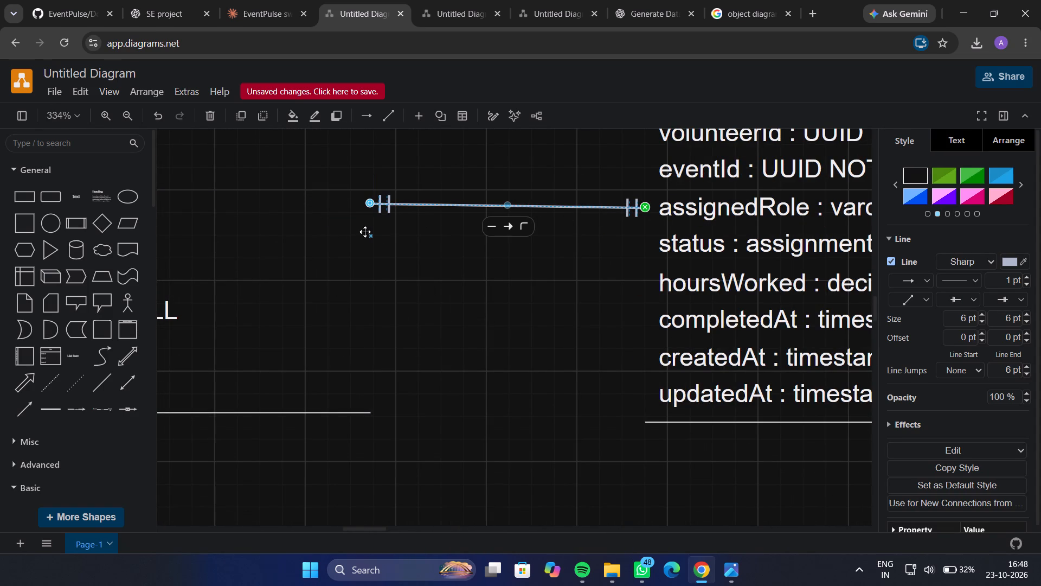
Level the connector between volunteer_applications and volunteer_assignments by adjusting both of its ends.
{"action": "scroll", "coordinate": [365, 232], "scroll_direction": "up", "scroll_amount": 1}
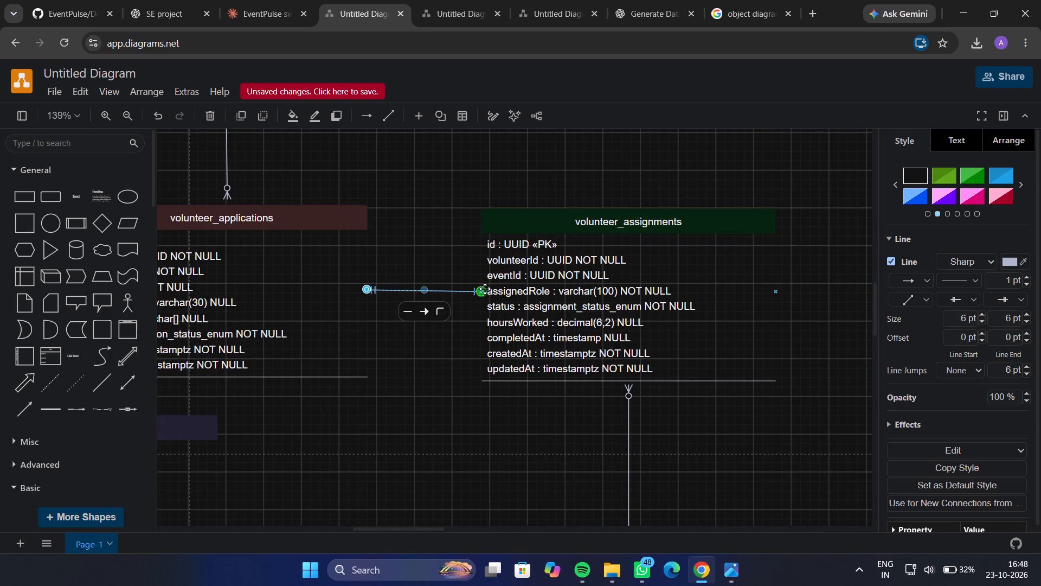
{"action": "left_click", "coordinate": [481, 291]}
{"action": "left_click", "coordinate": [455, 294]}
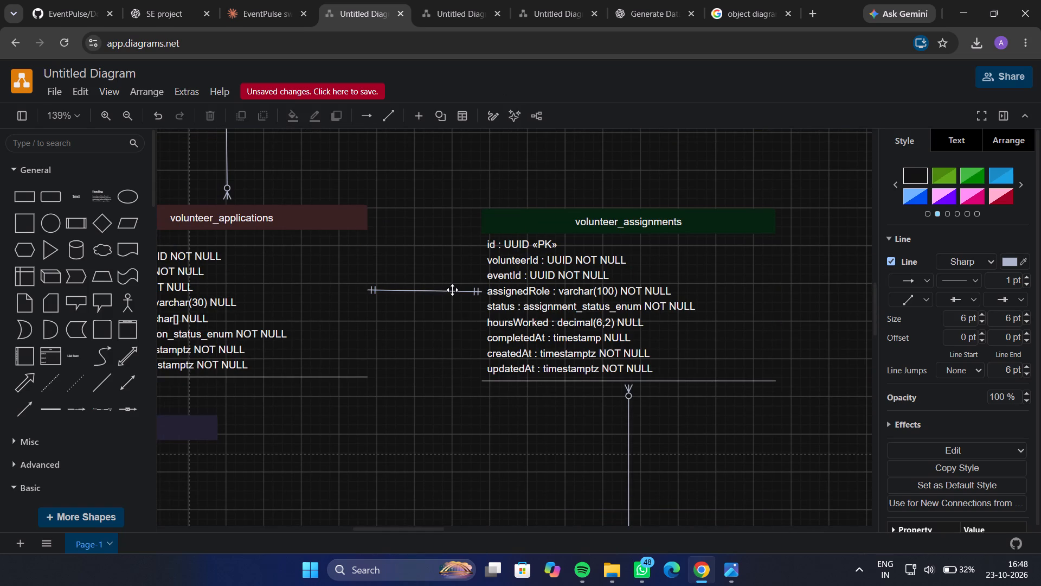
{"action": "left_click", "coordinate": [452, 290]}
{"action": "left_click_drag", "start_coordinate": [481, 290], "coordinate": [481, 278]}
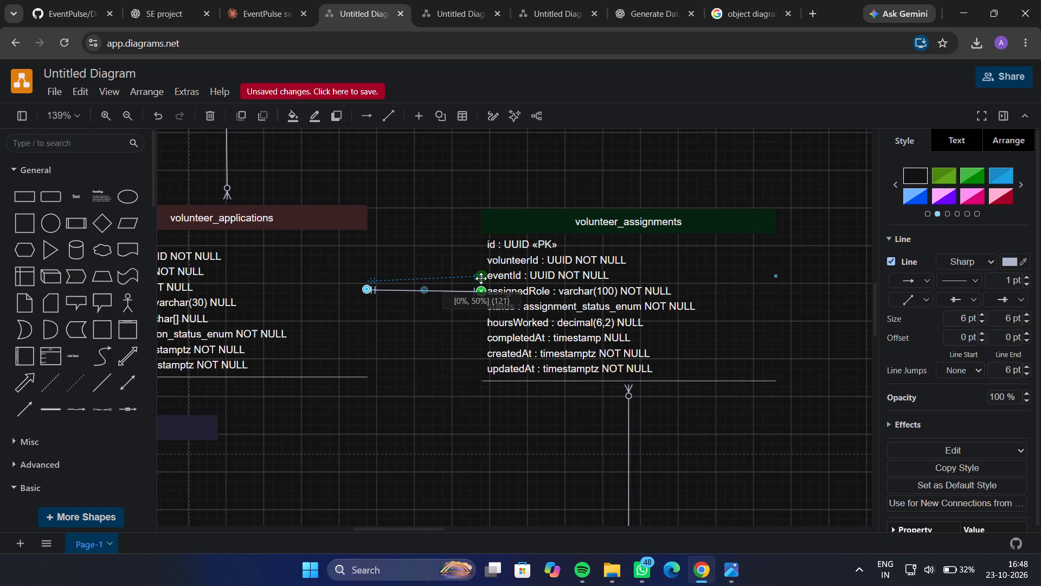
{"action": "left_click_drag", "start_coordinate": [481, 278], "coordinate": [481, 284]}
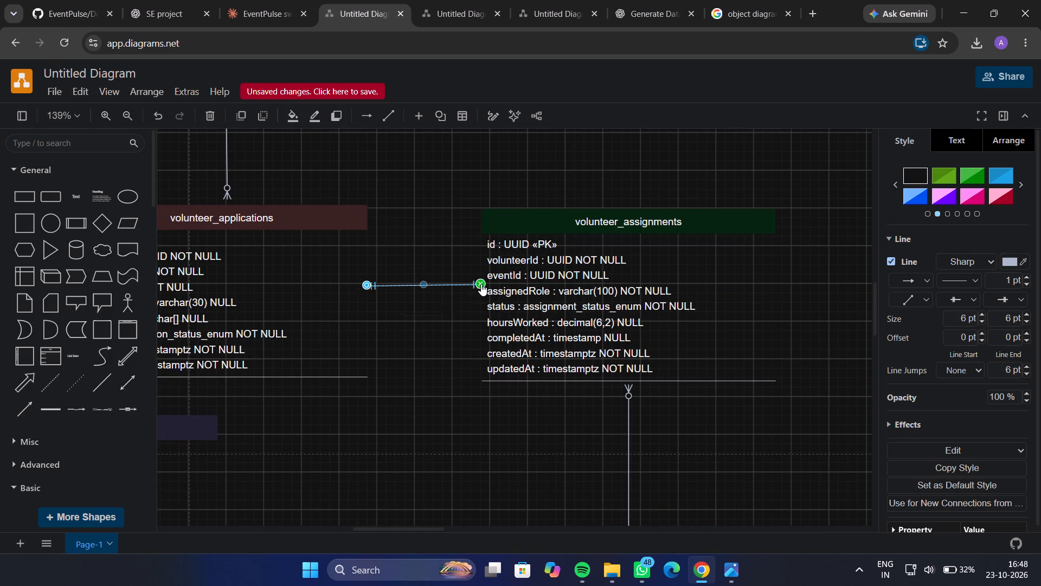
{"action": "left_click_drag", "start_coordinate": [364, 288], "coordinate": [365, 282]}
{"action": "left_click", "coordinate": [402, 324]}
Raise the bend of the connector between users and incidents to clear the space above volunteer_assignments.
{"action": "scroll", "coordinate": [402, 324], "scroll_direction": "up", "scroll_amount": 1}
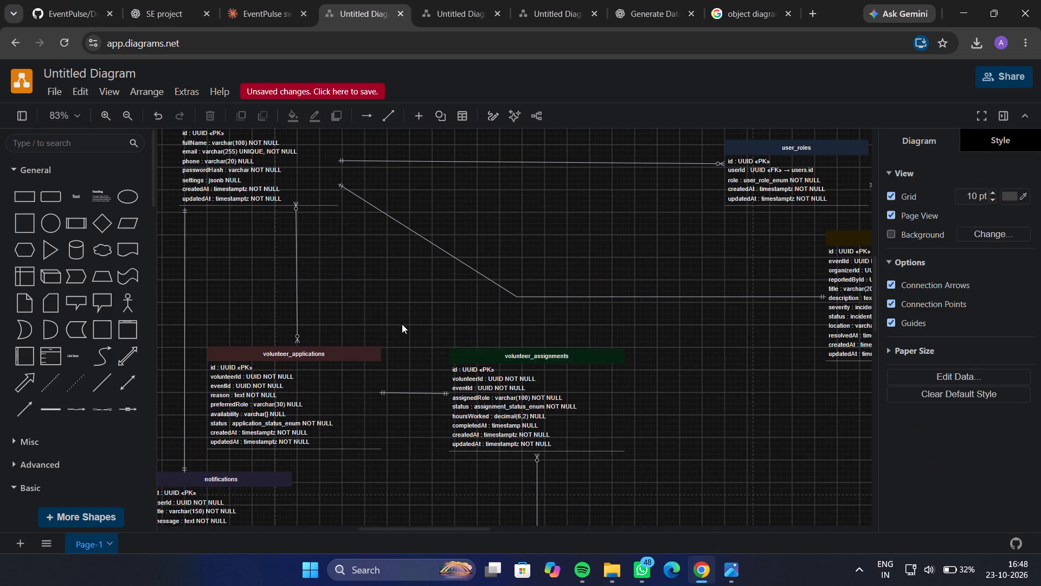
{"action": "right_click", "coordinate": [402, 324]}
{"action": "left_click", "coordinate": [315, 270]}
{"action": "scroll", "coordinate": [315, 270], "scroll_direction": "left", "scroll_amount": 1}
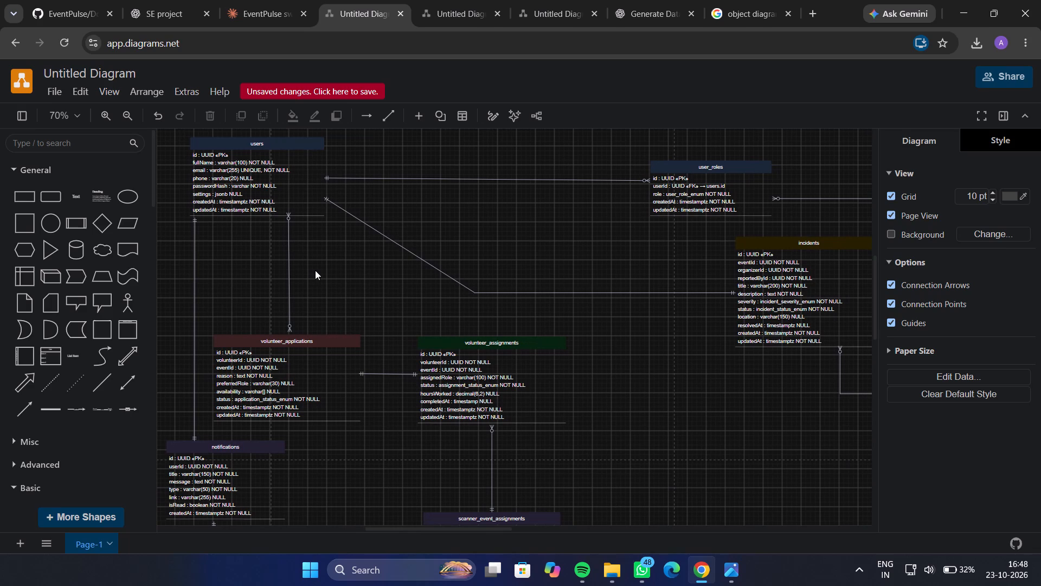
{"action": "left_click", "coordinate": [477, 292]}
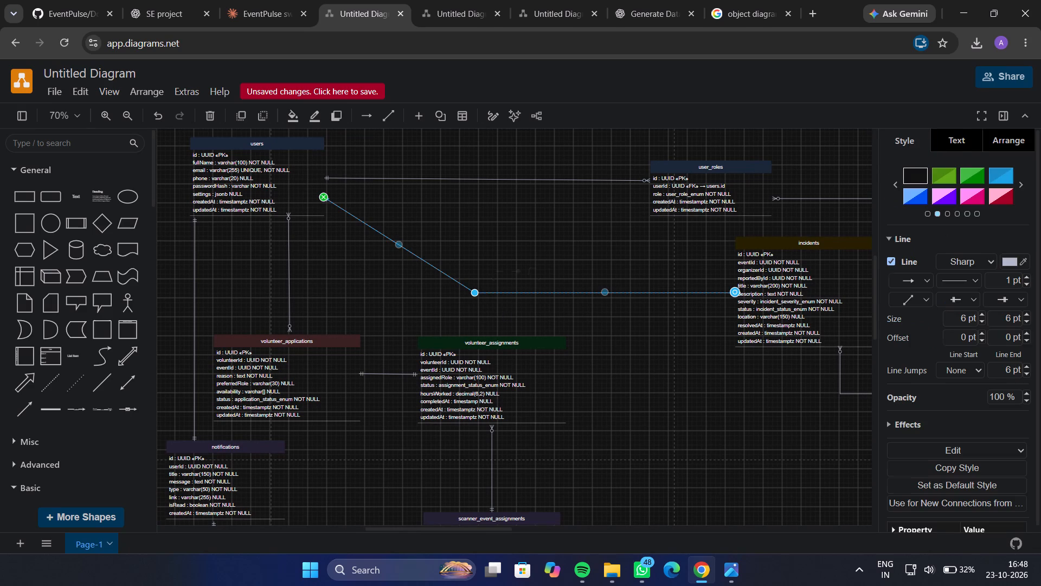
{"action": "left_click_drag", "start_coordinate": [475, 292], "coordinate": [475, 241]}
Duplicate the connector between users and volunteer_applications and place the copy at the users table's lower-right corner.
{"action": "left_click", "coordinate": [288, 269]}
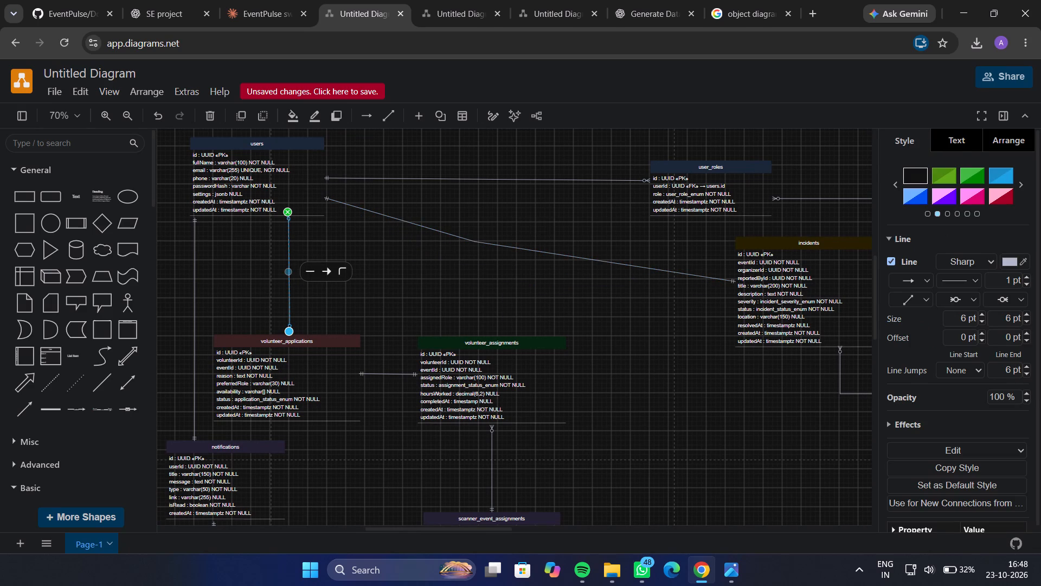
{"action": "key", "text": "ctrl+c"}
{"action": "left_click", "coordinate": [475, 314]}
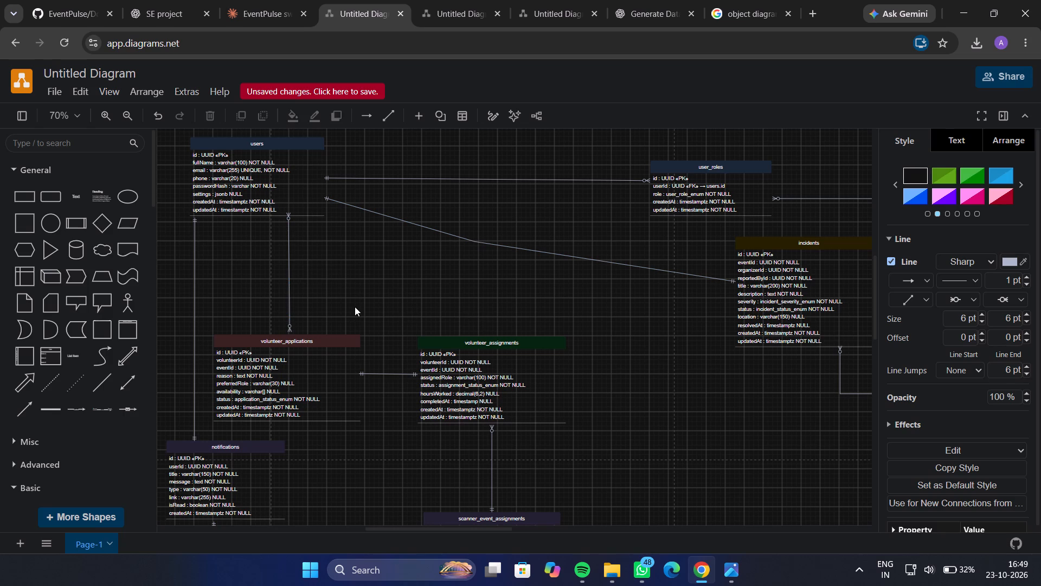
{"action": "key", "text": "ctrl+v"}
{"action": "left_click_drag", "start_coordinate": [351, 319], "coordinate": [351, 315]}
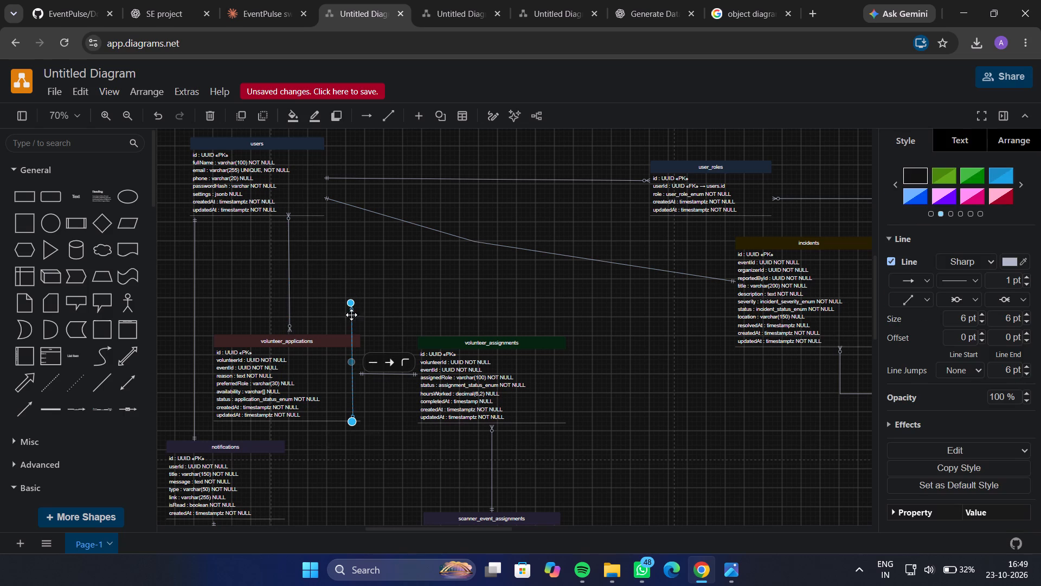
{"action": "left_click_drag", "start_coordinate": [351, 315], "coordinate": [325, 229]}
Extend the copied connector's lower end to the top edge of the volunteer_assignments table.
{"action": "left_click_drag", "start_coordinate": [326, 332], "coordinate": [329, 298]}
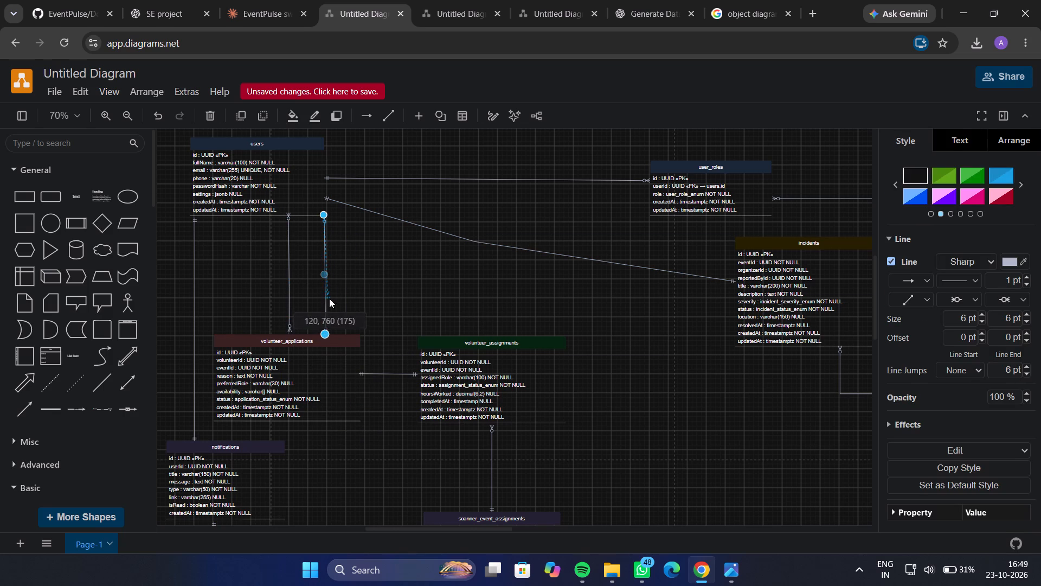
{"action": "left_click_drag", "start_coordinate": [329, 298], "coordinate": [324, 281]}
{"action": "left_click_drag", "start_coordinate": [324, 281], "coordinate": [381, 278]}
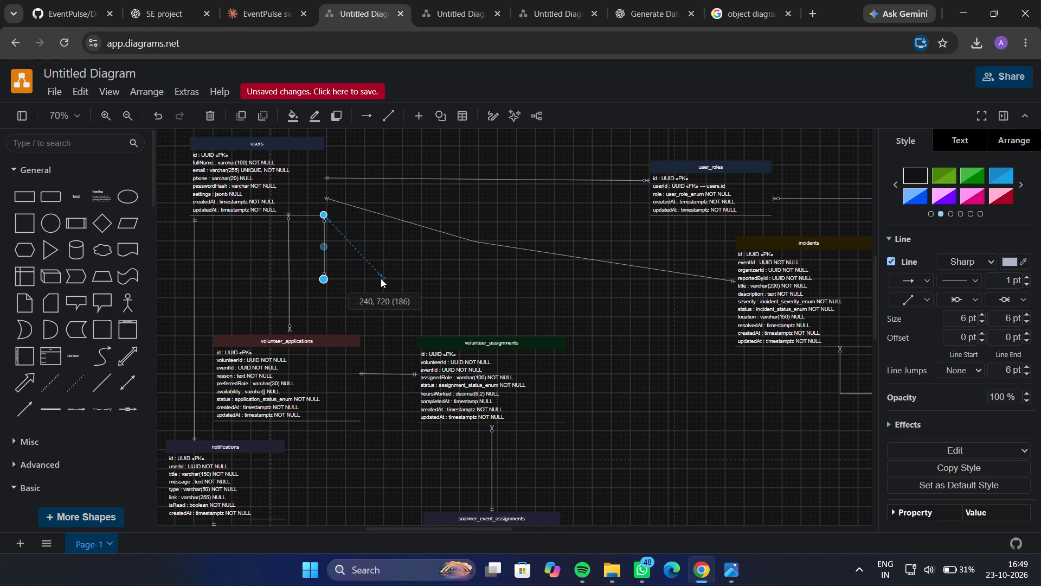
{"action": "left_click_drag", "start_coordinate": [381, 278], "coordinate": [323, 275]}
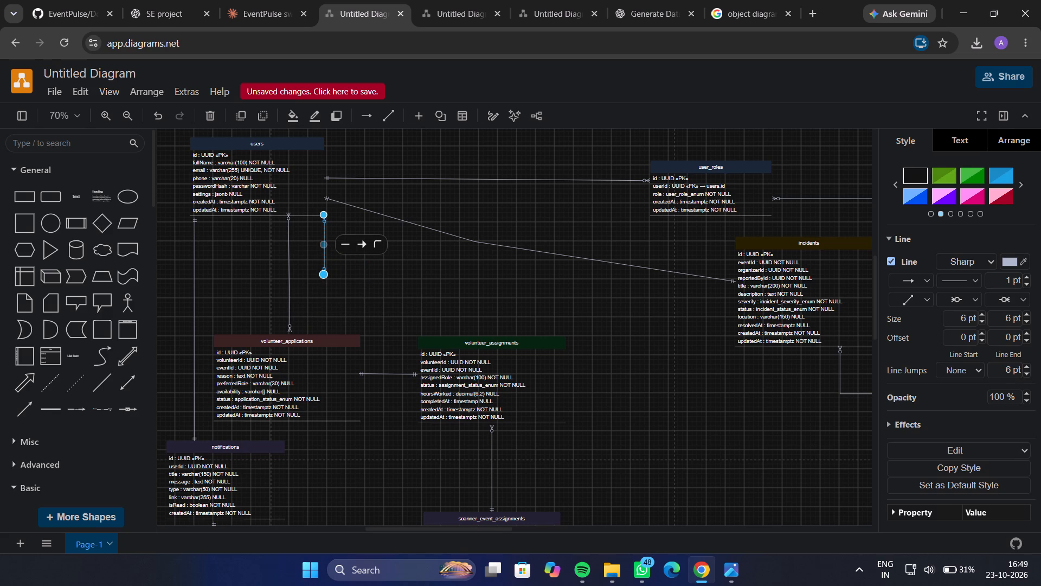
{"action": "left_click_drag", "start_coordinate": [323, 272], "coordinate": [464, 321]}
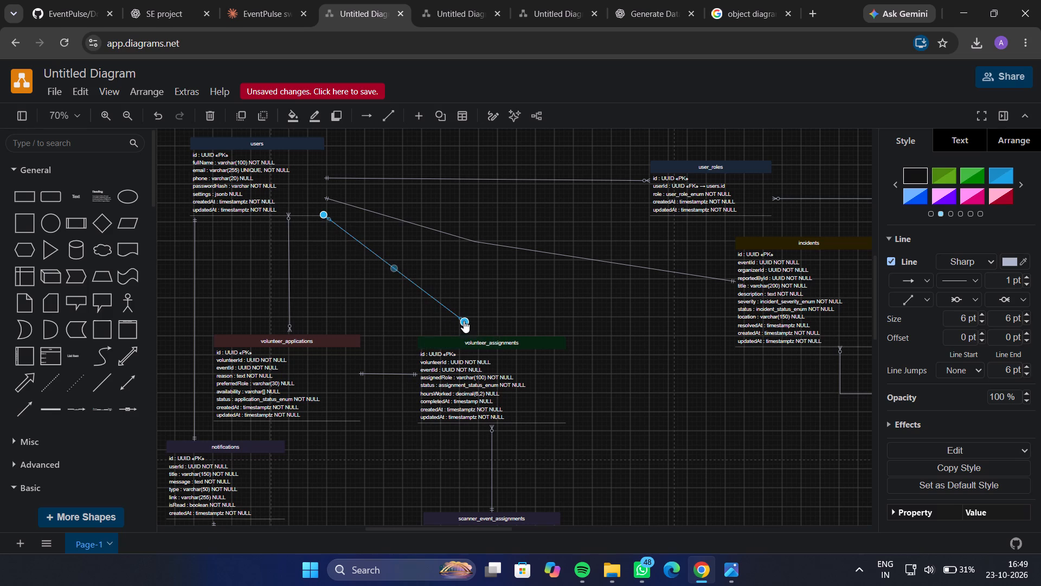
{"action": "left_click", "coordinate": [479, 327]}
{"action": "left_click", "coordinate": [460, 317]}
{"action": "left_click_drag", "start_coordinate": [465, 321], "coordinate": [480, 335]}
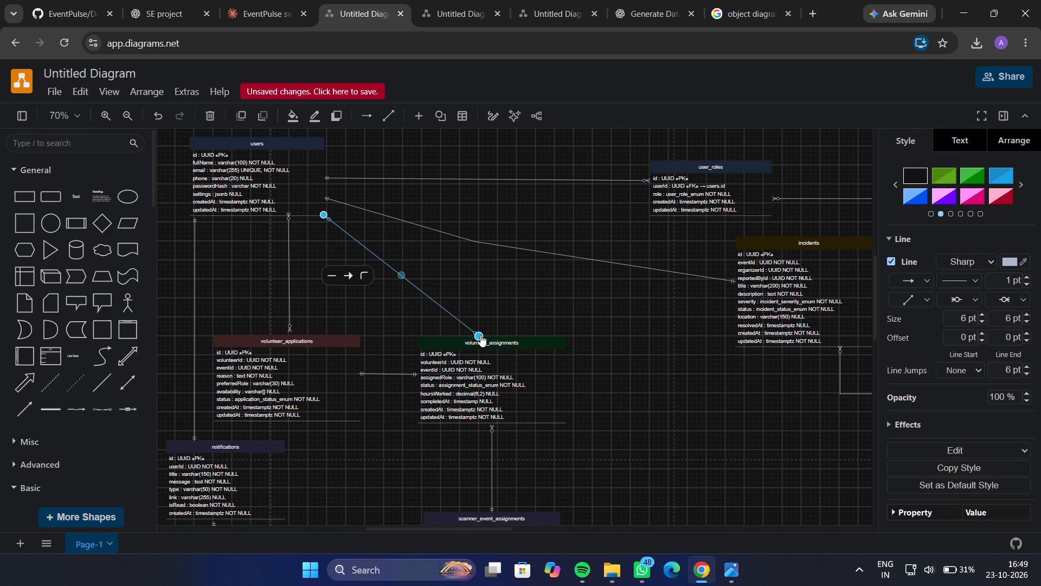
Add a bend to the users-to-volunteer_assignments connector directly below the users table's corner, at about 120, 720.
{"action": "left_click_drag", "start_coordinate": [402, 278], "coordinate": [339, 275]}
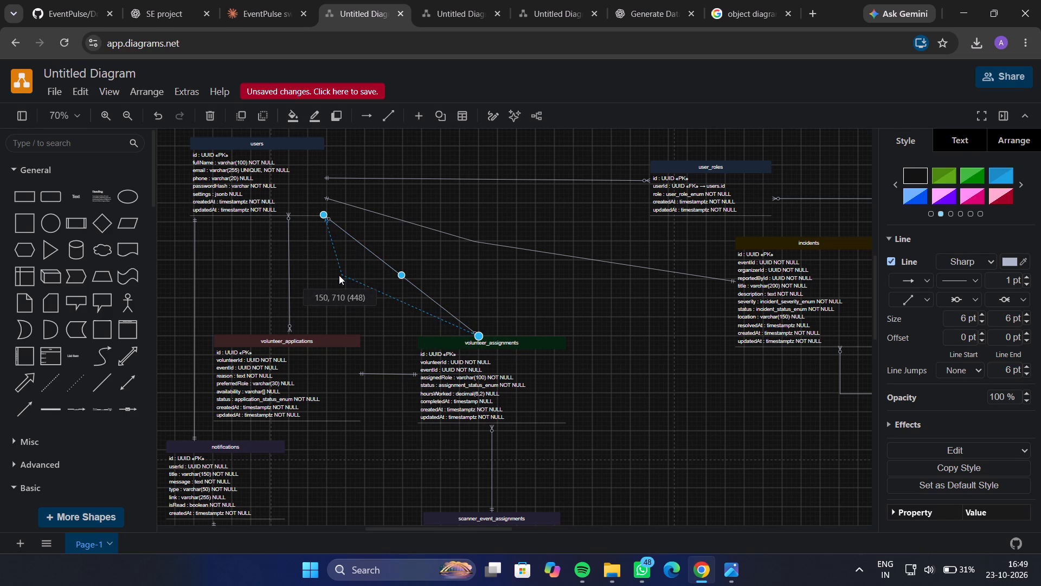
{"action": "left_click_drag", "start_coordinate": [339, 275], "coordinate": [326, 280]}
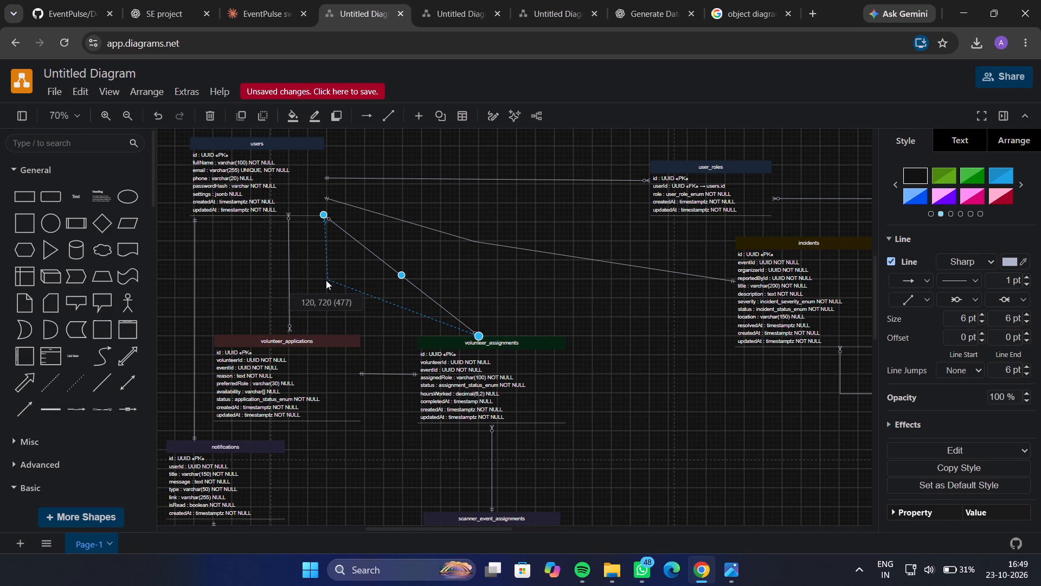
{"action": "left_click_drag", "start_coordinate": [326, 280], "coordinate": [326, 278]}
{"action": "left_click_drag", "start_coordinate": [326, 278], "coordinate": [325, 277]}
{"action": "left_click", "coordinate": [433, 289]}
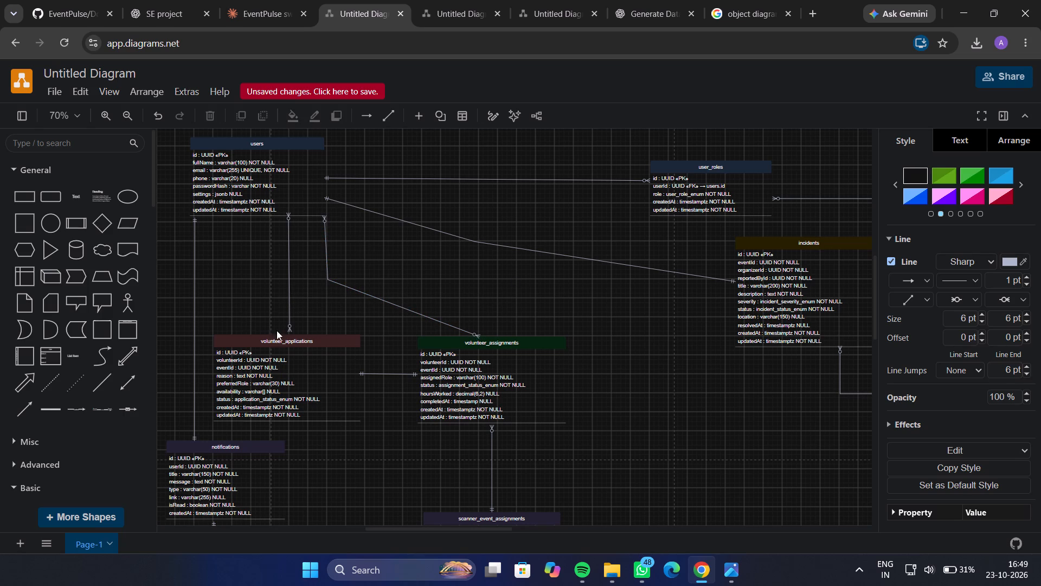
Move the volunteer_applications table up slightly, closer to the users table.
{"action": "left_click_drag", "start_coordinate": [244, 340], "coordinate": [246, 316]}
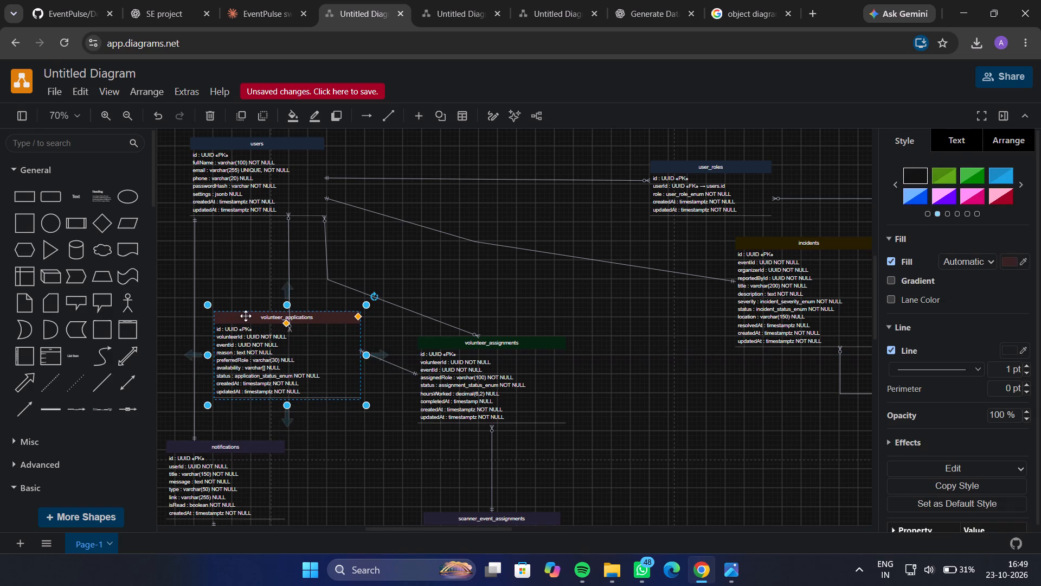
Shift the users-to-volunteer_applications connector left so it runs vertically from the users table's bottom edge to the volunteer_applications header.
{"action": "left_click", "coordinate": [287, 222]}
{"action": "left_click_drag", "start_coordinate": [287, 212], "coordinate": [281, 216]}
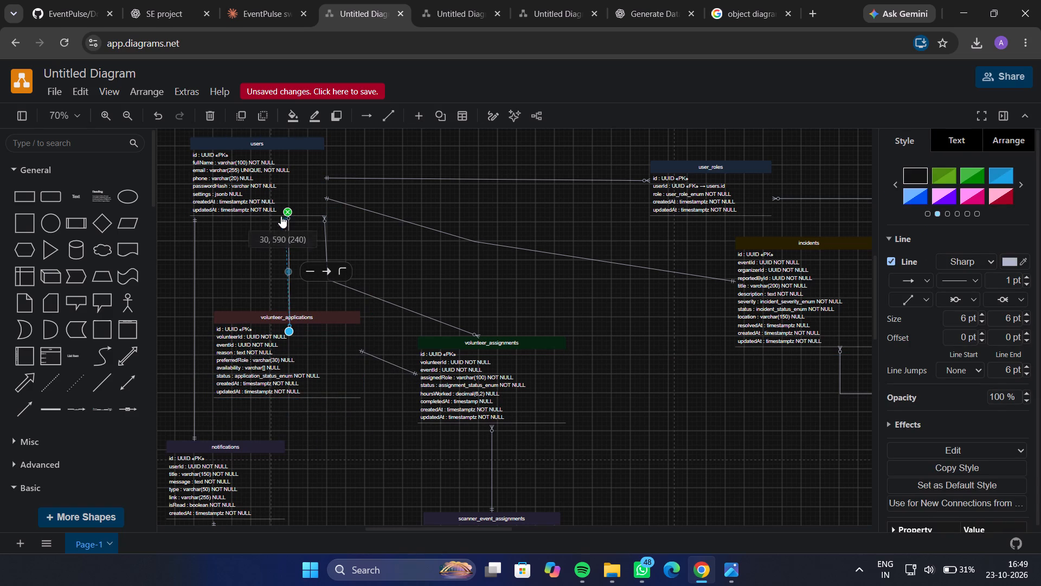
{"action": "left_click_drag", "start_coordinate": [281, 216], "coordinate": [252, 215]}
{"action": "left_click_drag", "start_coordinate": [287, 329], "coordinate": [272, 324]}
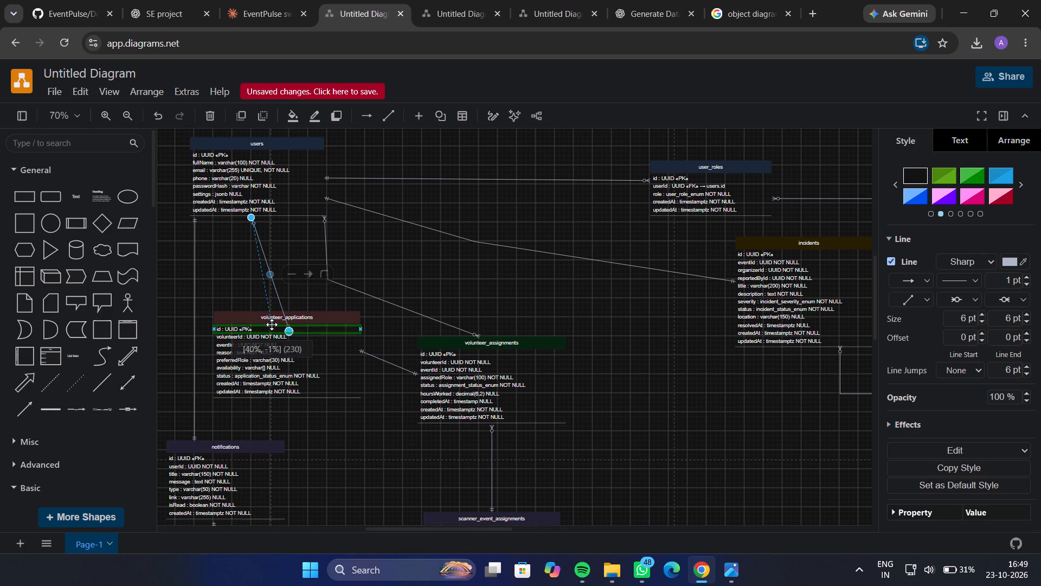
{"action": "left_click_drag", "start_coordinate": [272, 324], "coordinate": [252, 308]}
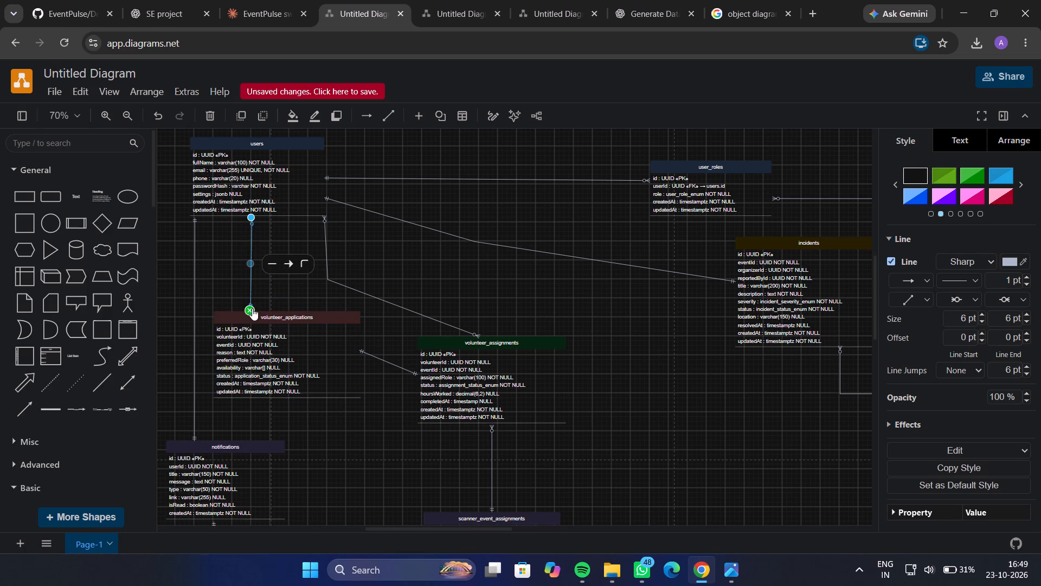
{"action": "left_click", "coordinate": [275, 292]}
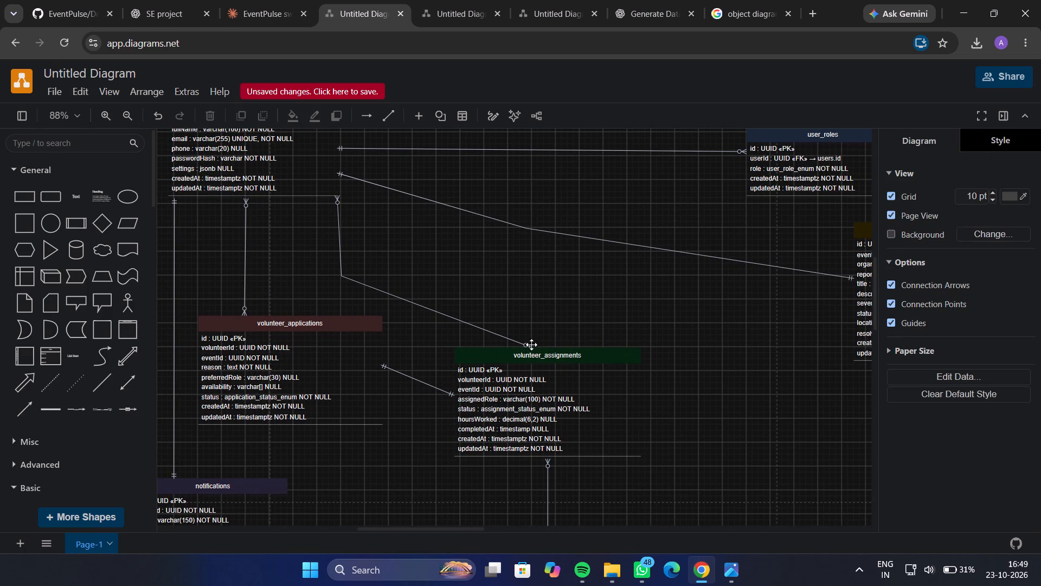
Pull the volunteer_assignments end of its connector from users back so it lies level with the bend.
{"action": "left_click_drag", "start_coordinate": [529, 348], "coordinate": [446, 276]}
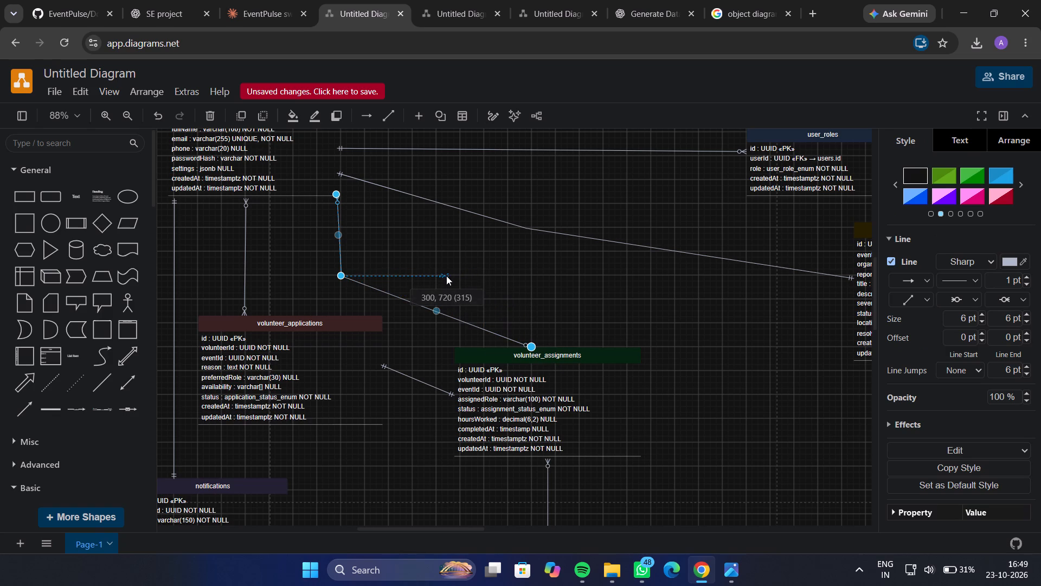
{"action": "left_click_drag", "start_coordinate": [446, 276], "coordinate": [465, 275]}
Move the volunteer_assignments table up and slightly left, level with the volunteer_applications table.
{"action": "left_click_drag", "start_coordinate": [539, 356], "coordinate": [539, 355]}
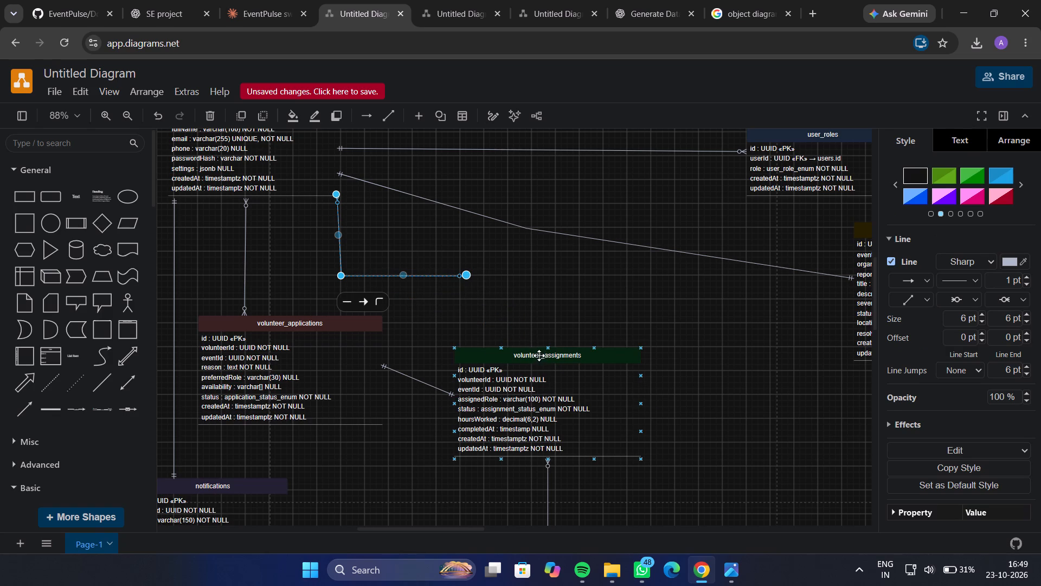
{"action": "left_click_drag", "start_coordinate": [539, 355], "coordinate": [534, 328]}
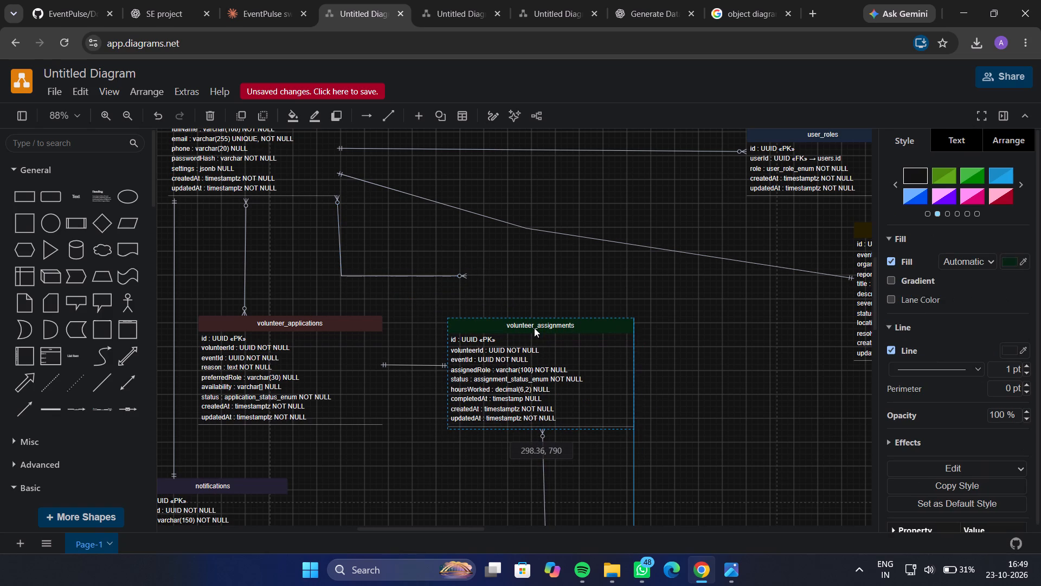
{"action": "left_click_drag", "start_coordinate": [534, 328], "coordinate": [528, 328]}
{"action": "left_click", "coordinate": [696, 410]}
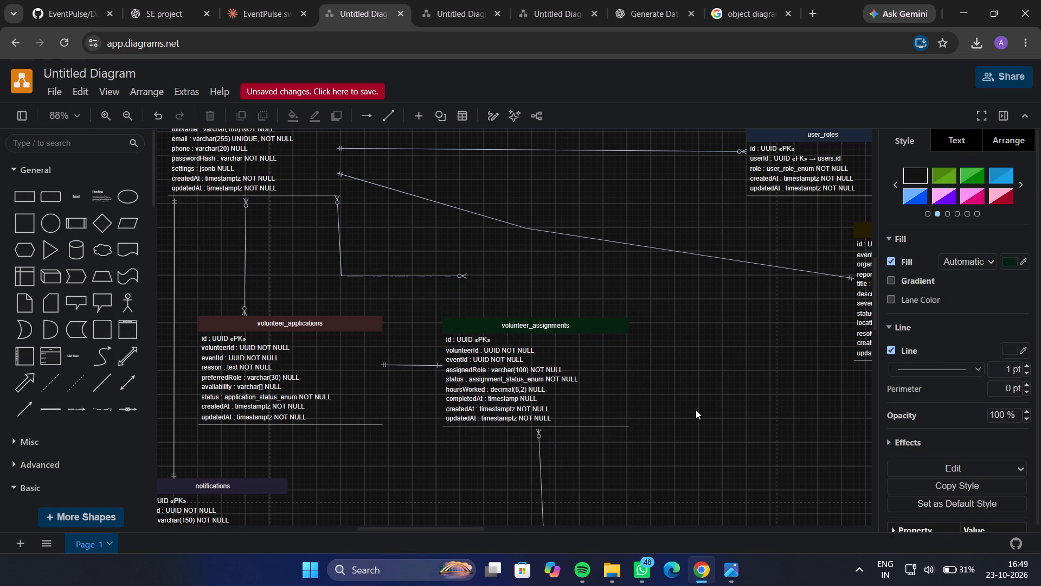
Move the scanner_event_assignments table up so it sits centred closely beneath volunteer_assignments.
{"action": "scroll", "coordinate": [517, 426], "scroll_direction": "down", "scroll_amount": 2}
{"action": "left_click_drag", "start_coordinate": [537, 452], "coordinate": [526, 373]}
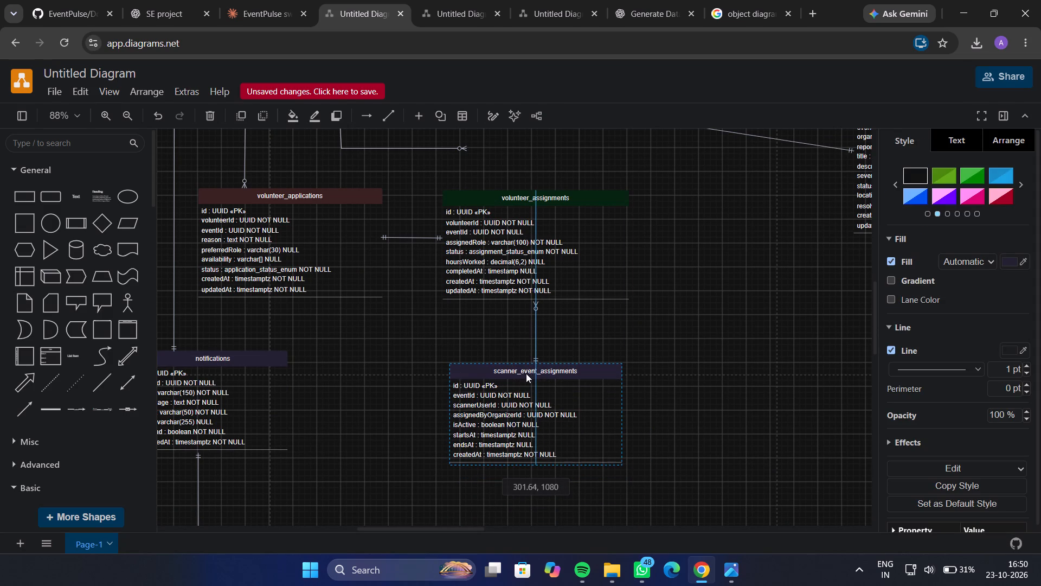
{"action": "left_click_drag", "start_coordinate": [526, 373], "coordinate": [526, 378]}
{"action": "left_click", "coordinate": [599, 323]}
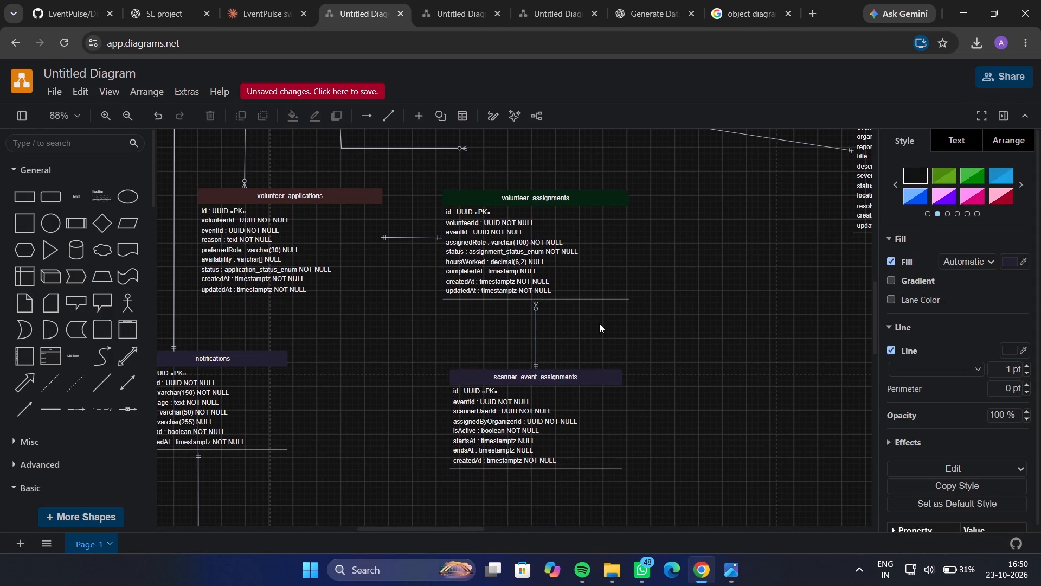
Delete the bent connector that starts at the users table's lower-right corner.
{"action": "scroll", "coordinate": [599, 323], "scroll_direction": "up", "scroll_amount": 1}
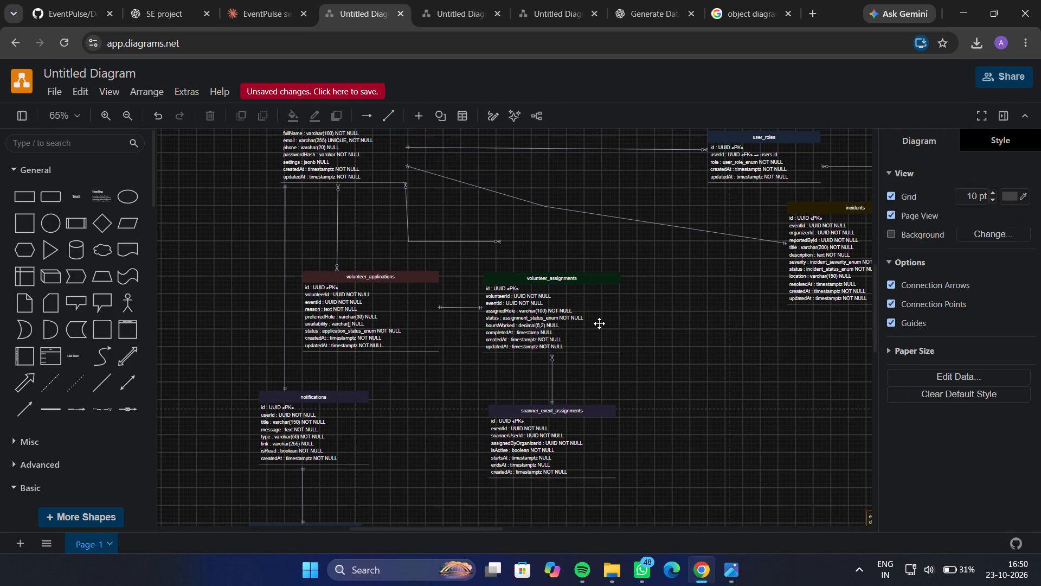
{"action": "left_click", "coordinate": [411, 233]}
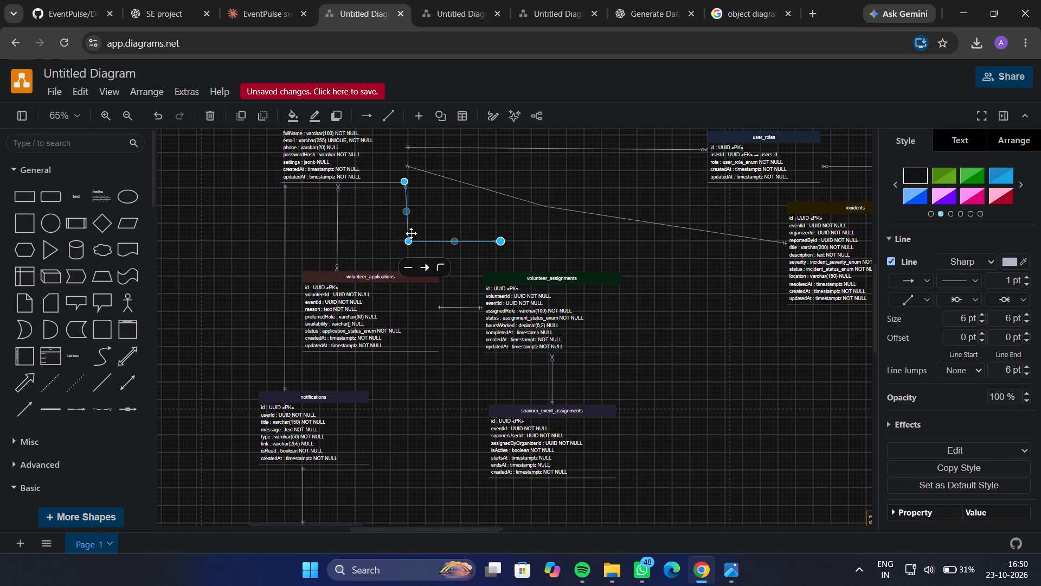
{"action": "key", "text": "BackSpace"}
Copy the right-angled connector between incidents and payments and place the copy just below the users table's lower-right part.
{"action": "scroll", "coordinate": [411, 233], "scroll_direction": "left", "scroll_amount": 3}
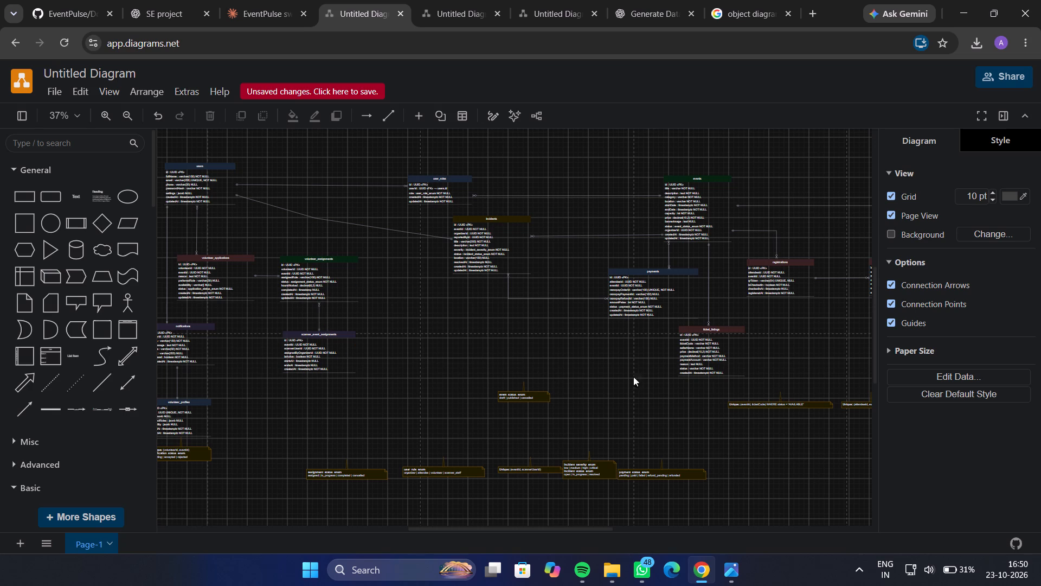
{"action": "left_click", "coordinate": [547, 296]}
{"action": "key", "text": "ctrl+c"}
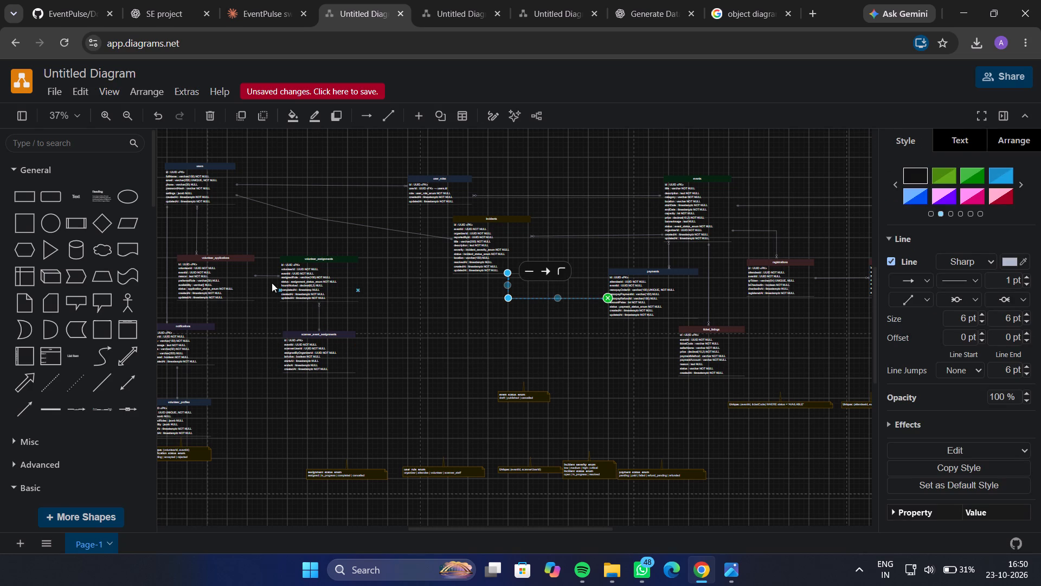
{"action": "left_click", "coordinate": [210, 228]}
{"action": "key", "text": "ctrl+v"}
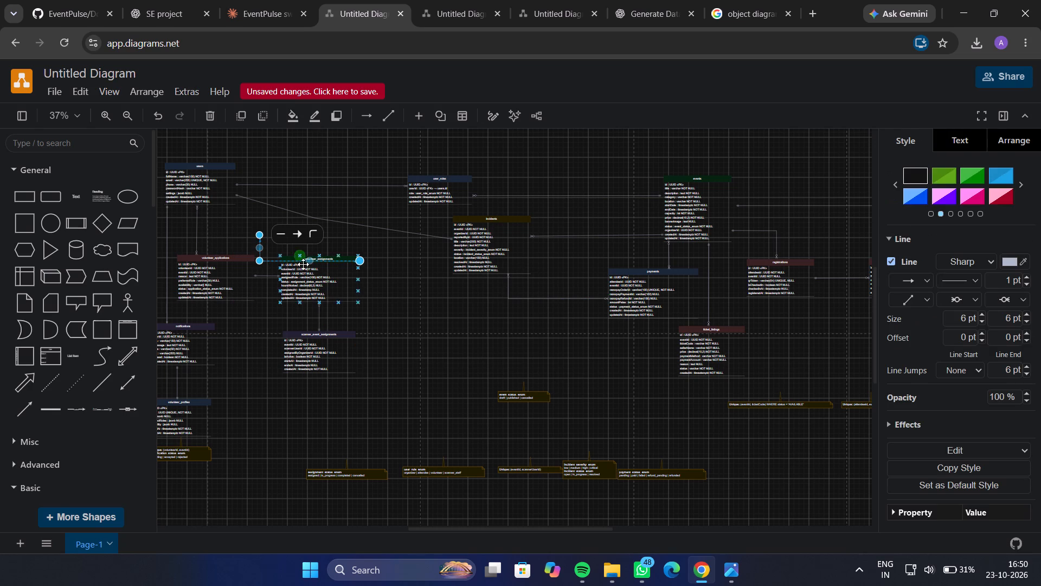
{"action": "left_click_drag", "start_coordinate": [273, 261], "coordinate": [235, 231]}
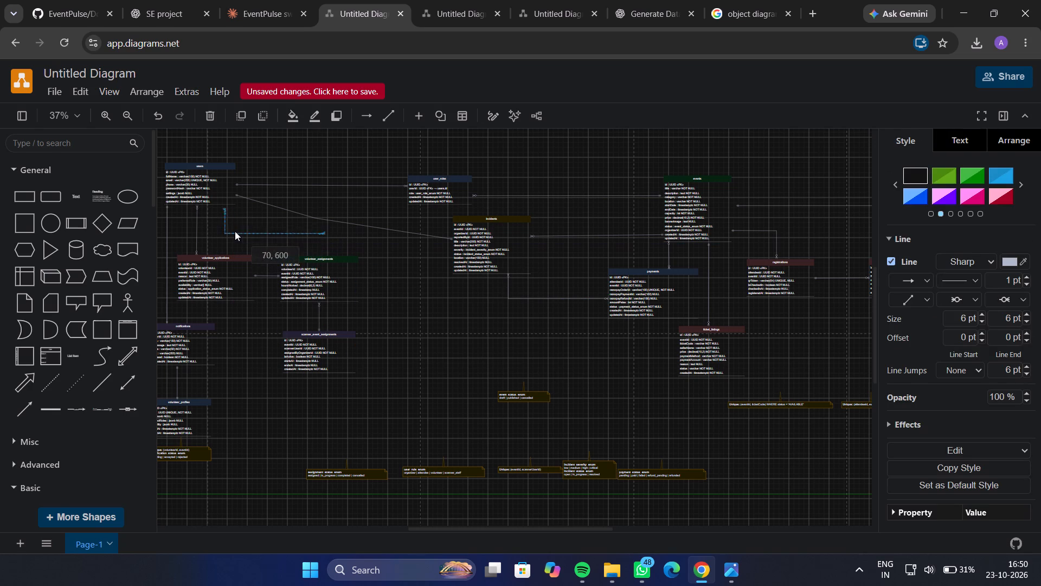
{"action": "left_click_drag", "start_coordinate": [235, 231], "coordinate": [234, 230]}
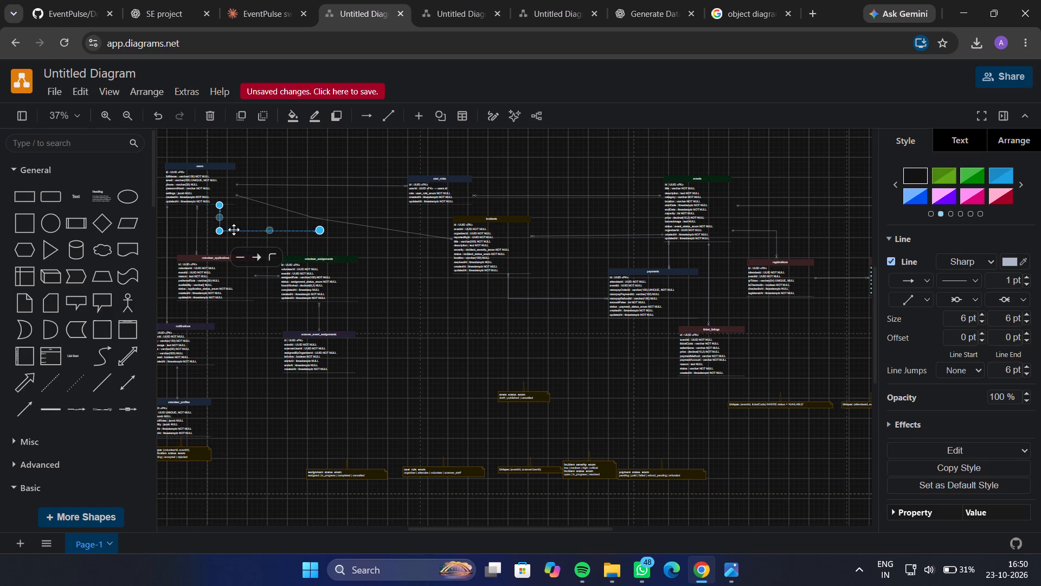
Add a second bend to the copied connector above volunteer_assignments and bring its end straight down to that table's header.
{"action": "left_click", "coordinate": [318, 230]}
{"action": "left_click_drag", "start_coordinate": [270, 229], "coordinate": [290, 232]}
{"action": "left_click_drag", "start_coordinate": [290, 232], "coordinate": [297, 230]}
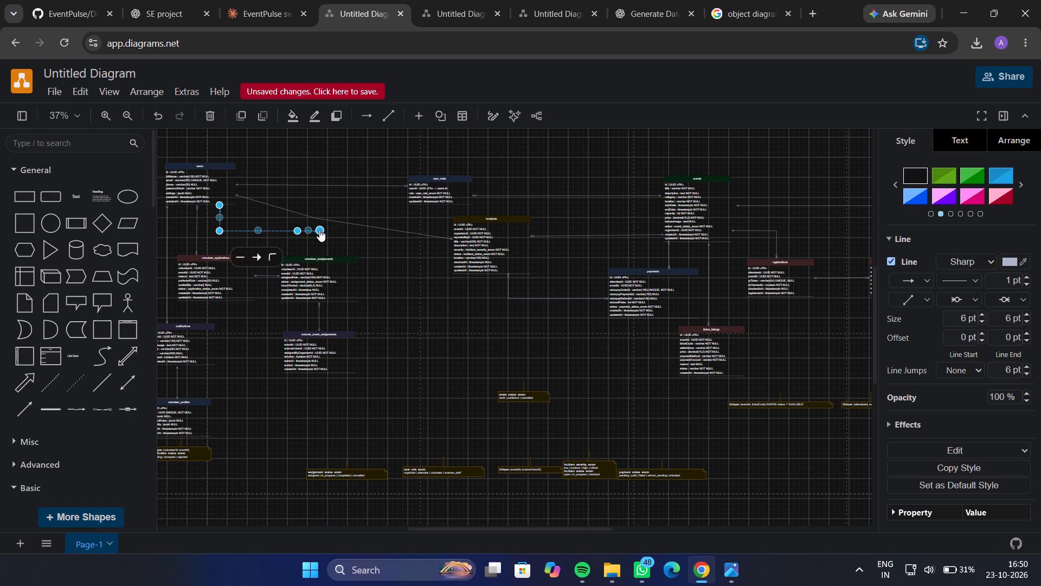
{"action": "left_click", "coordinate": [318, 230]}
{"action": "left_click_drag", "start_coordinate": [321, 230], "coordinate": [312, 244]}
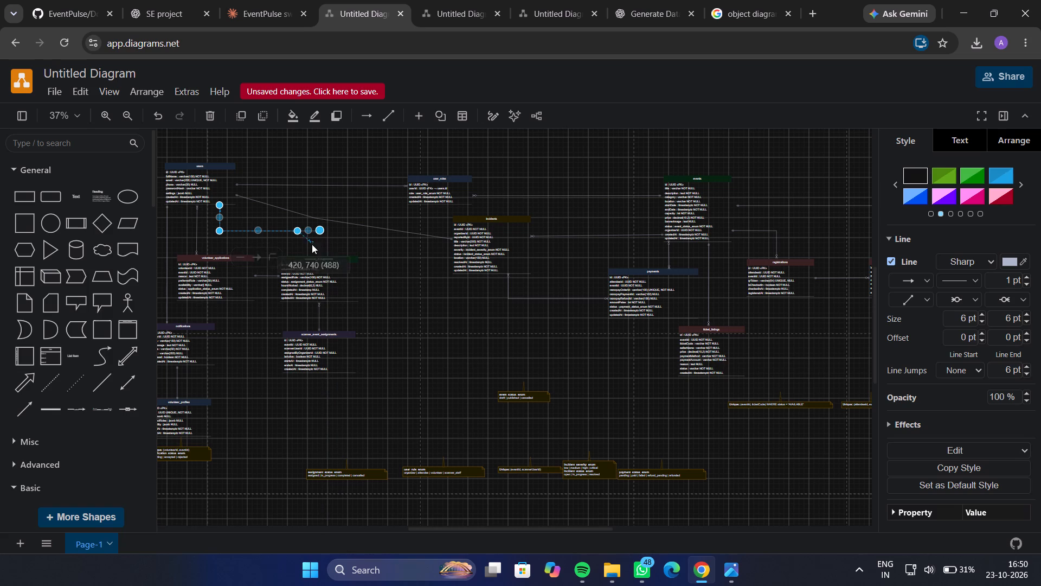
{"action": "left_click_drag", "start_coordinate": [312, 244], "coordinate": [296, 254]}
{"action": "left_click", "coordinate": [375, 281]}
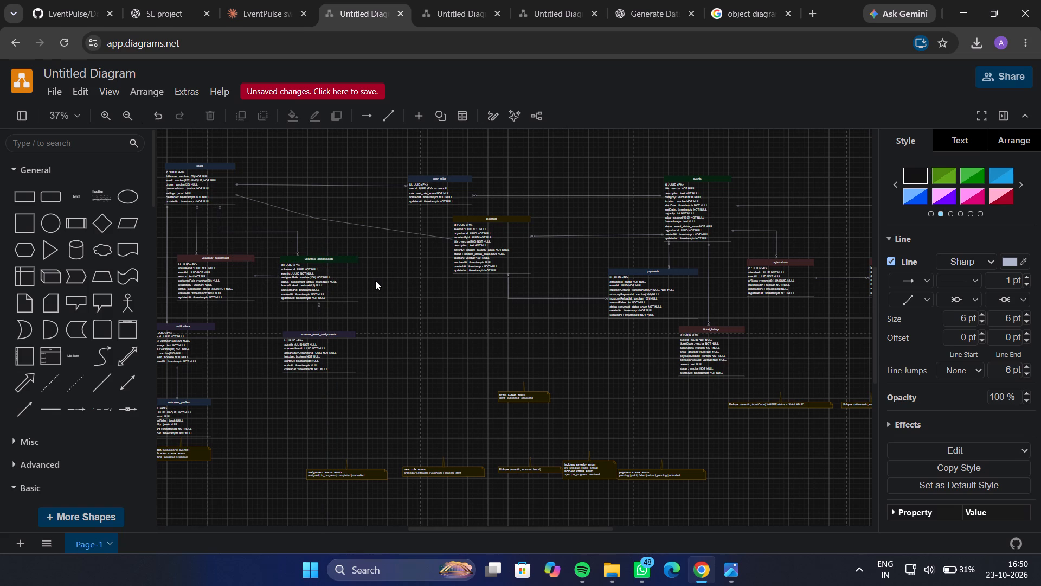
{"action": "left_click", "coordinate": [375, 281]}
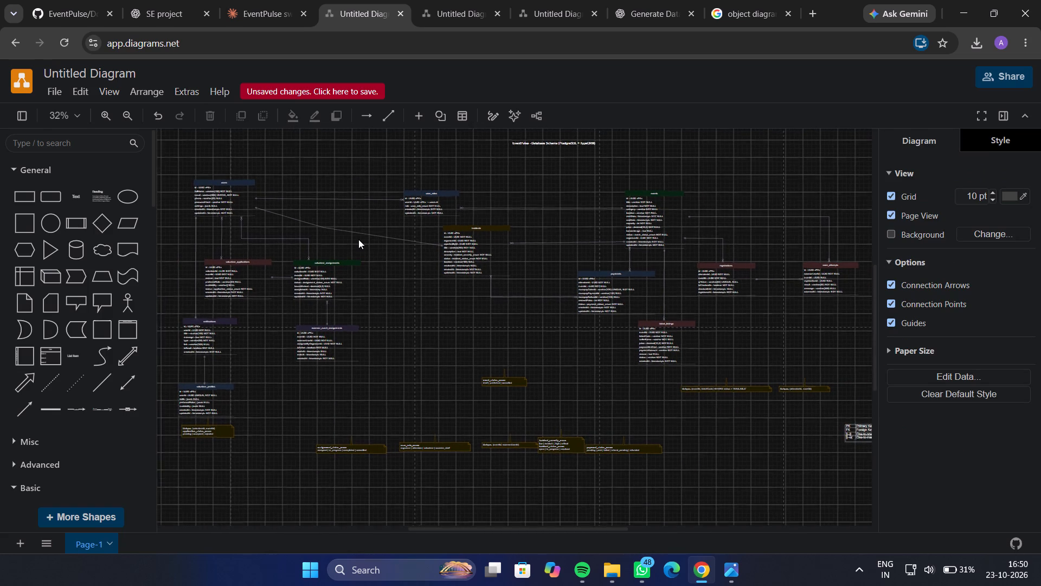
Lift the bend of the connector between users and incidents so the line runs straight.
{"action": "left_click", "coordinate": [289, 216]}
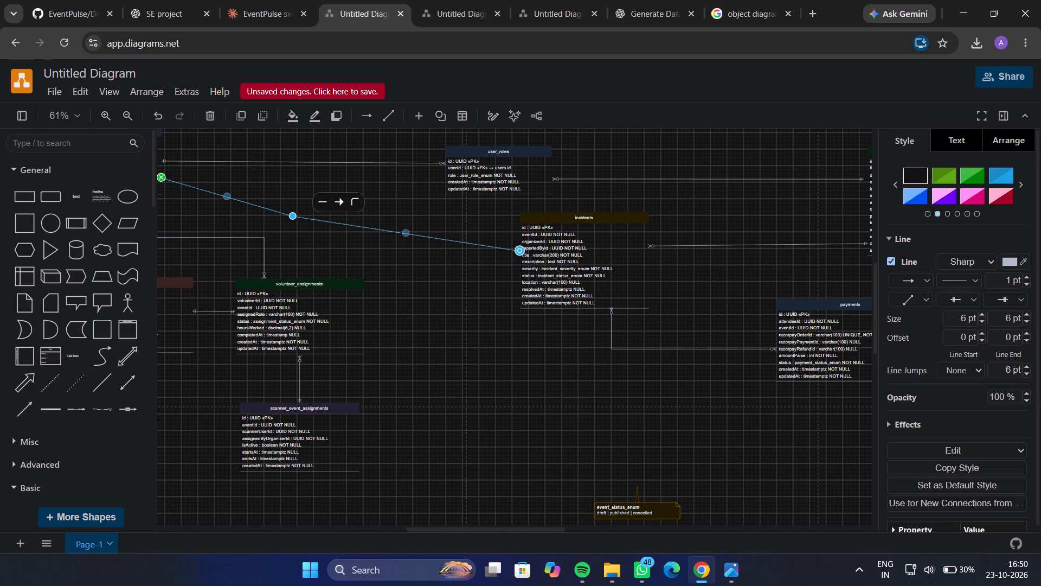
{"action": "left_click_drag", "start_coordinate": [294, 216], "coordinate": [303, 205]}
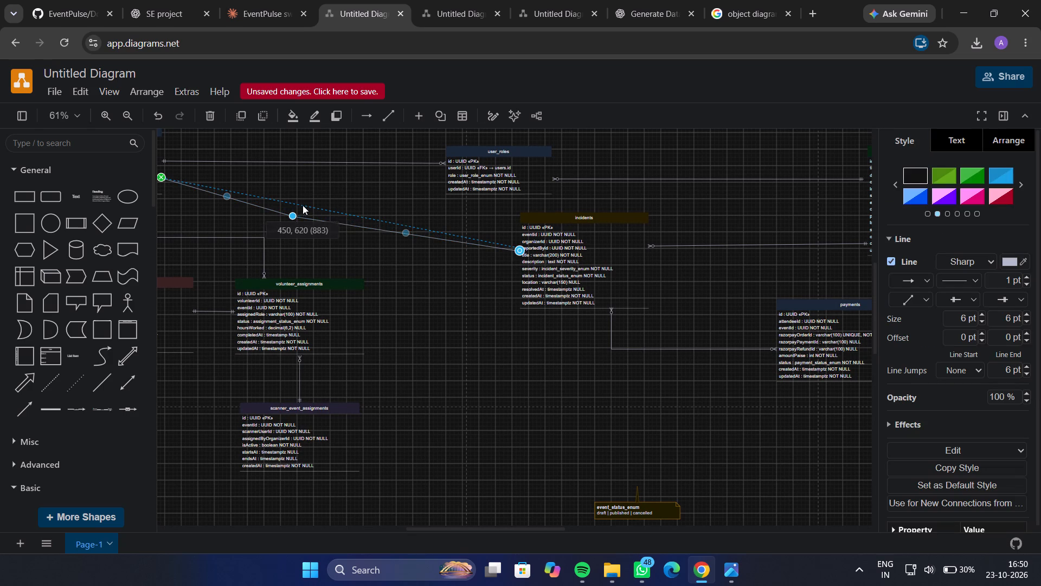
{"action": "left_click_drag", "start_coordinate": [303, 205], "coordinate": [303, 203]}
{"action": "left_click", "coordinate": [333, 283]}
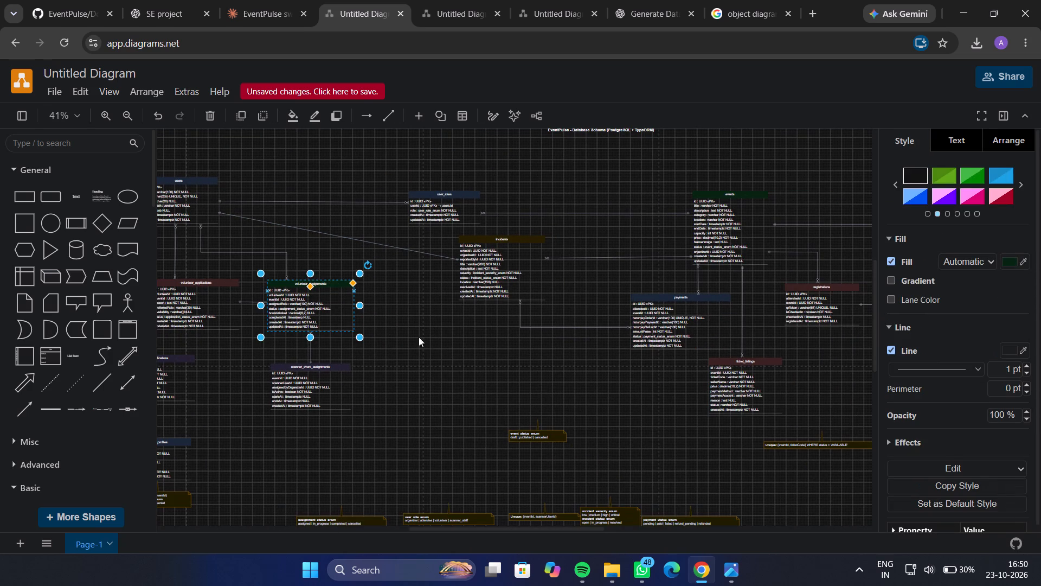
{"action": "left_click", "coordinate": [424, 343]}
Look over the whole ER diagram and compare its notes and tables with the reference database schema image from the Downloads folder.
{"action": "scroll", "coordinate": [424, 343], "scroll_direction": "left", "scroll_amount": 2}
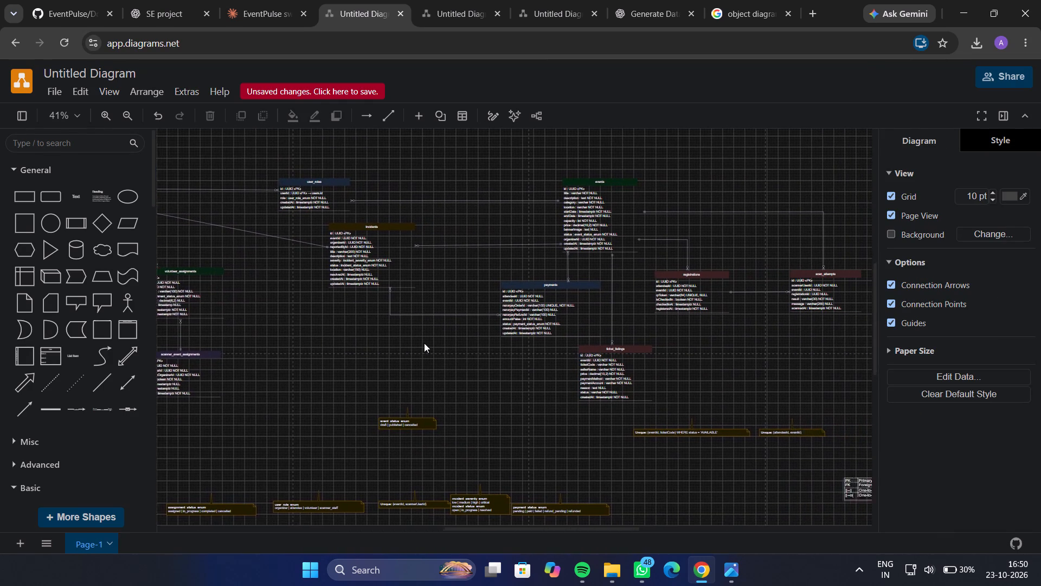
{"action": "scroll", "coordinate": [424, 343], "scroll_direction": "left", "scroll_amount": 1}
{"action": "scroll", "coordinate": [424, 343], "scroll_direction": "down", "scroll_amount": 2}
{"action": "scroll", "coordinate": [424, 343], "scroll_direction": "right", "scroll_amount": 1}
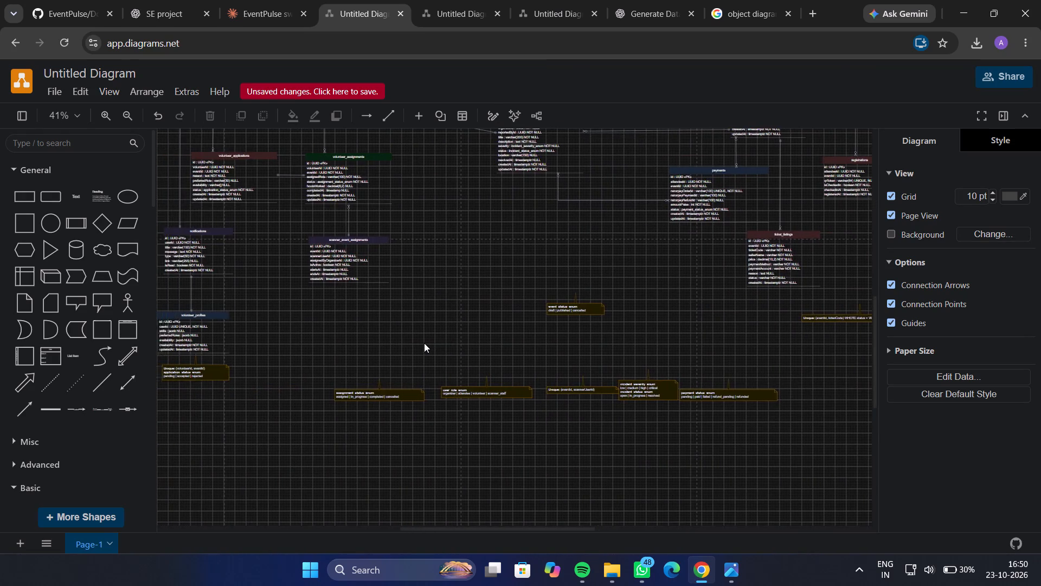
{"action": "scroll", "coordinate": [424, 343], "scroll_direction": "right", "scroll_amount": 1}
{"action": "scroll", "coordinate": [424, 343], "scroll_direction": "up", "scroll_amount": 1}
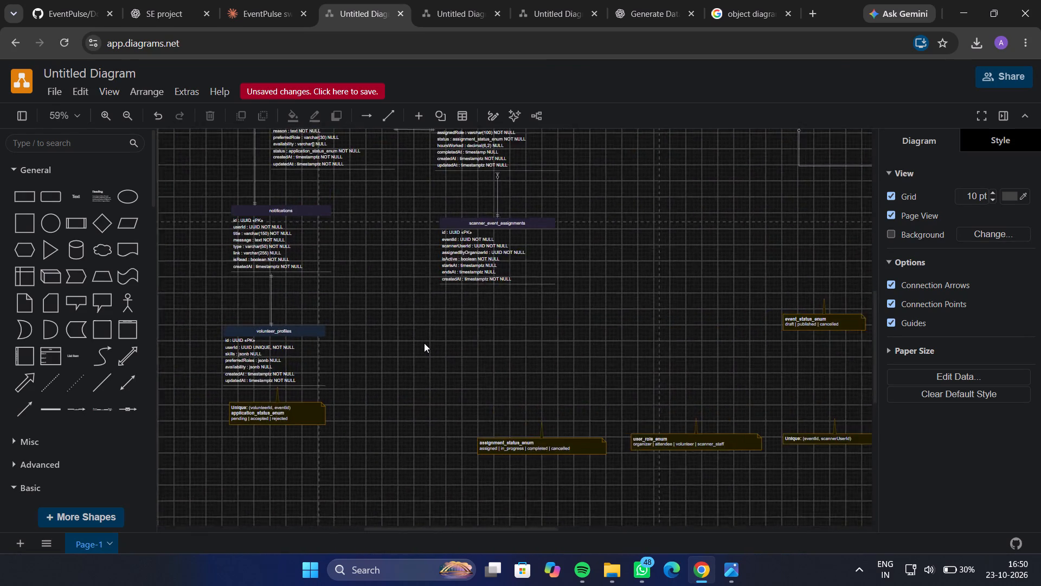
{"action": "scroll", "coordinate": [424, 343], "scroll_direction": "up", "scroll_amount": 2}
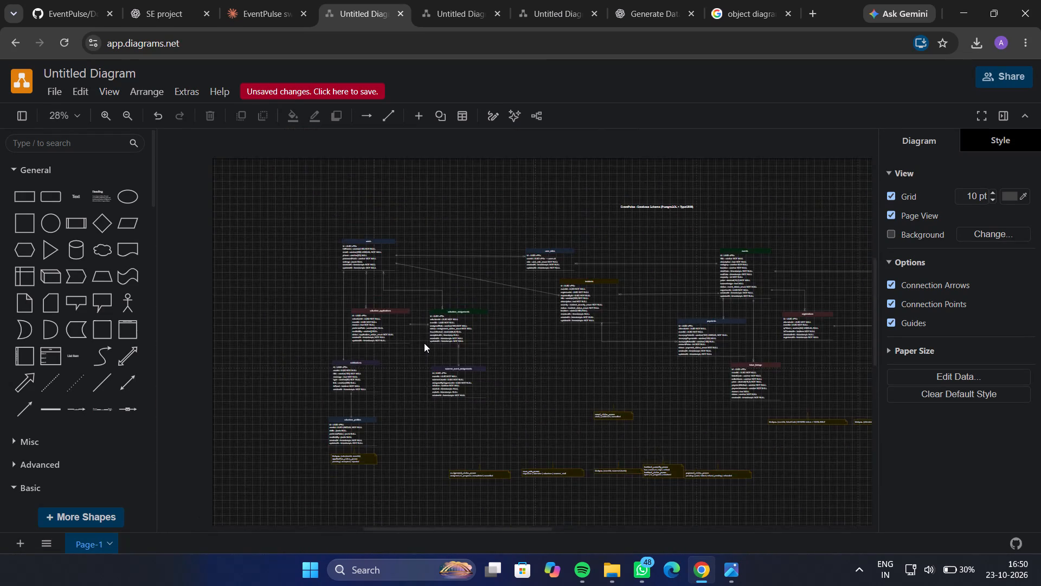
{"action": "scroll", "coordinate": [424, 343], "scroll_direction": "left", "scroll_amount": 2}
{"action": "left_click", "coordinate": [424, 343]}
{"action": "left_click", "coordinate": [399, 399]}
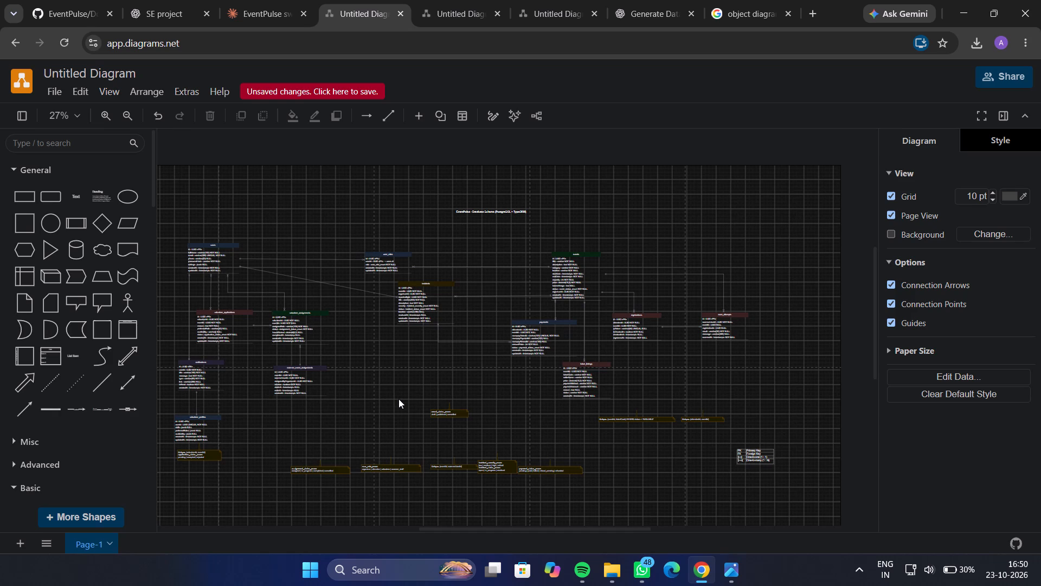
{"action": "left_click", "coordinate": [612, 564]}
{"action": "double_click", "coordinate": [198, 131]}
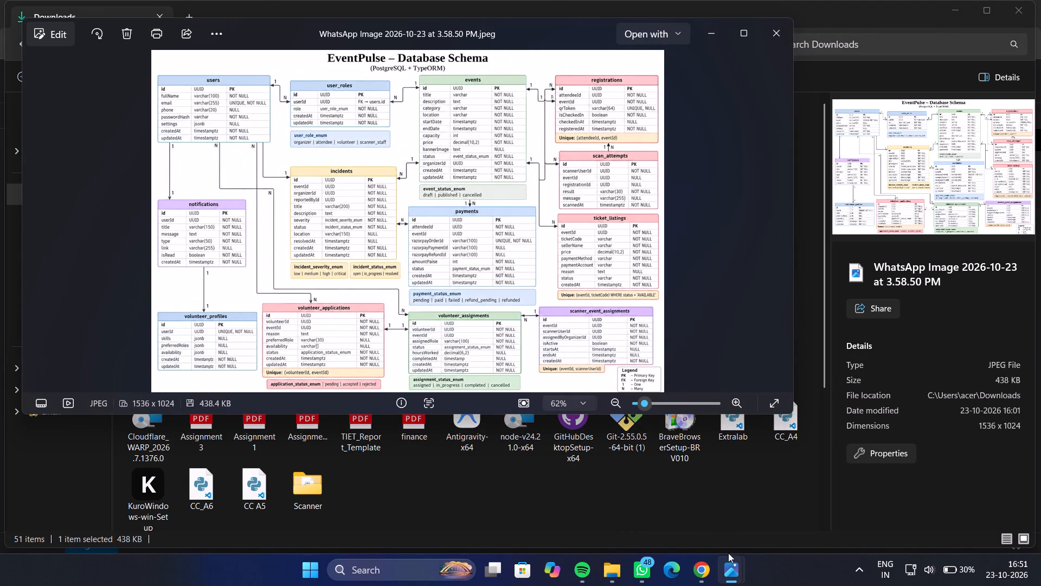
{"action": "left_click", "coordinate": [705, 571]}
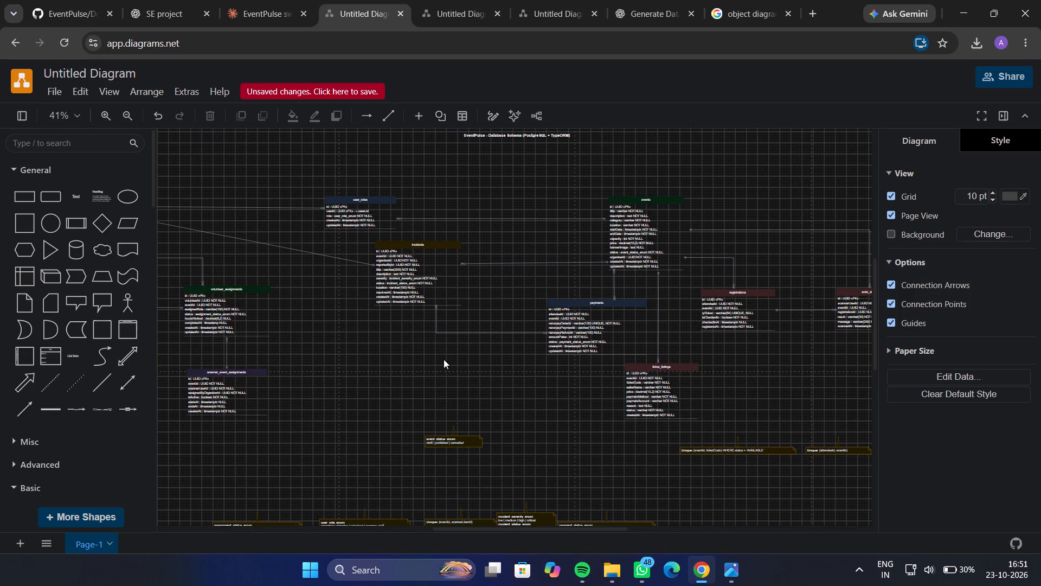
Move the user_role_enum note from the bottom row of notes up to just beneath the user_roles table.
{"action": "scroll", "coordinate": [444, 359], "scroll_direction": "down", "scroll_amount": 2}
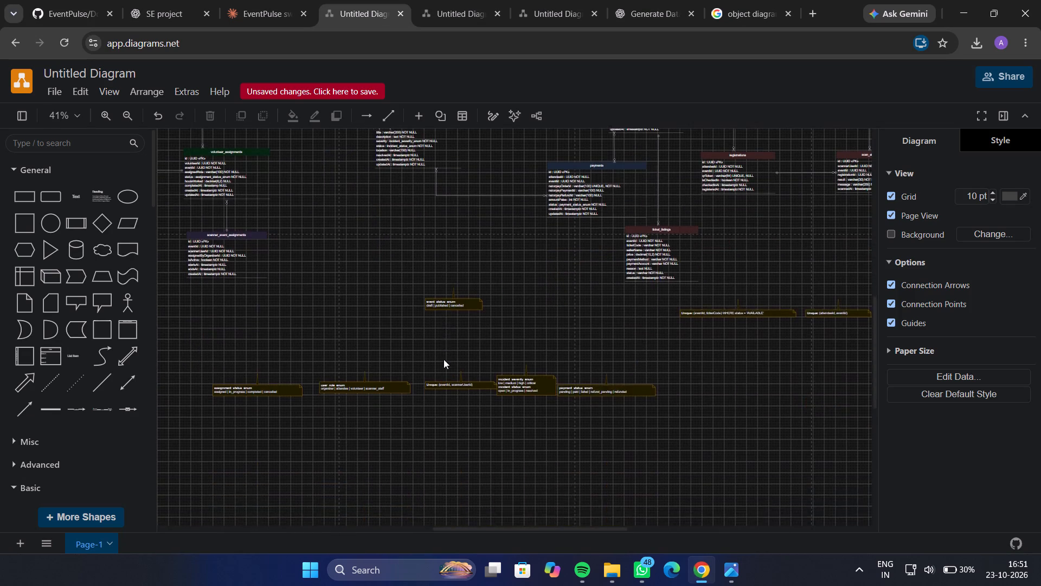
{"action": "scroll", "coordinate": [444, 359], "scroll_direction": "down", "scroll_amount": 1}
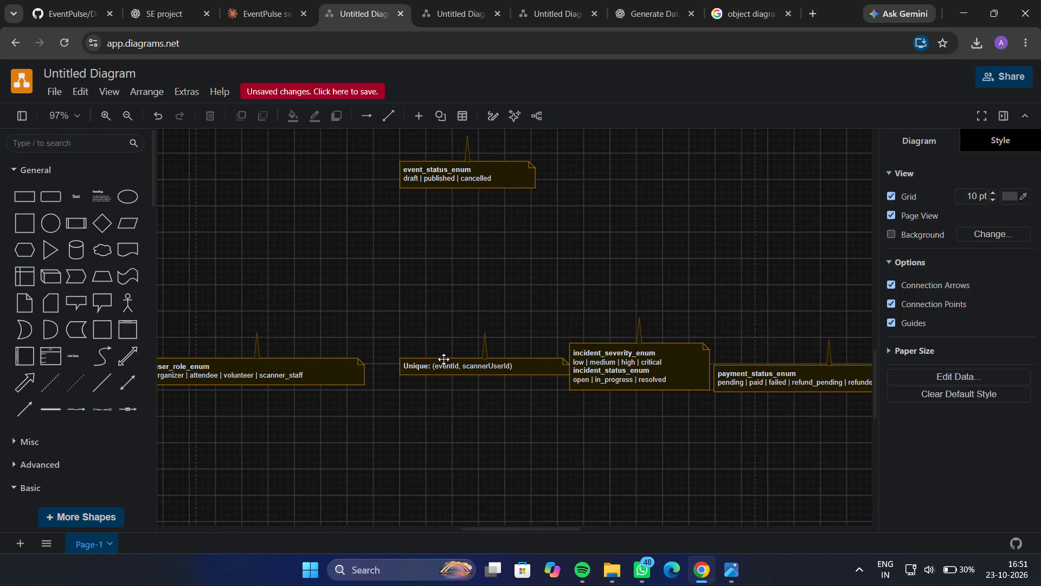
{"action": "scroll", "coordinate": [444, 359], "scroll_direction": "right", "scroll_amount": 3}
{"action": "left_click_drag", "start_coordinate": [430, 370], "coordinate": [441, 180]}
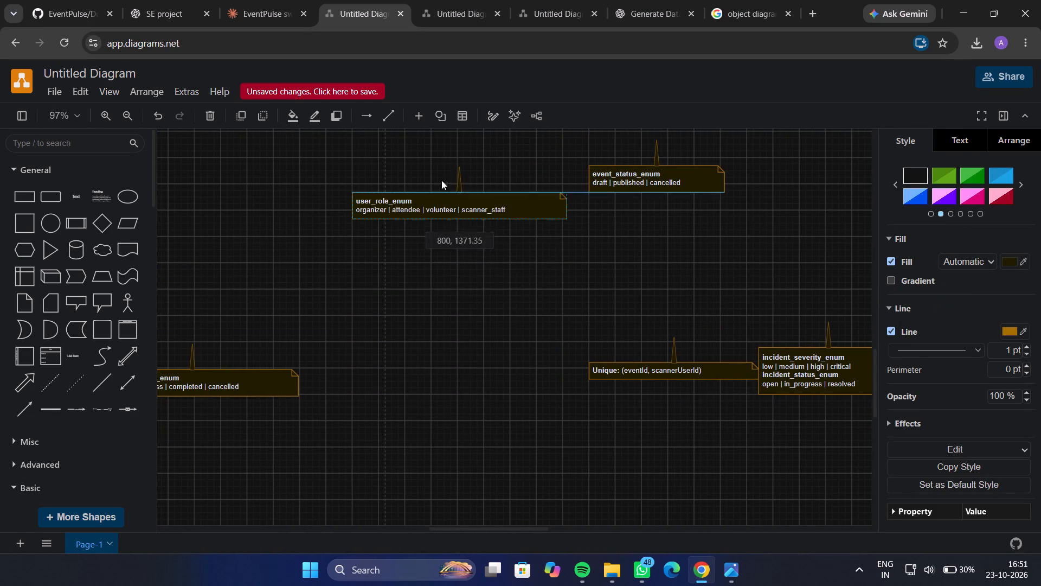
{"action": "left_click_drag", "start_coordinate": [441, 180], "coordinate": [441, 175]}
{"action": "scroll", "coordinate": [441, 175], "scroll_direction": "up", "scroll_amount": 6}
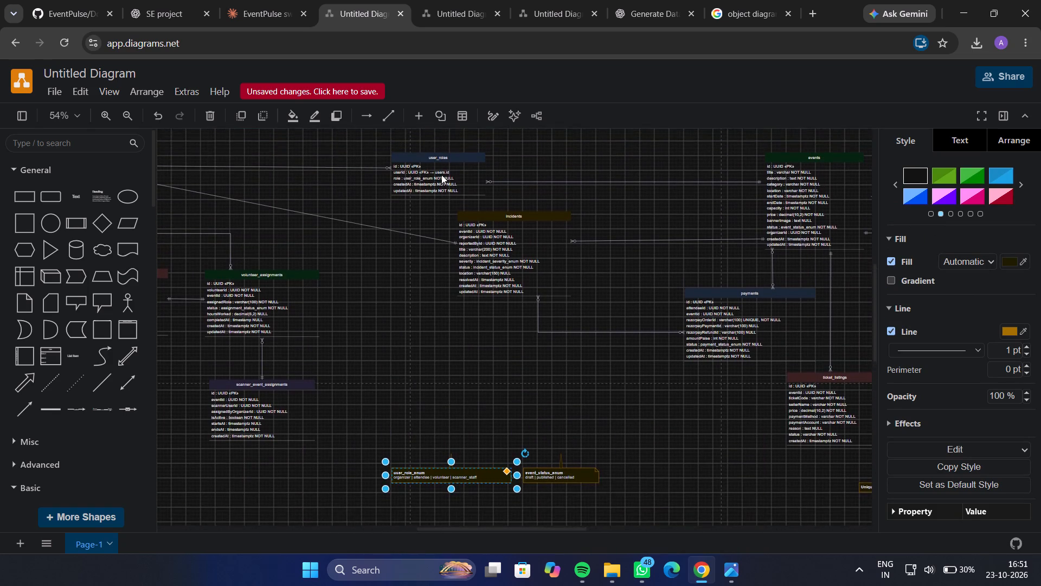
{"action": "scroll", "coordinate": [441, 175], "scroll_direction": "up", "scroll_amount": 1}
{"action": "left_click_drag", "start_coordinate": [442, 494], "coordinate": [440, 440]}
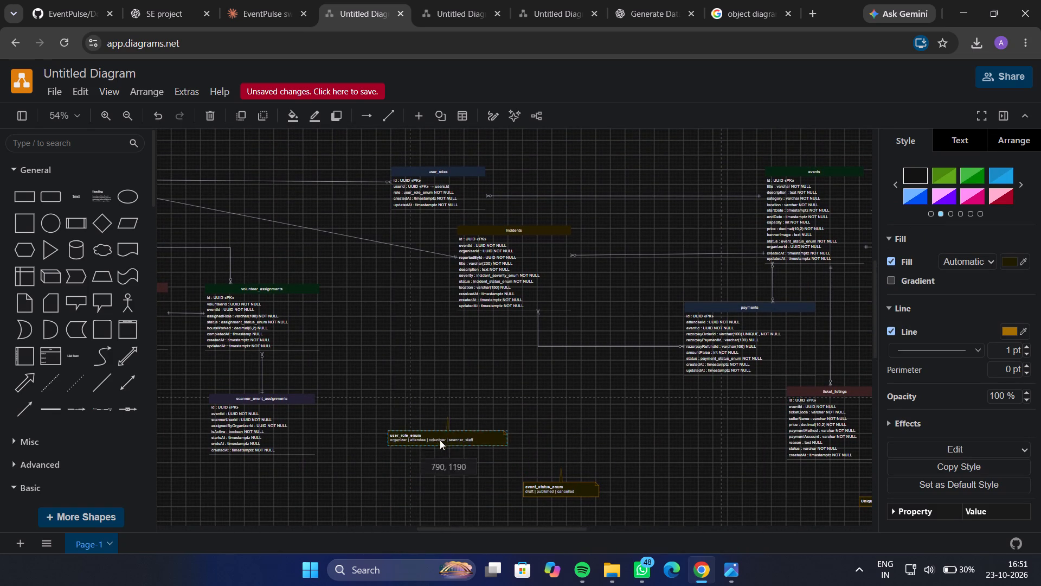
{"action": "left_click_drag", "start_coordinate": [440, 440], "coordinate": [410, 237]}
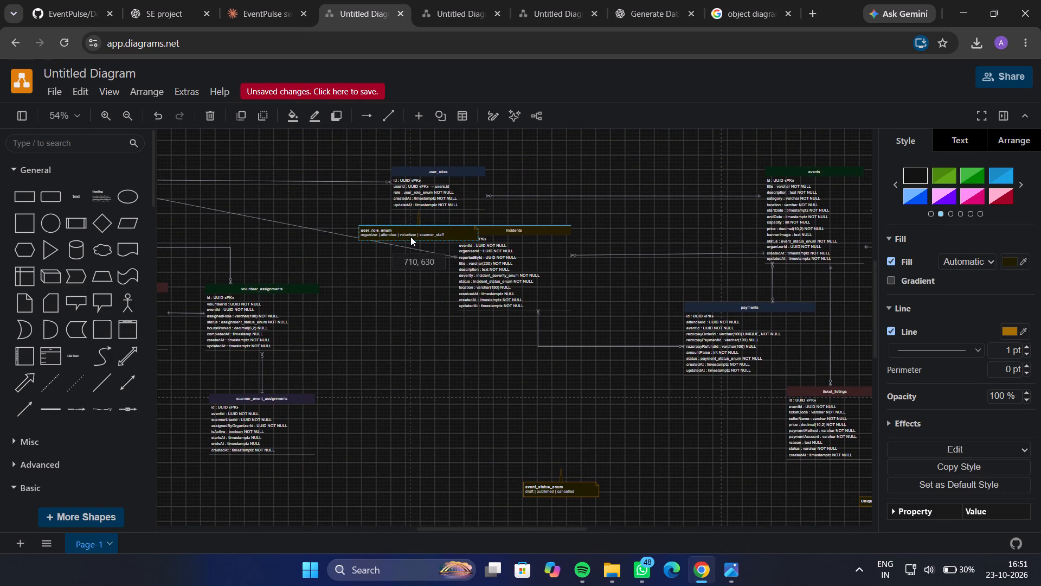
{"action": "left_click_drag", "start_coordinate": [410, 237], "coordinate": [410, 233]}
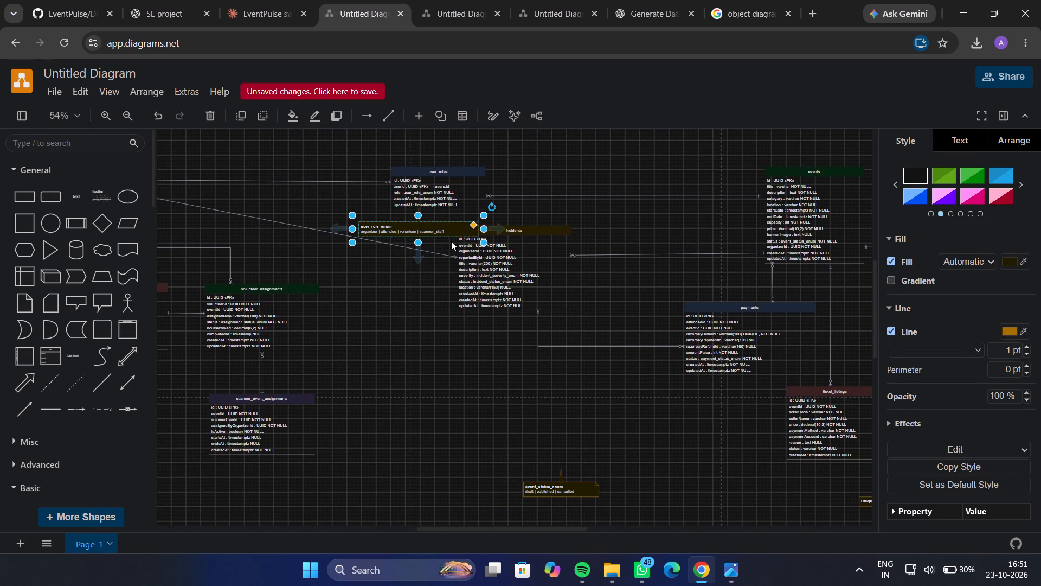
Move the incidents table down and left to about 890, 690, clear of the user_role_enum note.
{"action": "left_click_drag", "start_coordinate": [537, 231], "coordinate": [504, 253]}
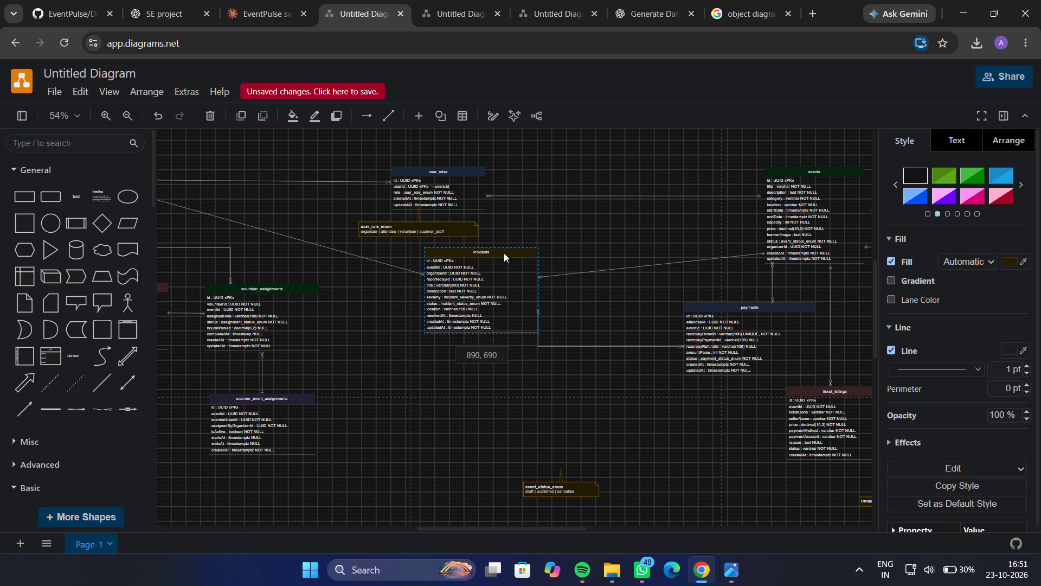
{"action": "left_click_drag", "start_coordinate": [504, 253], "coordinate": [503, 252]}
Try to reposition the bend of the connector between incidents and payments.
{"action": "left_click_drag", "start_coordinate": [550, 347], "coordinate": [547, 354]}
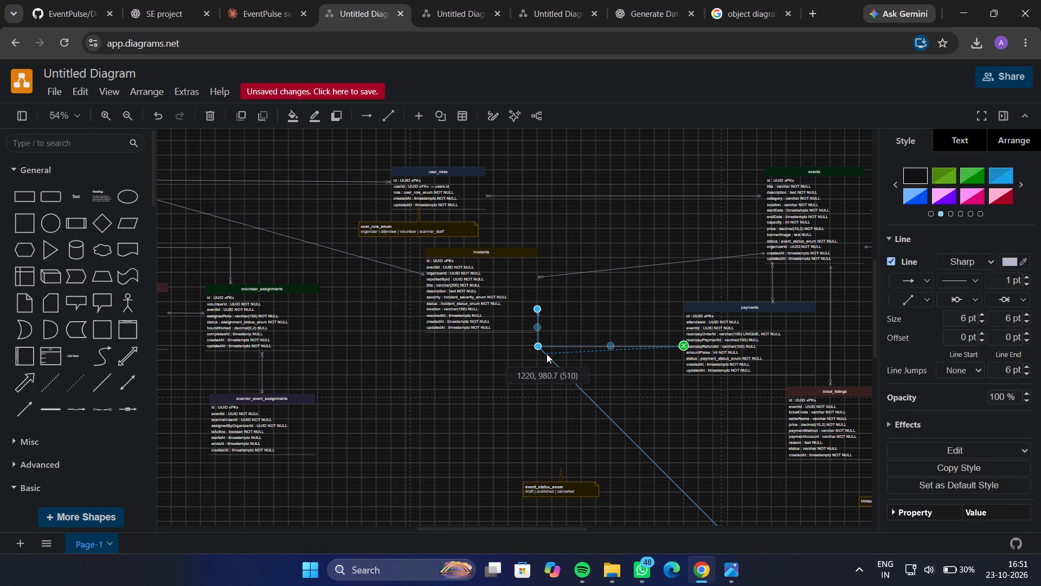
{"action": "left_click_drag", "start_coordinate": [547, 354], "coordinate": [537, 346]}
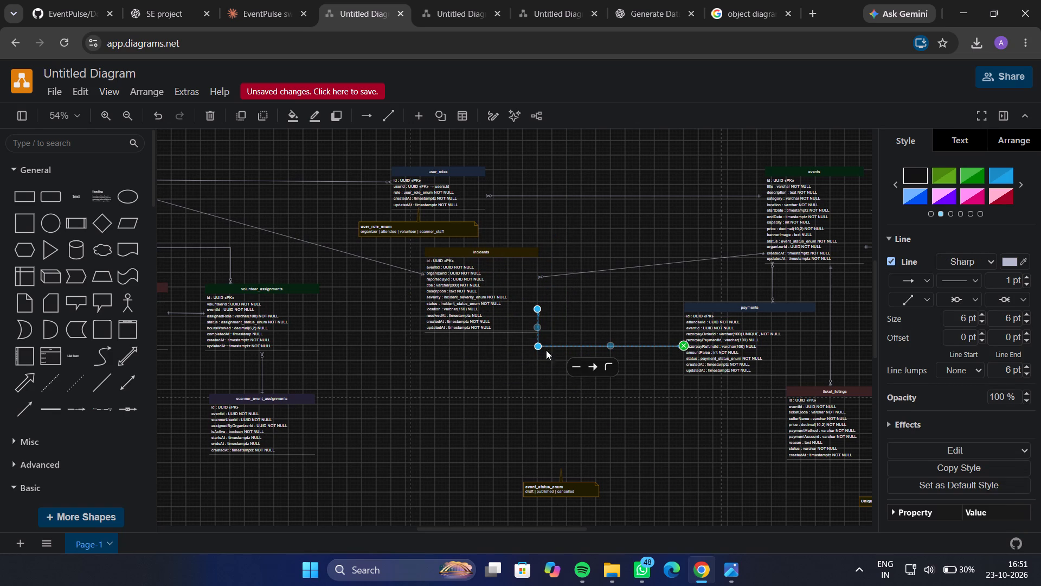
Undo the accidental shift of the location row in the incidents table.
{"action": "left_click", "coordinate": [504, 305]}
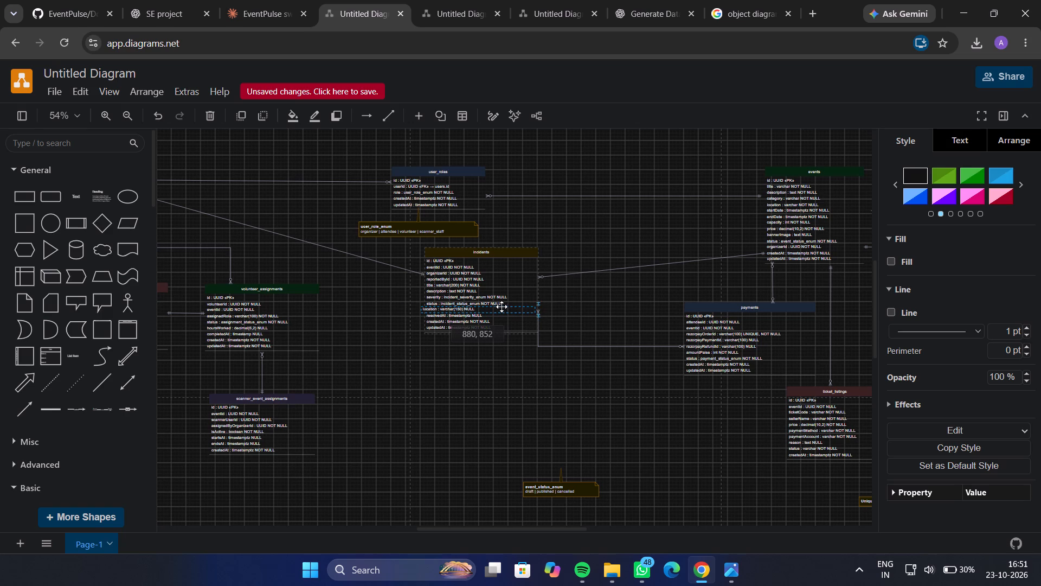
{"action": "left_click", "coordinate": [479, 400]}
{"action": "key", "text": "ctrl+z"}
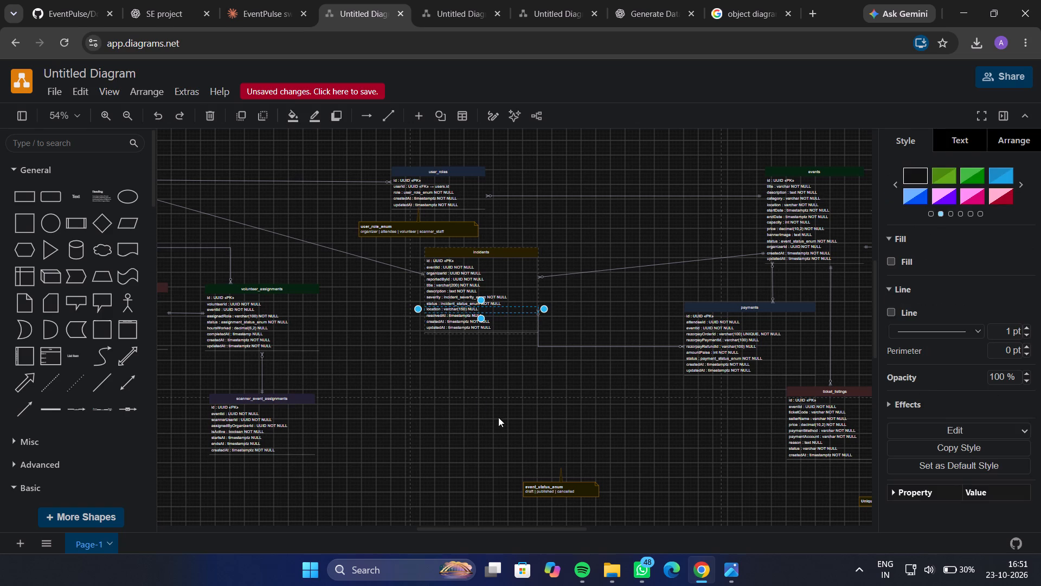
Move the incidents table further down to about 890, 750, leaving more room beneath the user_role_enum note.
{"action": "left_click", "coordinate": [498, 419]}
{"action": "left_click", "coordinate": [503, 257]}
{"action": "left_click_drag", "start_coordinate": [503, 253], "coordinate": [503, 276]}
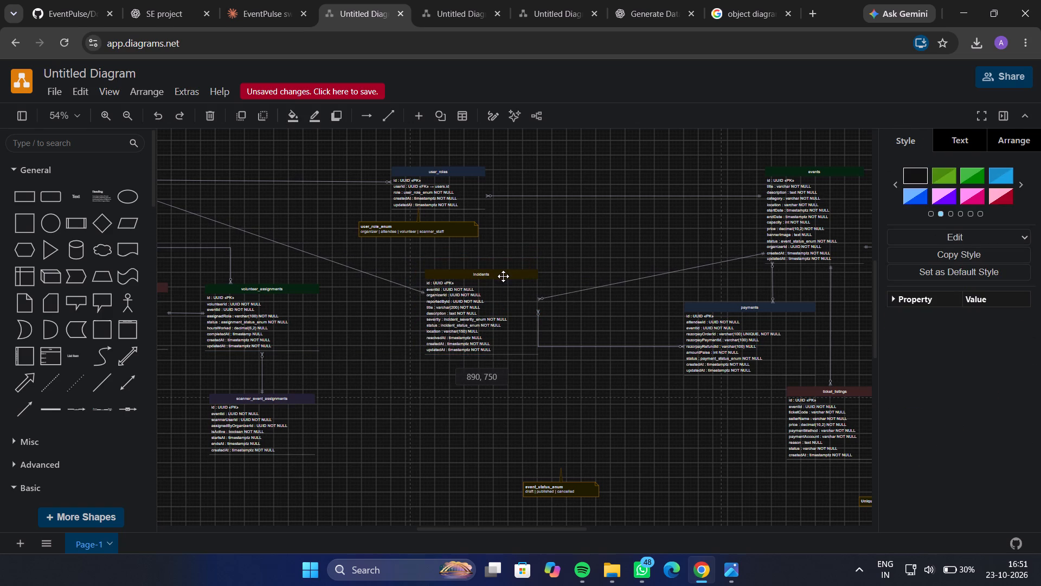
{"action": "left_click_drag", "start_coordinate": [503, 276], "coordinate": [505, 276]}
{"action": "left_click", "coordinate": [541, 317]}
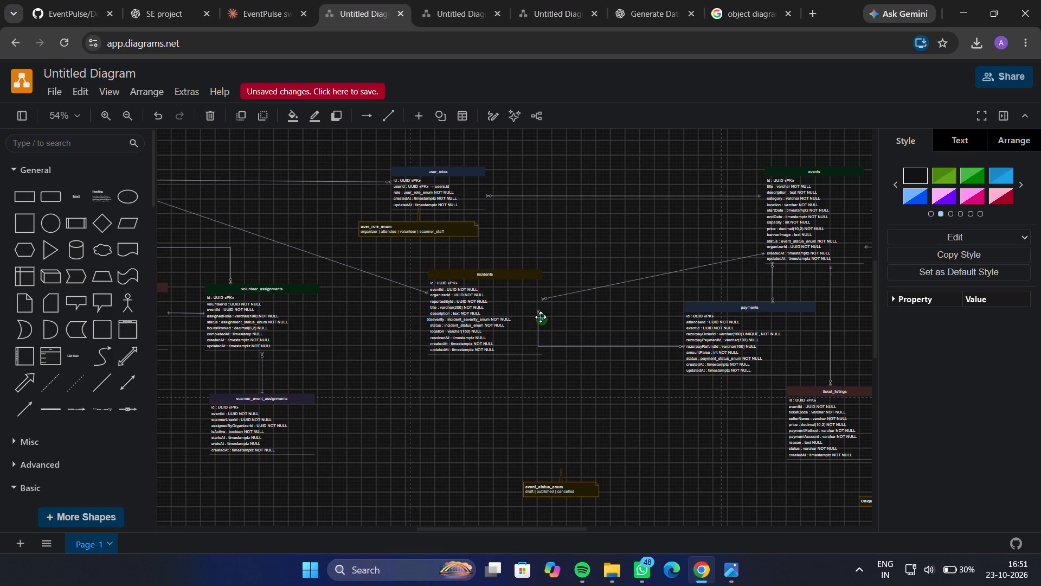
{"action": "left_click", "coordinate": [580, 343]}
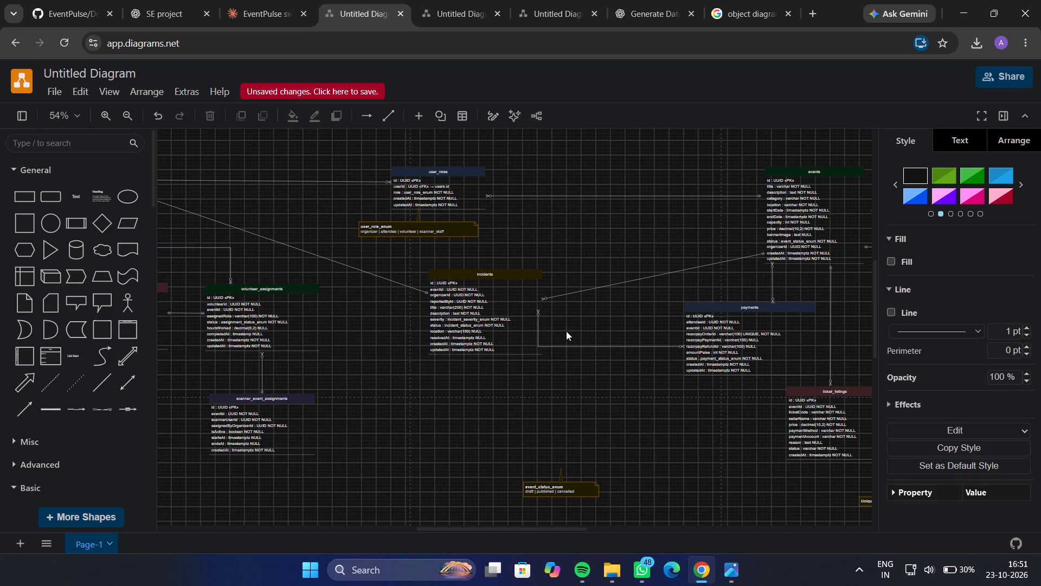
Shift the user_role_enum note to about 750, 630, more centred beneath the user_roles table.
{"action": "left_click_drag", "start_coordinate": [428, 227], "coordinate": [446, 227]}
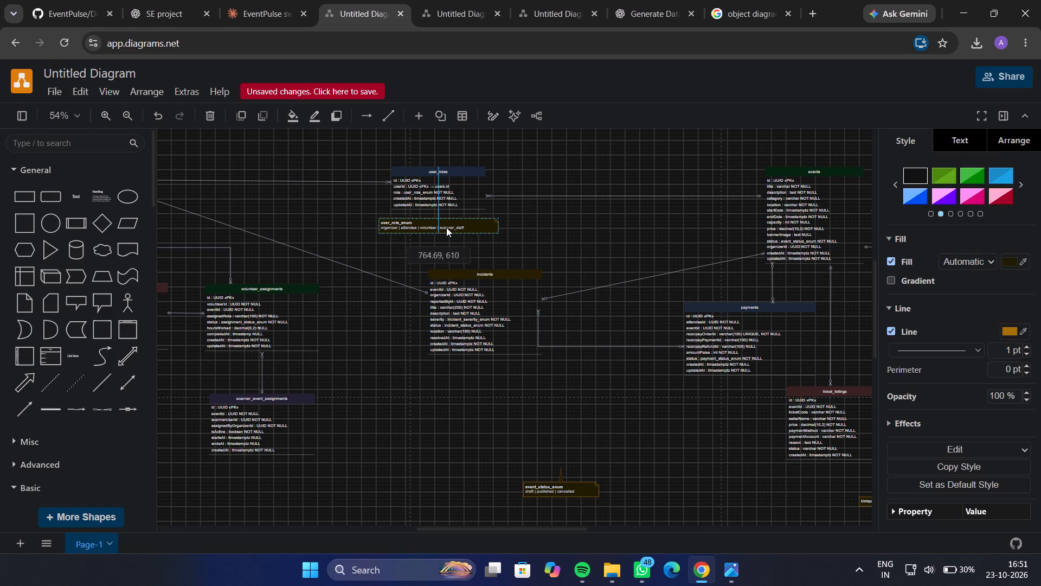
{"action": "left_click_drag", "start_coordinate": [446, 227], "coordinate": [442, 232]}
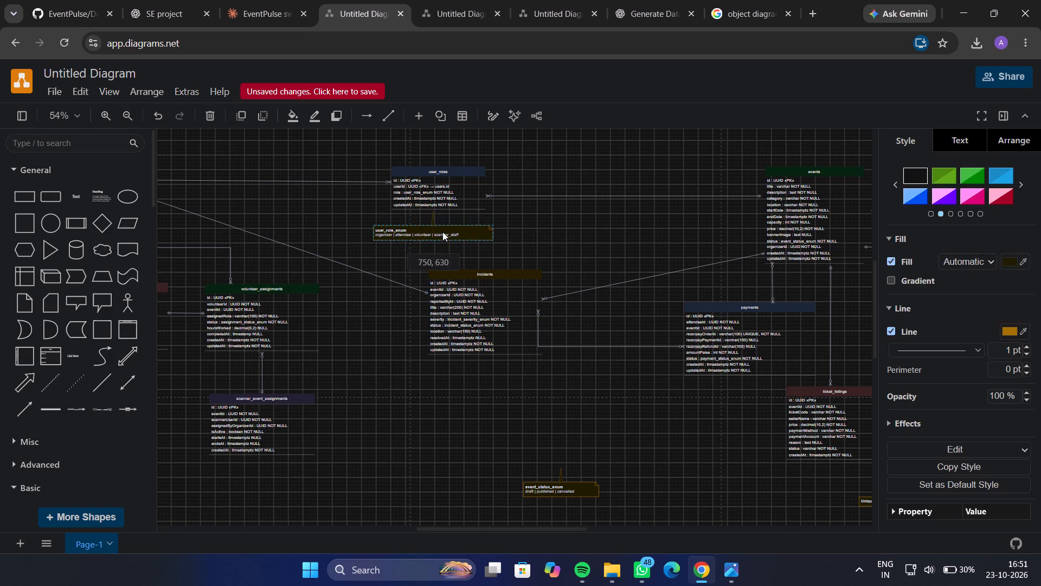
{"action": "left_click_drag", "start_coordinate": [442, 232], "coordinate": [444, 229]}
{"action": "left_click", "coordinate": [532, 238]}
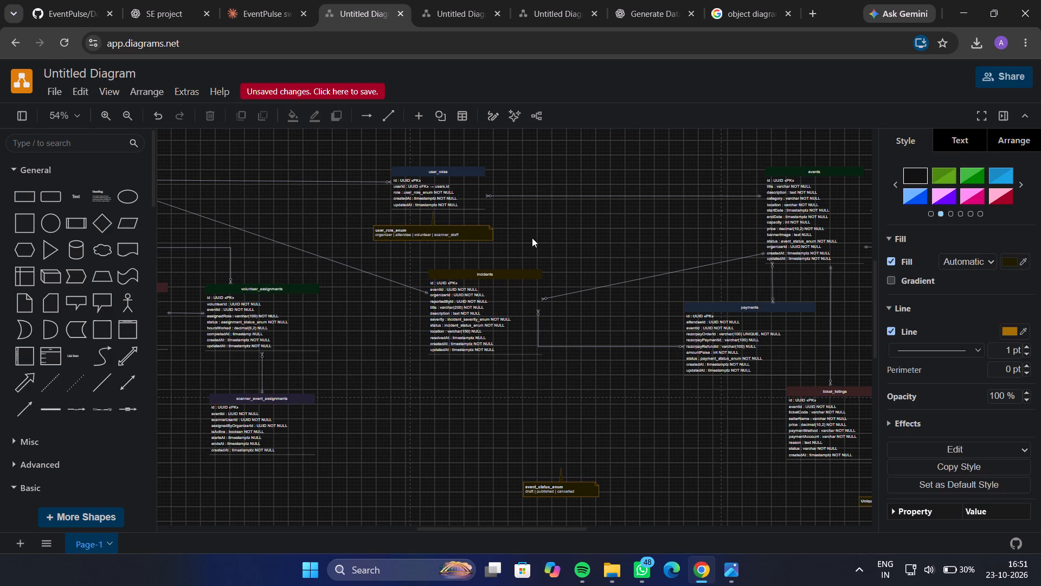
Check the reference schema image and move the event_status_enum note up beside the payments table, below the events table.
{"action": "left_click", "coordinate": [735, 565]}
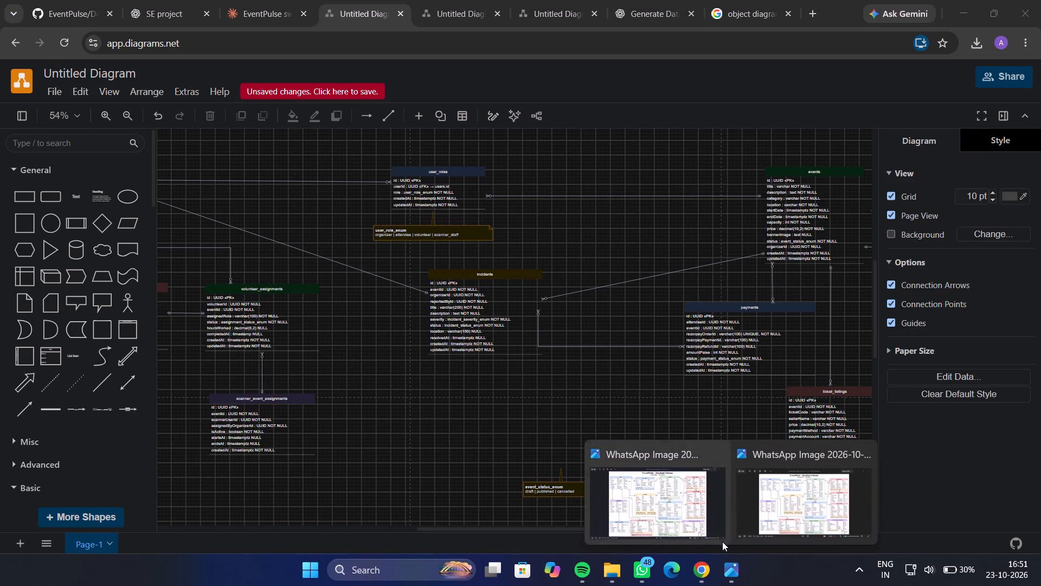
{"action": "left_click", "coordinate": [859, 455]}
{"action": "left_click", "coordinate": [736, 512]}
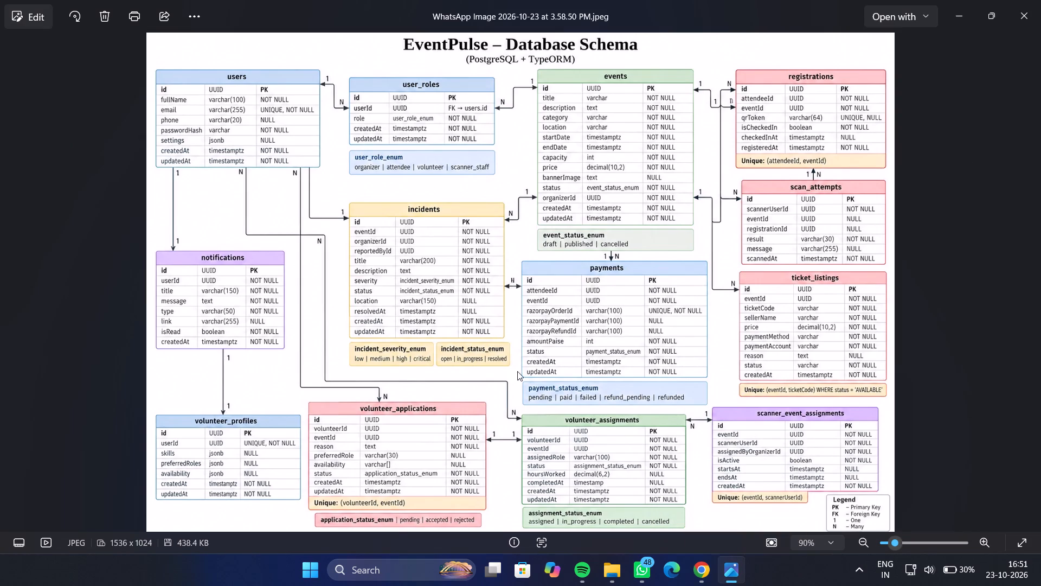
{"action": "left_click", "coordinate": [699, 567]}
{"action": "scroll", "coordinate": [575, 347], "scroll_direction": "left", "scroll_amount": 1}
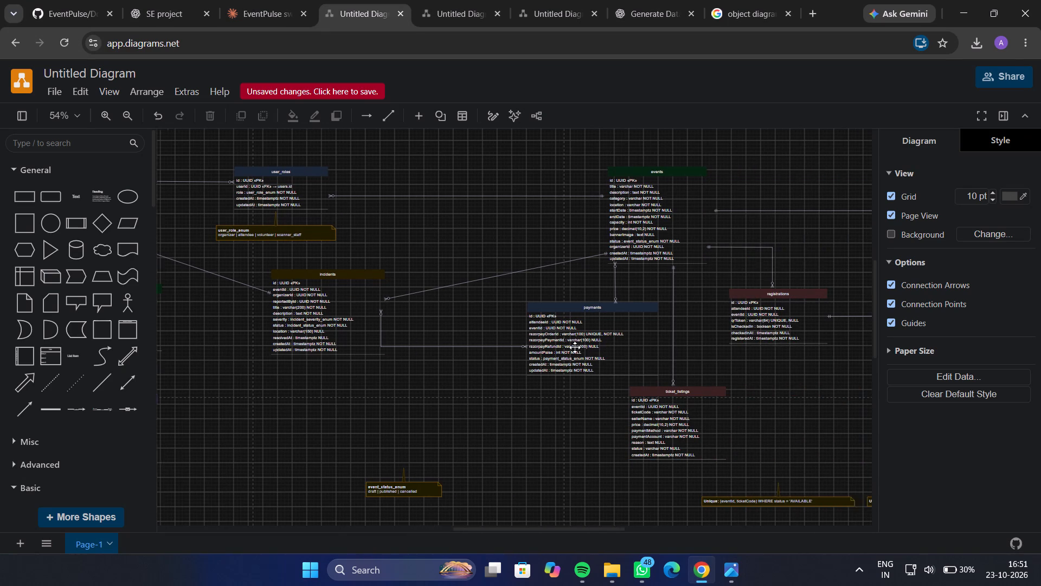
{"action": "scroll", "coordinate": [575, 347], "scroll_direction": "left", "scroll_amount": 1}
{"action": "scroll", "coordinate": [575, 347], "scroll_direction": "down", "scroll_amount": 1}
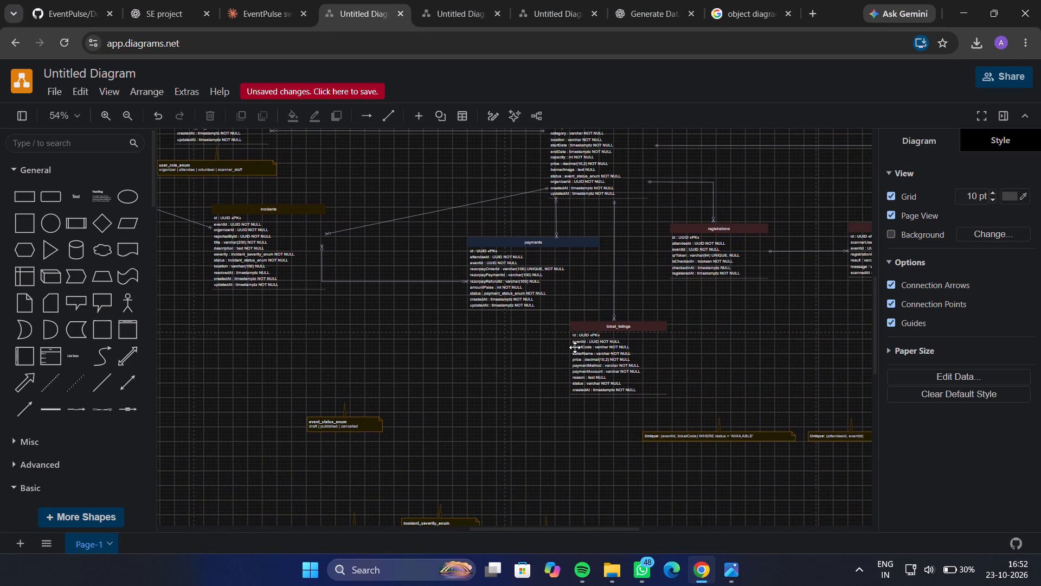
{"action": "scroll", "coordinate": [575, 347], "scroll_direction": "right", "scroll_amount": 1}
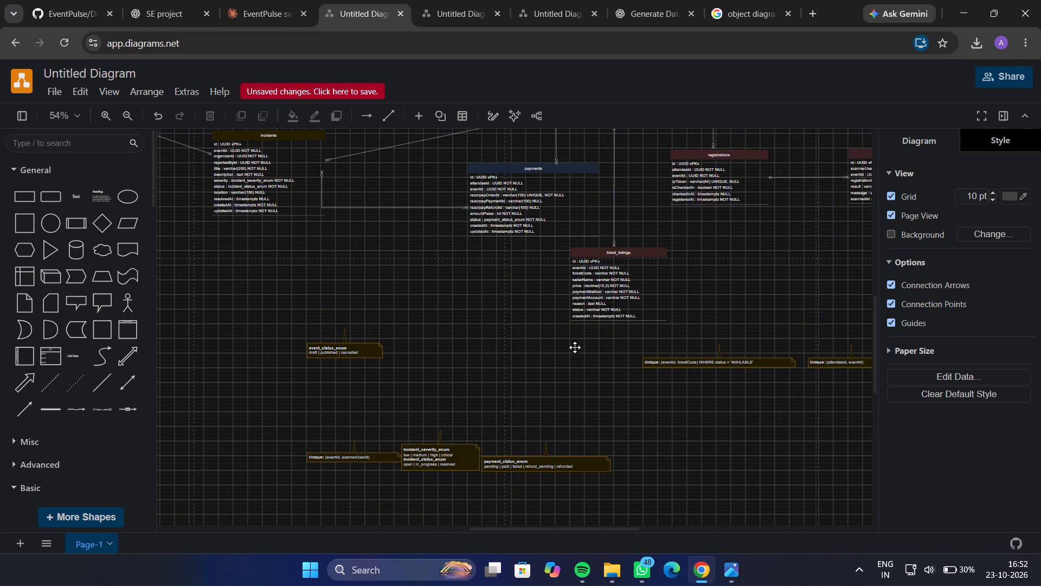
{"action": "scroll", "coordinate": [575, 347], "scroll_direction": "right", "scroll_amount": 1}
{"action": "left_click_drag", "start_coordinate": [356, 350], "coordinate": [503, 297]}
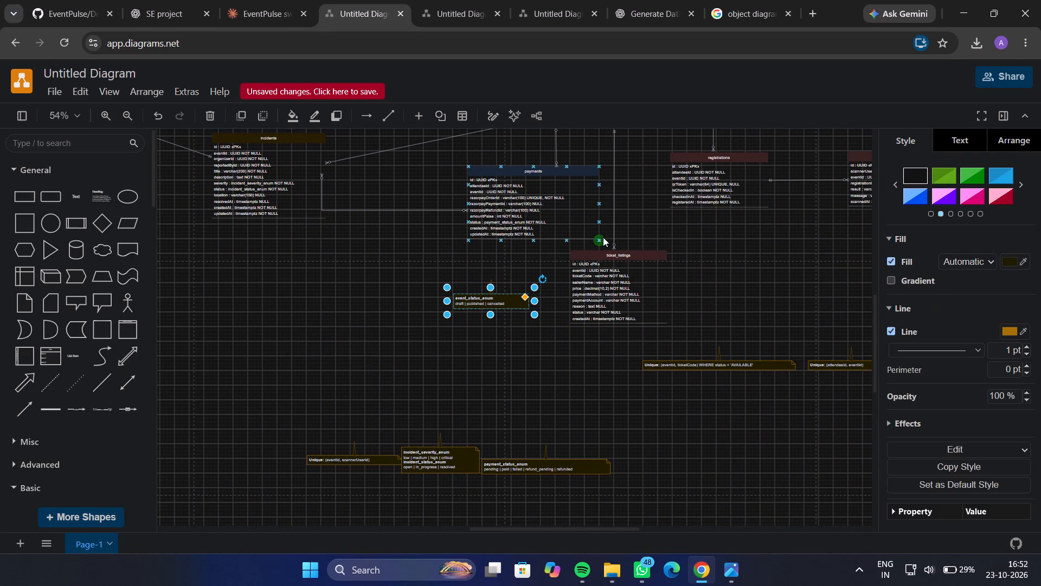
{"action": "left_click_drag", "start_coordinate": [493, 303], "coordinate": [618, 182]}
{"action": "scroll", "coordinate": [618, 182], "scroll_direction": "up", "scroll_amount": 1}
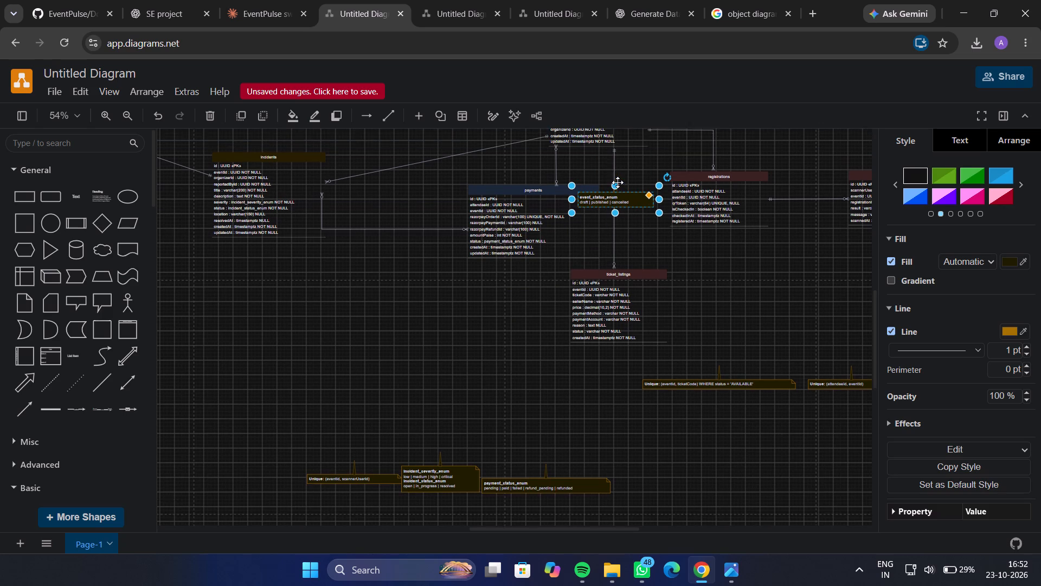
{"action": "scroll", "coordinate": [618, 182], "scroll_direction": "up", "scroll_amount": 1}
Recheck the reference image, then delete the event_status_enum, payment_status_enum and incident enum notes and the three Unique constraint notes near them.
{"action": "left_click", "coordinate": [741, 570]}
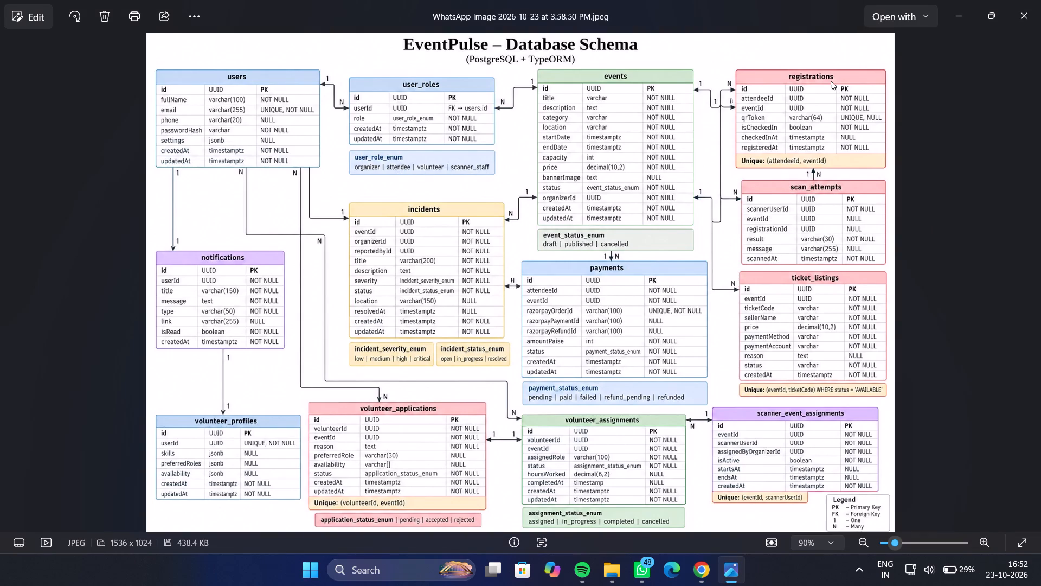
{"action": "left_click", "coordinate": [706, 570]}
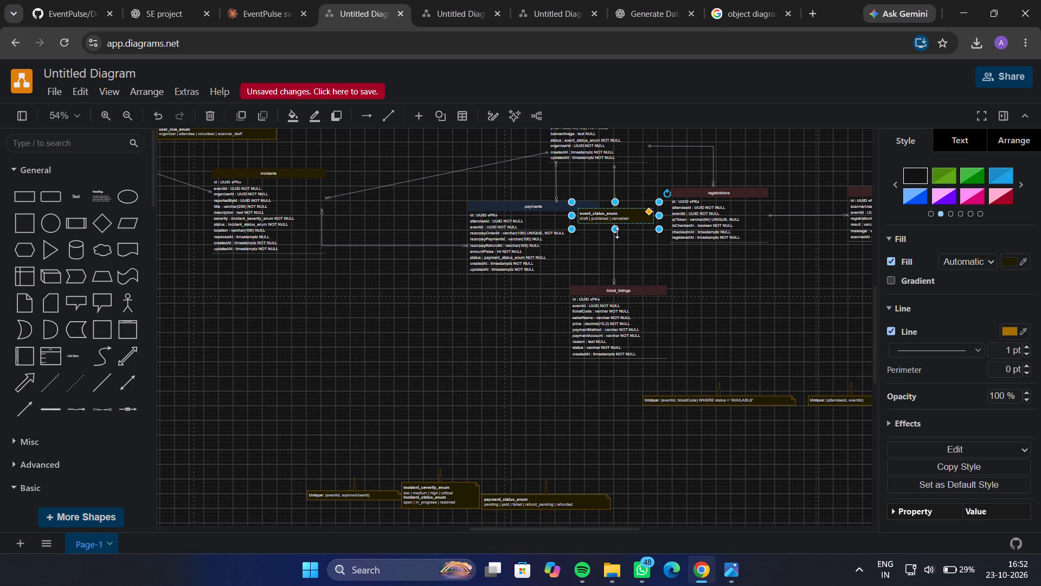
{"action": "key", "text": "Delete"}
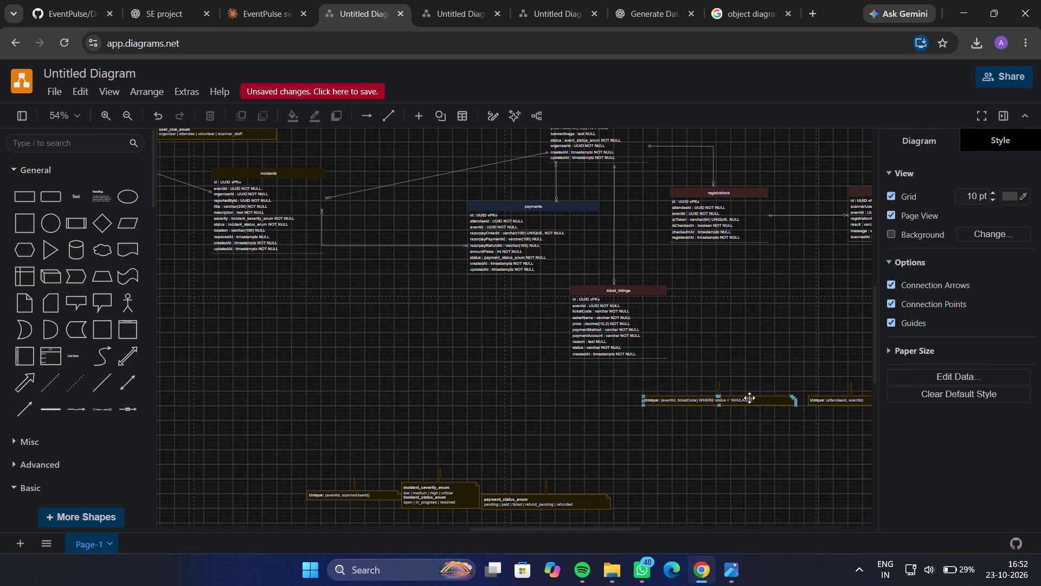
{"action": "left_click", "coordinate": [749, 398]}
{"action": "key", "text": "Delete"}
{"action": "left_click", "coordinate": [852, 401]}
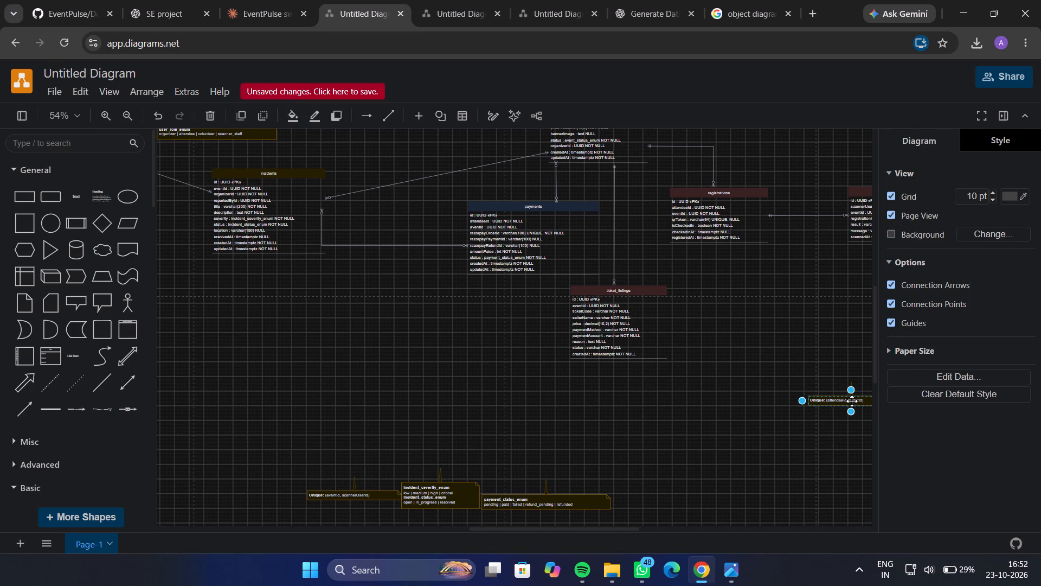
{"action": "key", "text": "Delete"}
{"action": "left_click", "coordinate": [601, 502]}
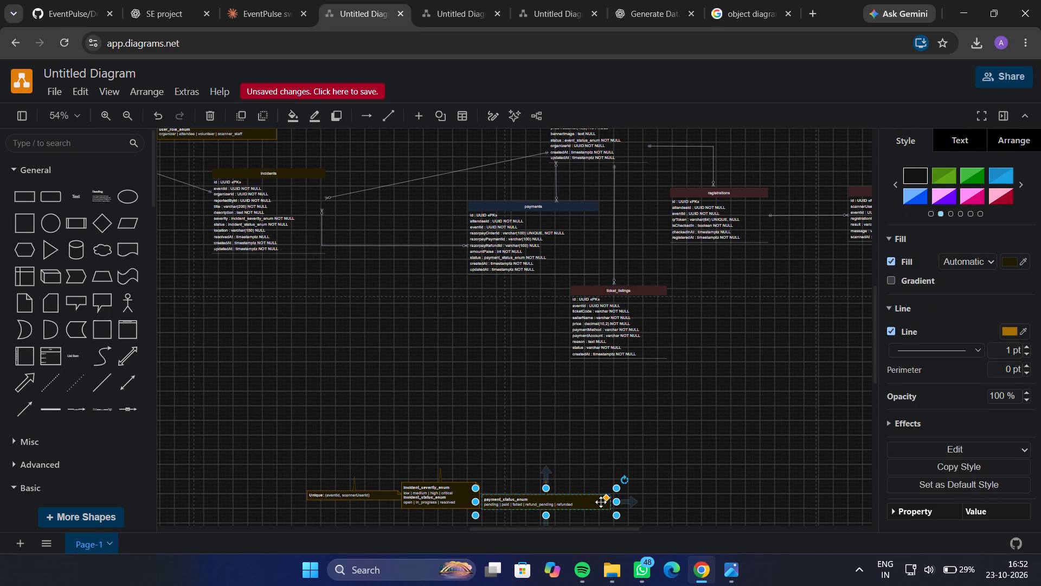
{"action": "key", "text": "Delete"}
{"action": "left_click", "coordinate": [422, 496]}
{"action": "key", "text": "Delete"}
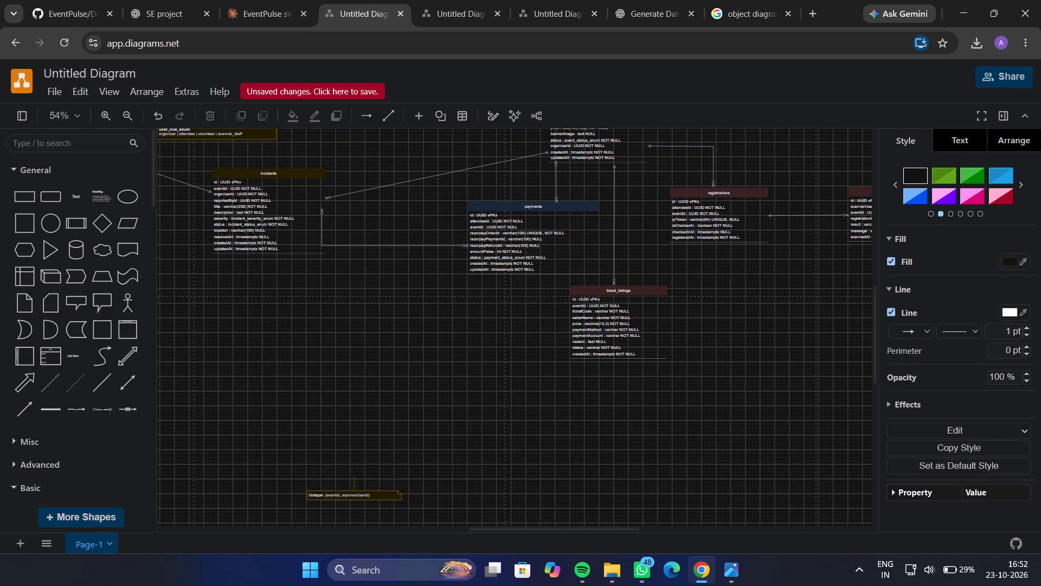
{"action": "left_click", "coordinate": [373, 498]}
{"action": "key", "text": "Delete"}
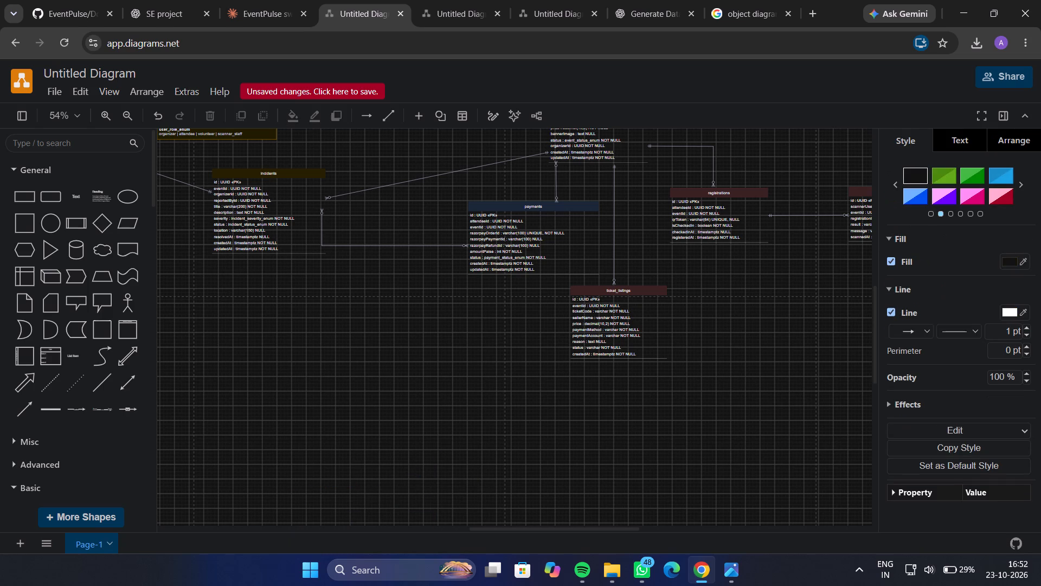
Undo the note deletions and the recent moves of the event_status_enum note, user_role_enum note and incidents table.
{"action": "key", "text": "ctrl+z"}
{"action": "key", "text": "ctrl+z"}
{"action": "key", "text": "ctrl+z"}
{"action": "key", "text": "ctrl+z"}
{"action": "key", "text": "ctrl+z"}
{"action": "key", "text": "ctrl+z"}
{"action": "key", "text": "ctrl+z"}
{"action": "key", "text": "ctrl+z"}
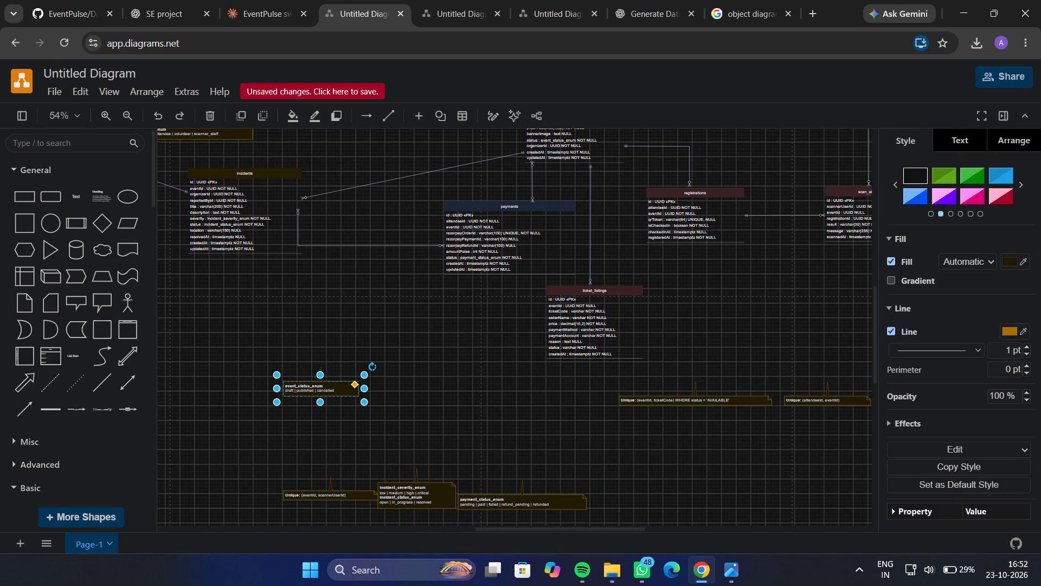
{"action": "key", "text": "ctrl+z"}
{"action": "key", "text": "ctrl+z"}
{"action": "key", "text": "ctrl+z"}
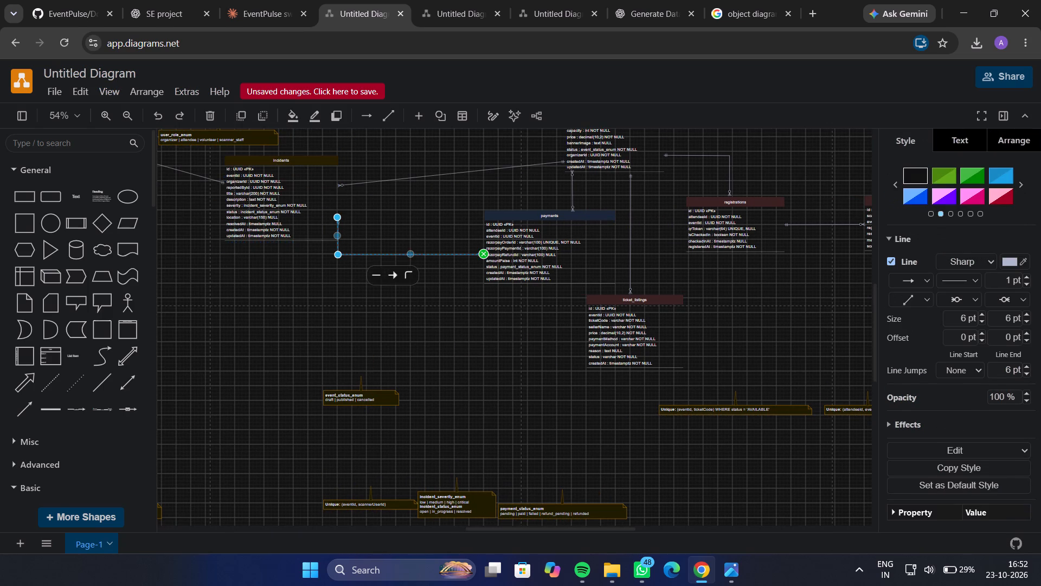
{"action": "key", "text": "ctrl+z"}
{"action": "key", "text": "ctrl+z"}
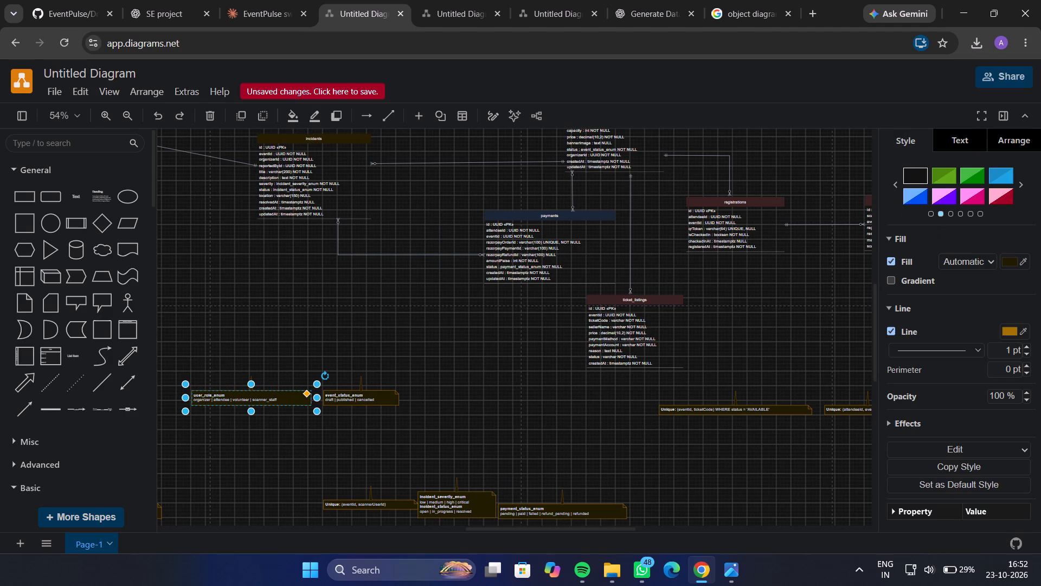
Delete the Unique (eventId, ticketCode) and Unique (attendeeId, eventId) constraint notes below the ticket_listings and registrations tables.
{"action": "left_click", "coordinate": [280, 339]}
{"action": "scroll", "coordinate": [280, 339], "scroll_direction": "up", "scroll_amount": 1}
{"action": "scroll", "coordinate": [280, 339], "scroll_direction": "down", "scroll_amount": 1}
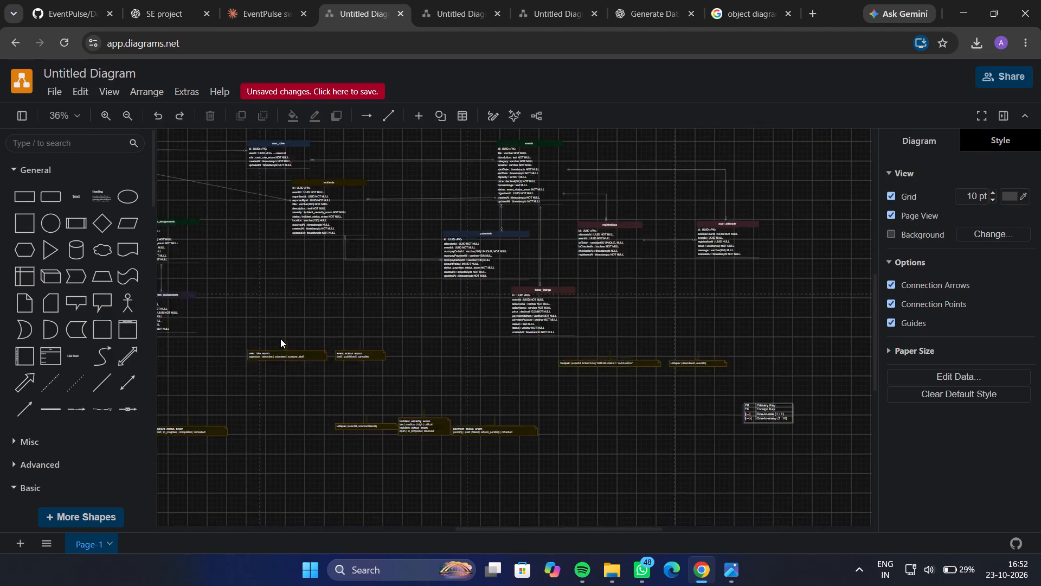
{"action": "scroll", "coordinate": [280, 339], "scroll_direction": "down", "scroll_amount": 1}
{"action": "left_click_drag", "start_coordinate": [695, 373], "coordinate": [657, 264]}
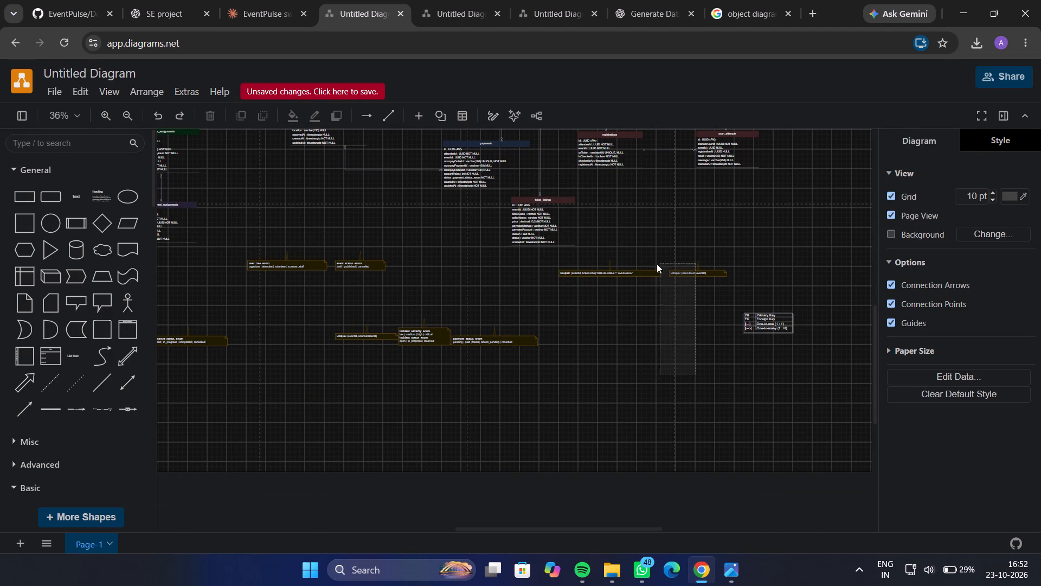
{"action": "left_click_drag", "start_coordinate": [657, 264], "coordinate": [566, 266]}
{"action": "key", "text": "Delete"}
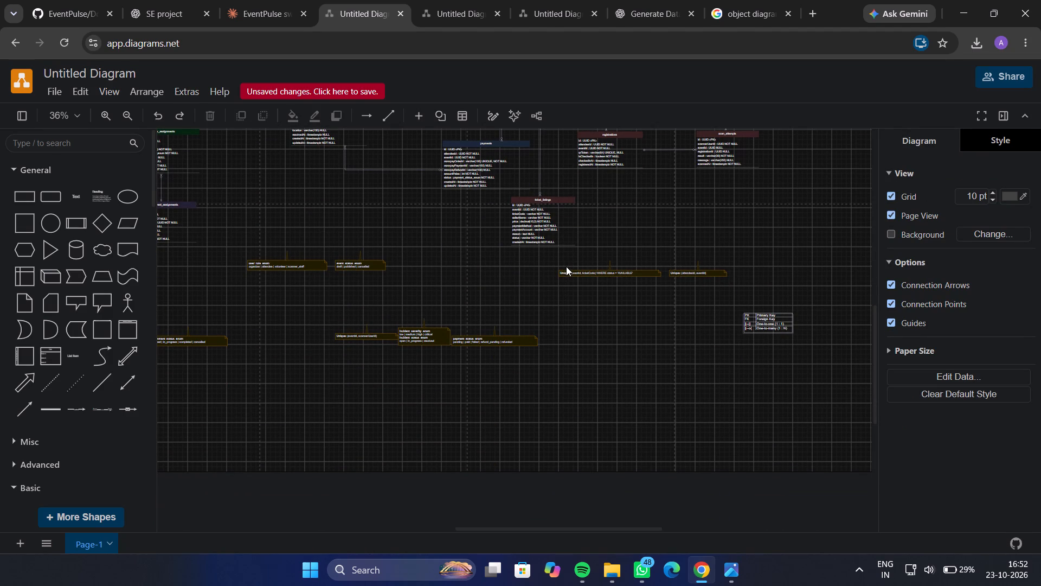
{"action": "left_click", "coordinate": [566, 266]}
{"action": "left_click", "coordinate": [572, 267]}
{"action": "left_click", "coordinate": [581, 276]}
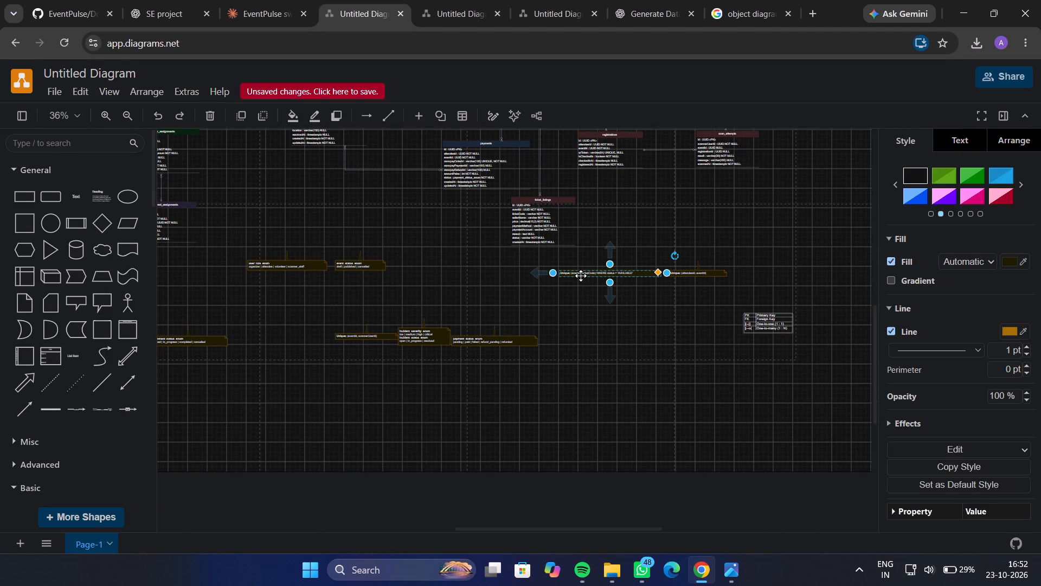
{"action": "key", "text": "Delete"}
{"action": "left_click", "coordinate": [711, 270]}
{"action": "key", "text": "Delete"}
Delete the payment_status_enum note, the combined incident severity and status enum note, and the Unique (eventId, scannerUserId) note.
{"action": "left_click", "coordinate": [517, 343]}
{"action": "key", "text": "Delete"}
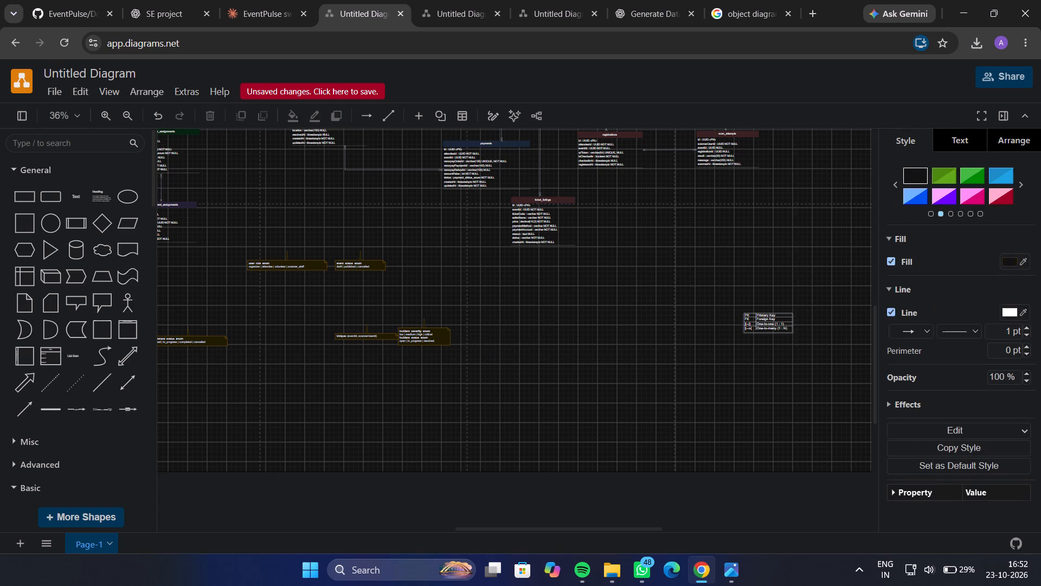
{"action": "left_click", "coordinate": [440, 332]}
{"action": "key", "text": "Delete"}
{"action": "left_click", "coordinate": [361, 338]}
{"action": "key", "text": "Delete"}
Delete the event_status_enum, user_role_enum and assignment status enum notes.
{"action": "left_click", "coordinate": [354, 266]}
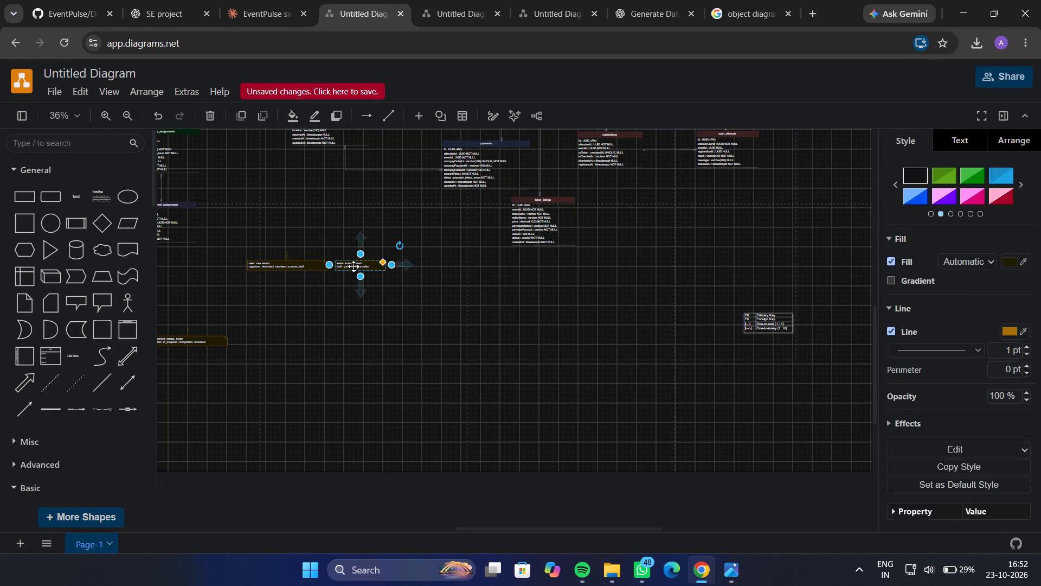
{"action": "key", "text": "Delete"}
{"action": "left_click", "coordinate": [293, 261]}
{"action": "key", "text": "Delete"}
{"action": "left_click", "coordinate": [200, 336]}
{"action": "key", "text": "Delete"}
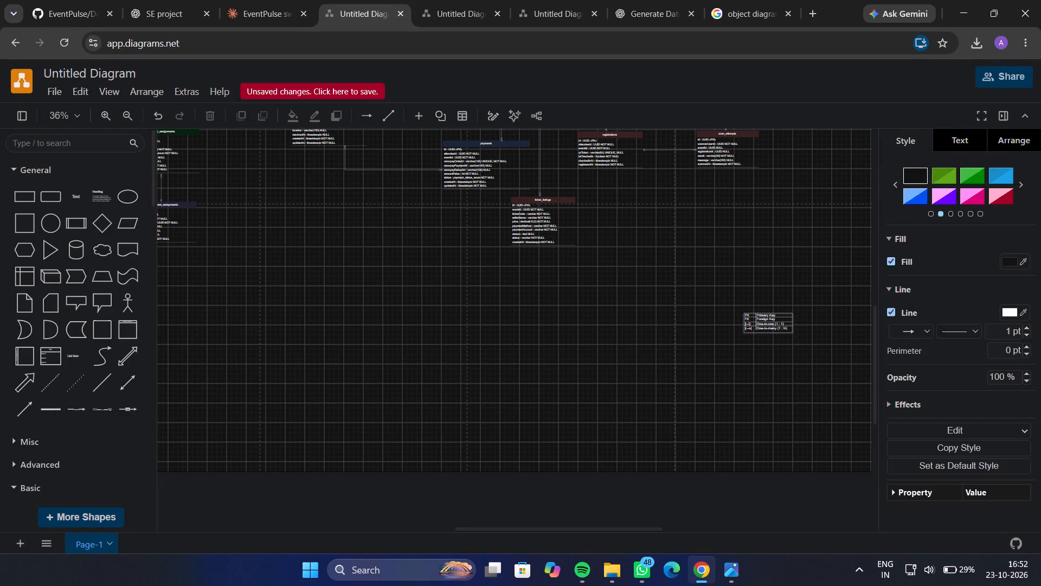
Delete the note with the unique constraint and application_status_enum beneath the volunteer_profiles table.
{"action": "scroll", "coordinate": [200, 336], "scroll_direction": "right", "scroll_amount": 4}
{"action": "left_click", "coordinate": [359, 310]}
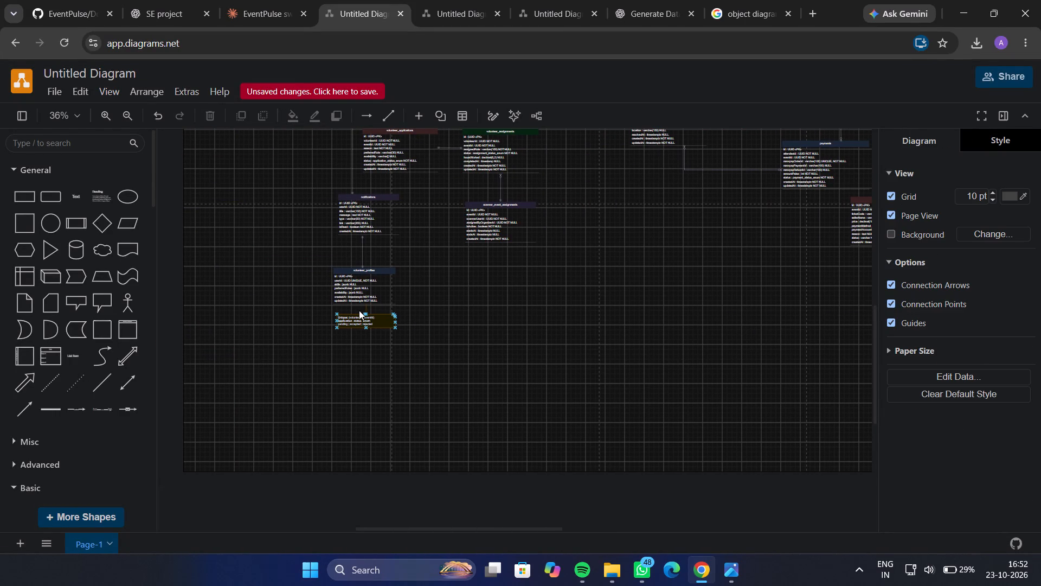
{"action": "key", "text": "Delete"}
{"action": "left_click", "coordinate": [374, 322]}
{"action": "key", "text": "Delete"}
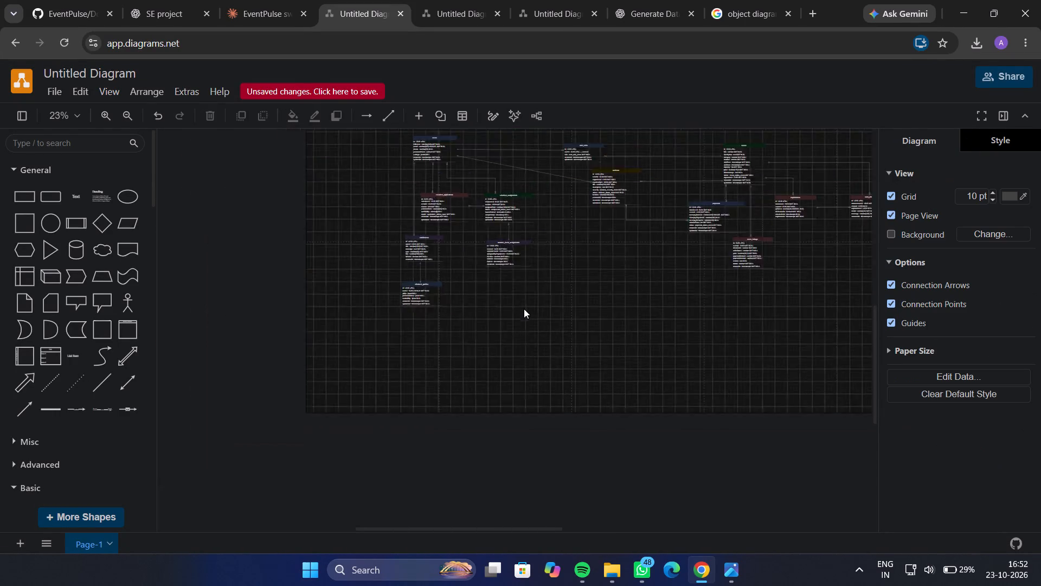
Set the font size of the diagram title "EventPulse - Database Schema (PostgreSQL + TypeORM)" to 24.
{"action": "scroll", "coordinate": [524, 309], "scroll_direction": "left", "scroll_amount": 2}
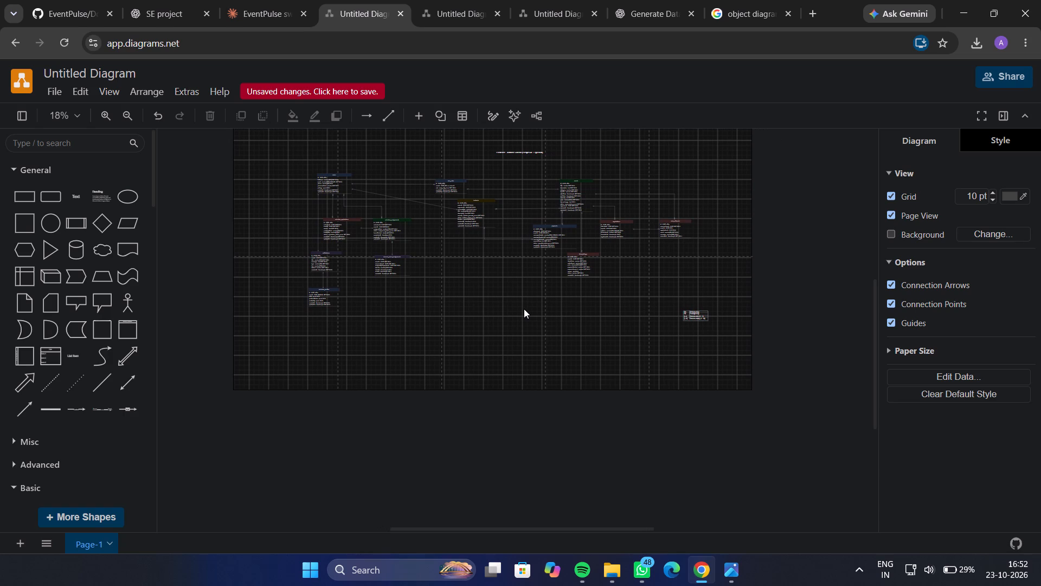
{"action": "scroll", "coordinate": [524, 309], "scroll_direction": "up", "scroll_amount": 2}
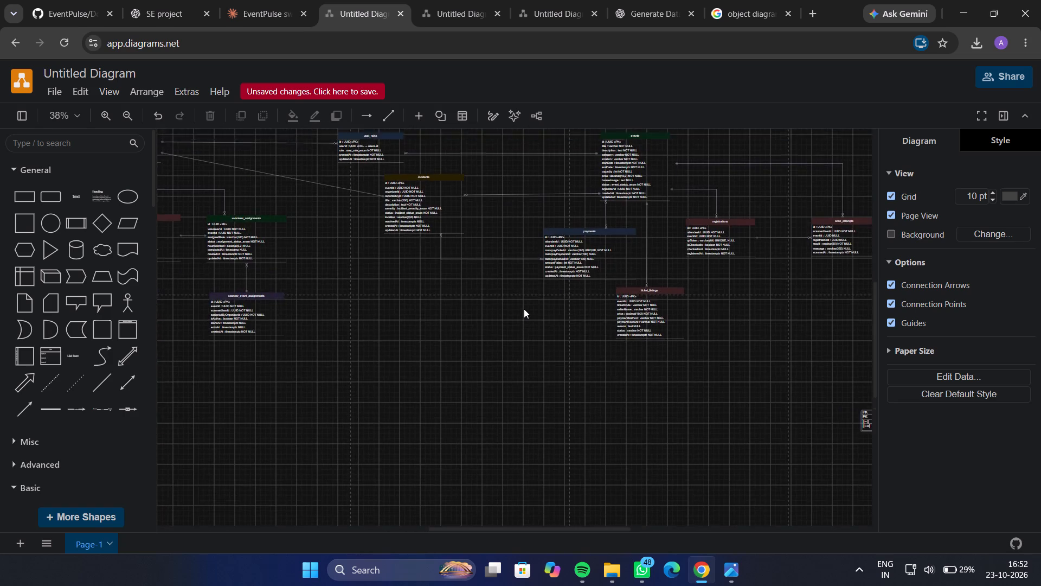
{"action": "scroll", "coordinate": [524, 309], "scroll_direction": "up", "scroll_amount": 3}
{"action": "double_click", "coordinate": [496, 462]}
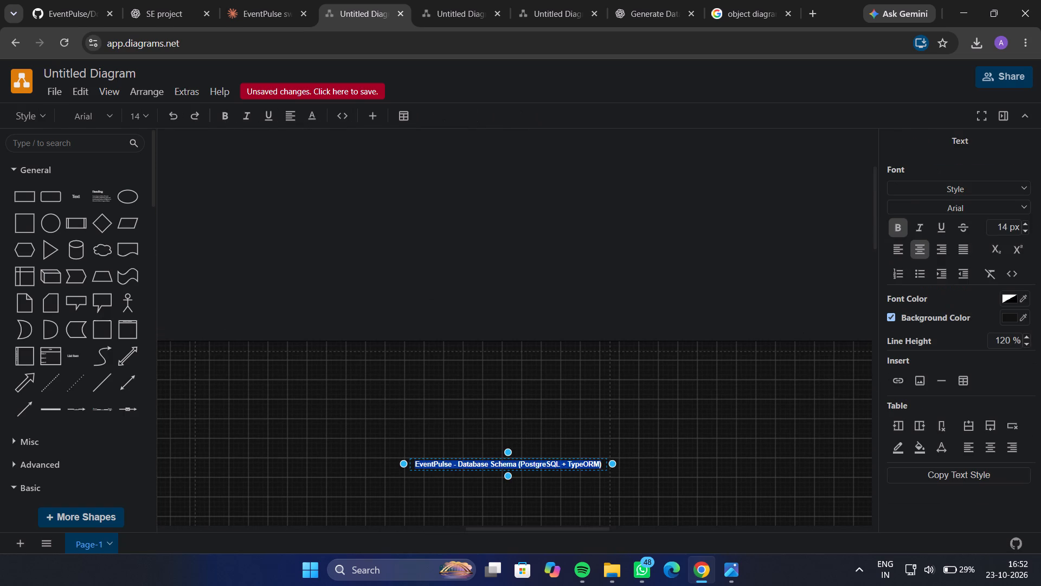
{"action": "left_click", "coordinate": [144, 118]}
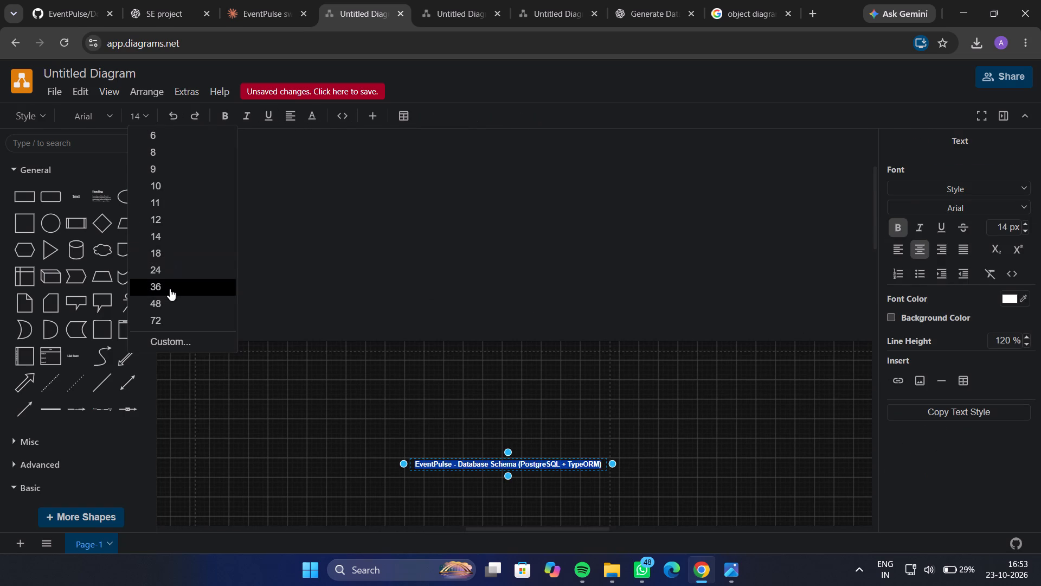
{"action": "left_click", "coordinate": [161, 255]}
{"action": "left_click", "coordinate": [147, 118]}
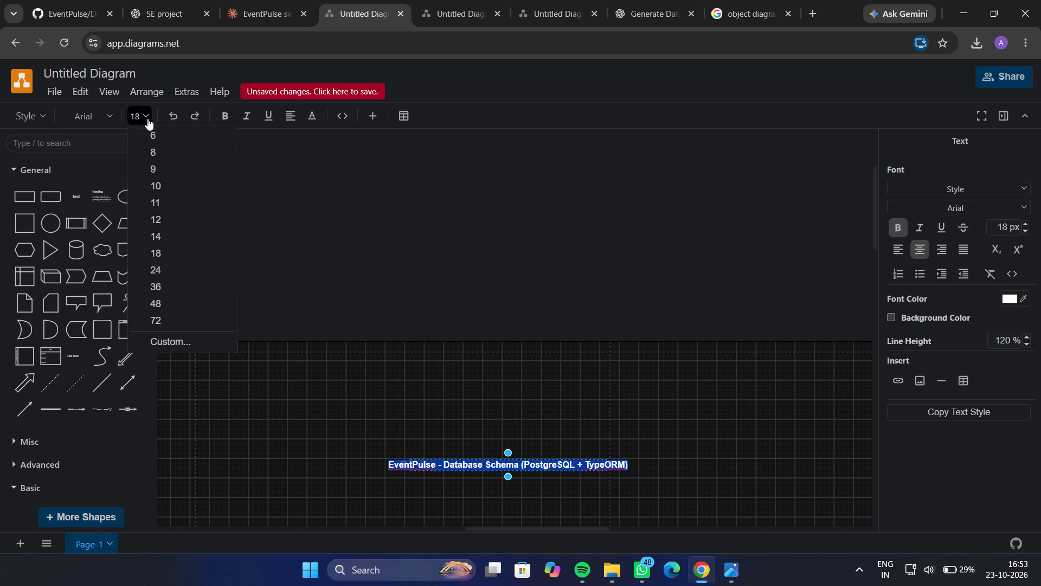
{"action": "left_click", "coordinate": [158, 272]}
{"action": "left_click", "coordinate": [389, 258]}
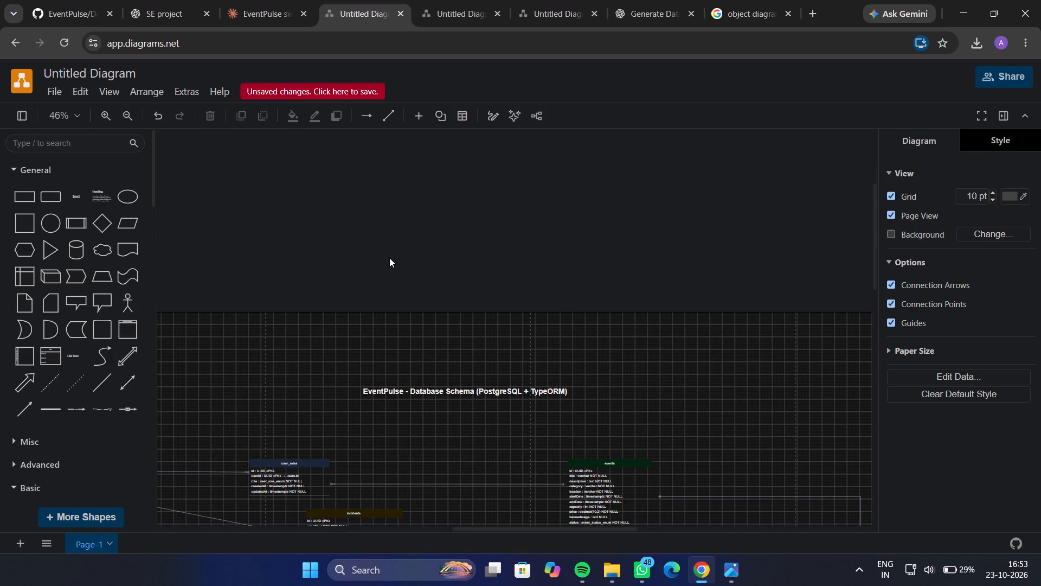
Export the whole diagram as a JPEG at 100% zoom and save it to the device as "ER diagram".
{"action": "left_click", "coordinate": [50, 90]}
{"action": "left_click", "coordinate": [84, 278]}
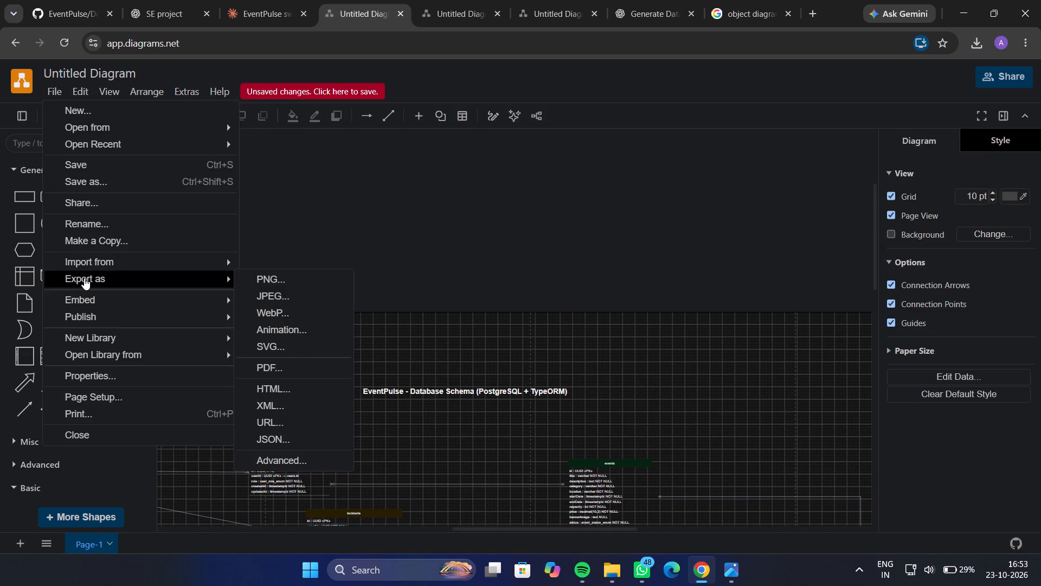
{"action": "left_click", "coordinate": [277, 298]}
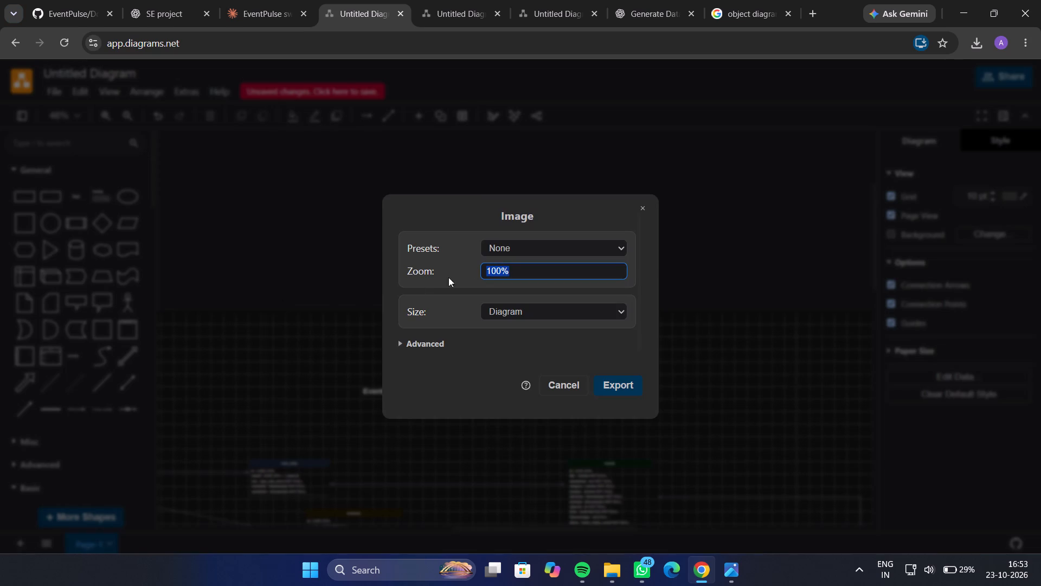
{"action": "left_click", "coordinate": [608, 389]}
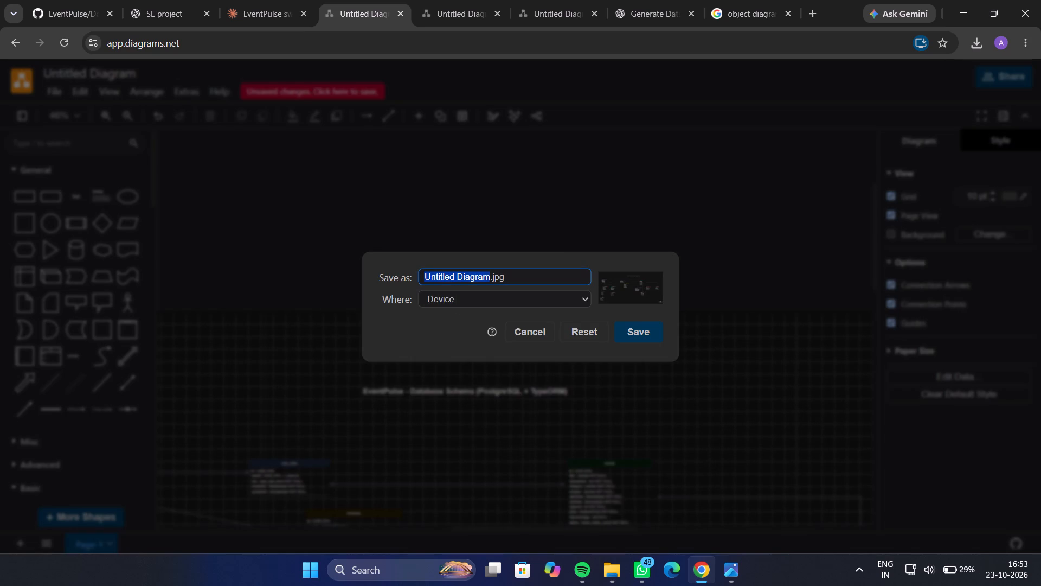
{"action": "type", "text": "ER"}
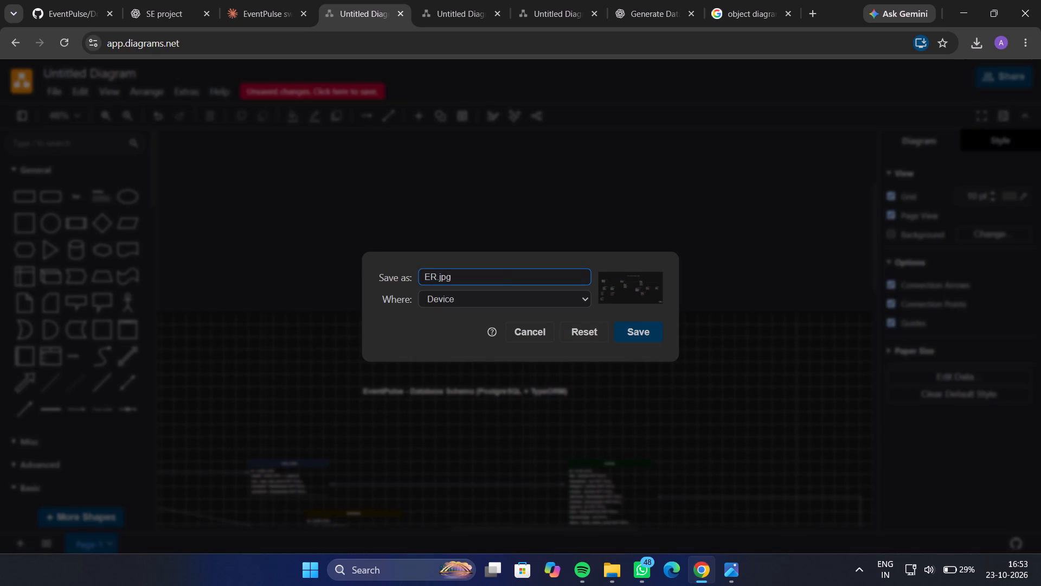
{"action": "key", "text": "space"}
{"action": "type", "text": "diagra"}
{"action": "key", "text": "BackSpace"}
{"action": "key", "text": "BackSpace"}
{"action": "type", "text": "ram"}
{"action": "key", "text": "Return"}
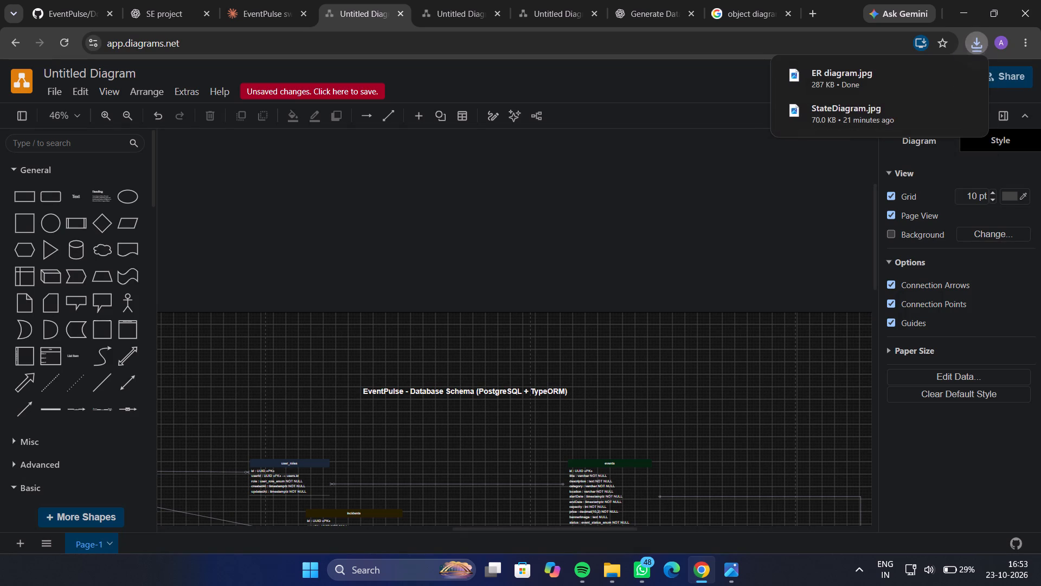
Open the exported ER diagram image in the Photos viewer and examine the tables, connectors and title.
{"action": "left_click", "coordinate": [849, 78]}
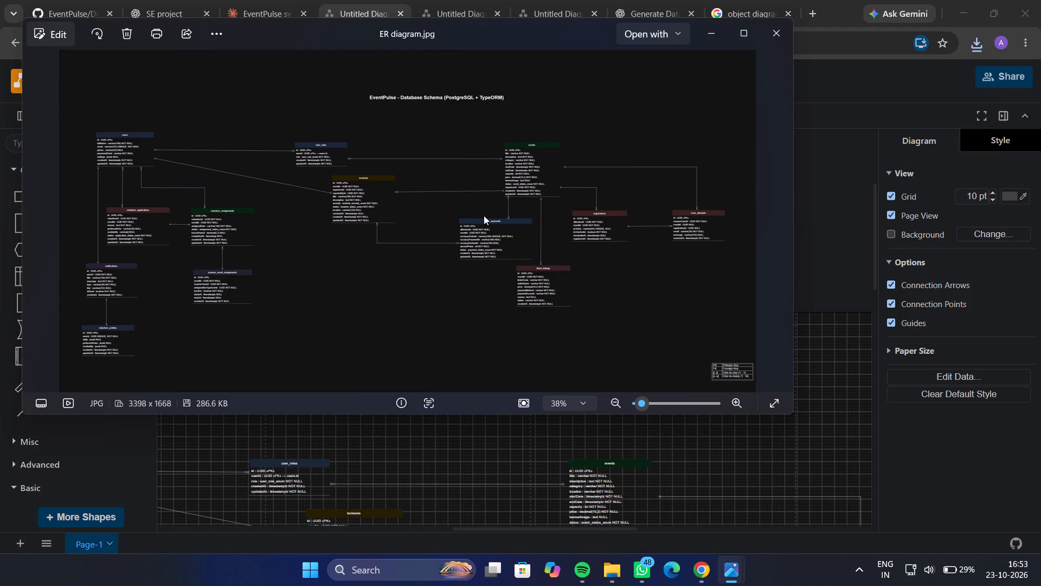
{"action": "left_click", "coordinate": [753, 26]}
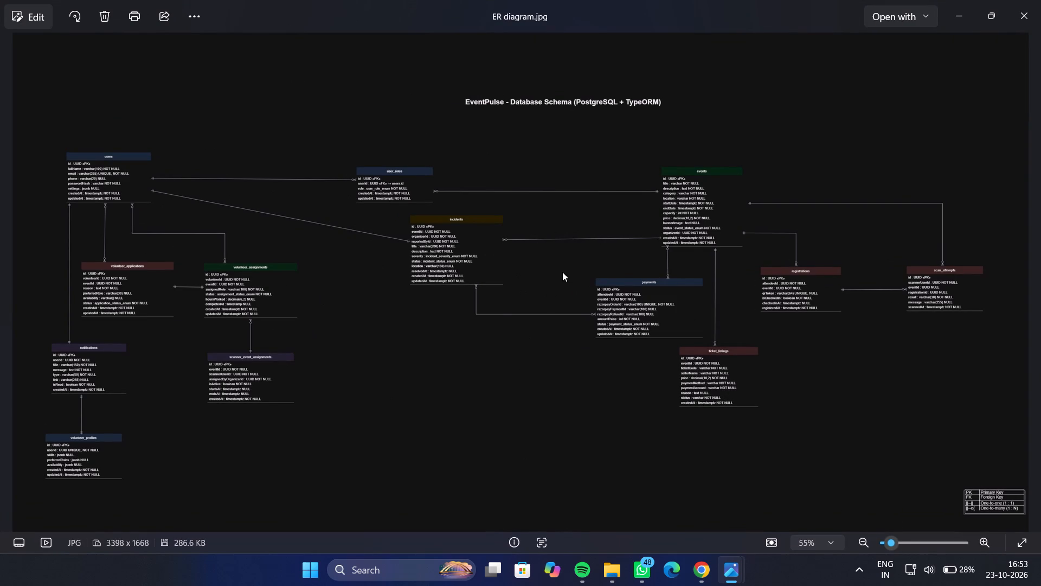
{"action": "scroll", "coordinate": [562, 272], "scroll_direction": "up", "scroll_amount": 6, "text": "ctrl"}
{"action": "scroll", "coordinate": [562, 272], "scroll_direction": "down", "scroll_amount": 16, "text": "ctrl"}
{"action": "scroll", "coordinate": [562, 272], "scroll_direction": "down", "scroll_amount": 1}
{"action": "scroll", "coordinate": [674, 236], "scroll_direction": "up", "scroll_amount": 8, "text": "ctrl"}
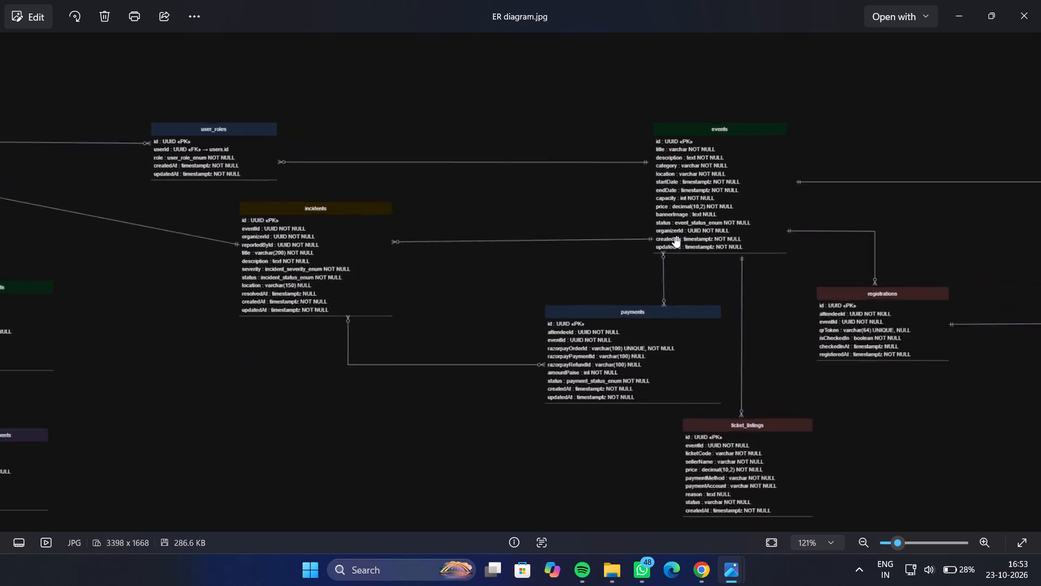
{"action": "scroll", "coordinate": [674, 236], "scroll_direction": "up", "scroll_amount": 3, "text": "ctrl"}
{"action": "scroll", "coordinate": [674, 236], "scroll_direction": "down", "scroll_amount": 7, "text": "ctrl"}
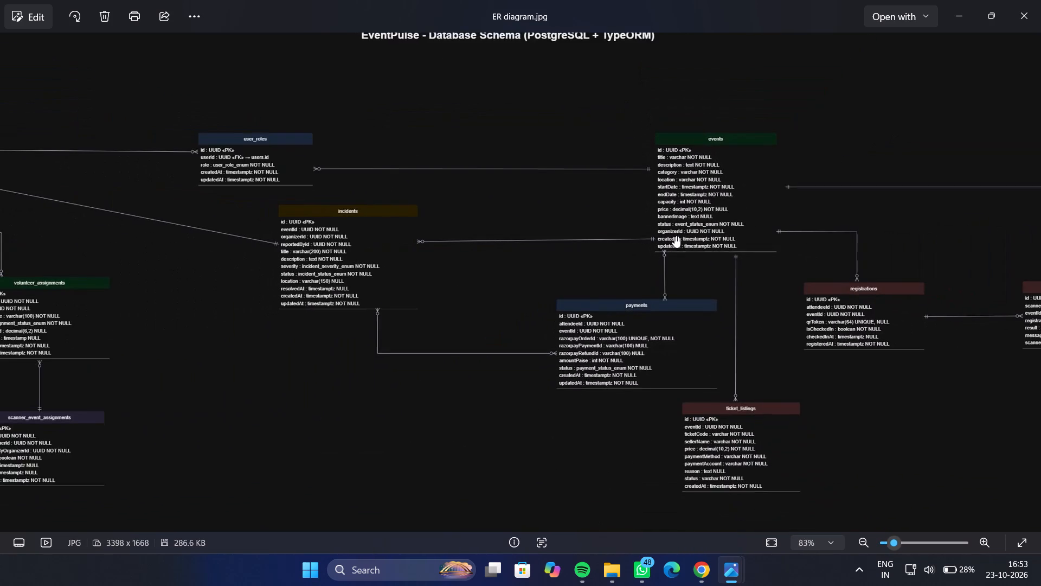
{"action": "scroll", "coordinate": [674, 236], "scroll_direction": "down", "scroll_amount": 4, "text": "ctrl"}
{"action": "left_click", "coordinate": [1021, 10]}
In draw.io, shift the events-table end of the payments–events connector towards the middle of the events table's bottom edge.
{"action": "scroll", "coordinate": [645, 377], "scroll_direction": "down", "scroll_amount": 1}
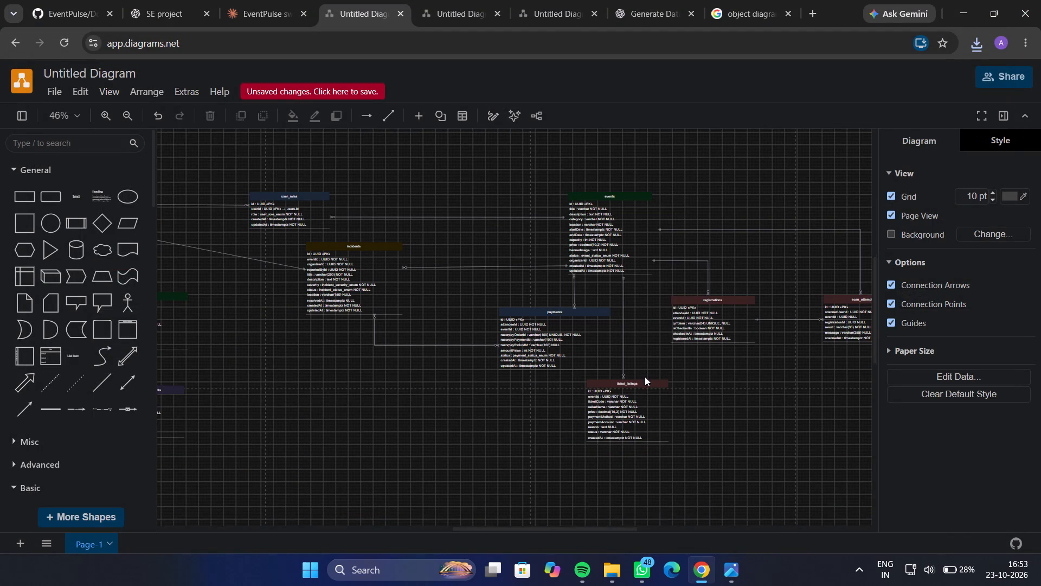
{"action": "scroll", "coordinate": [645, 377], "scroll_direction": "down", "scroll_amount": 1}
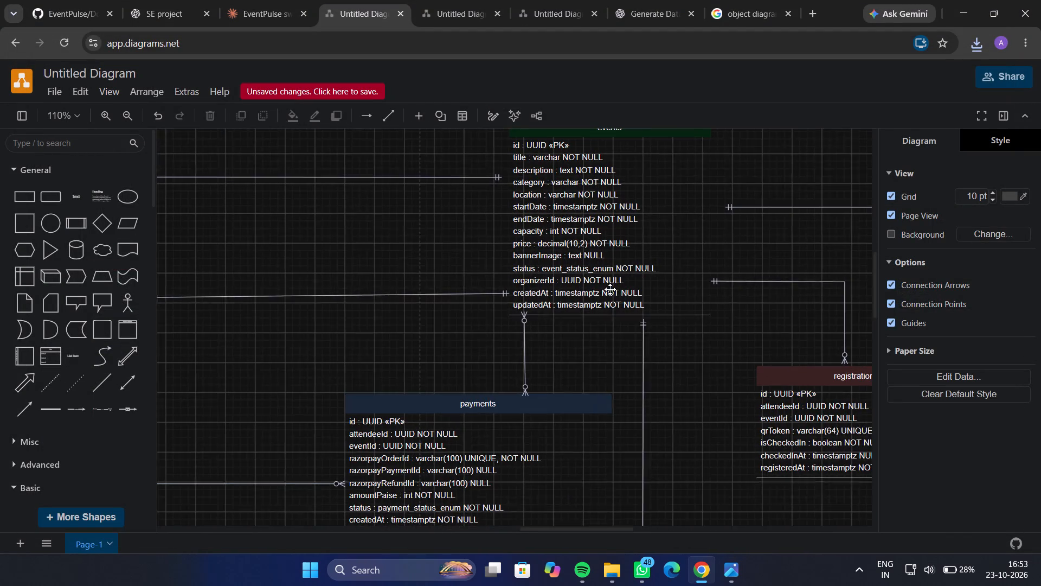
{"action": "left_click", "coordinate": [594, 230]}
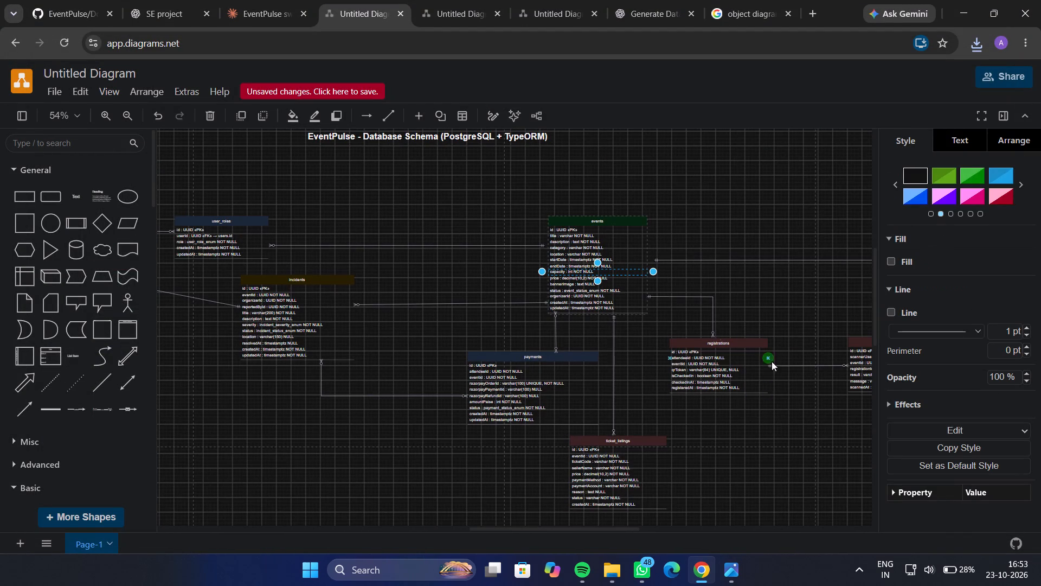
{"action": "scroll", "coordinate": [402, 373], "scroll_direction": "right", "scroll_amount": 1}
{"action": "left_click", "coordinate": [602, 221]}
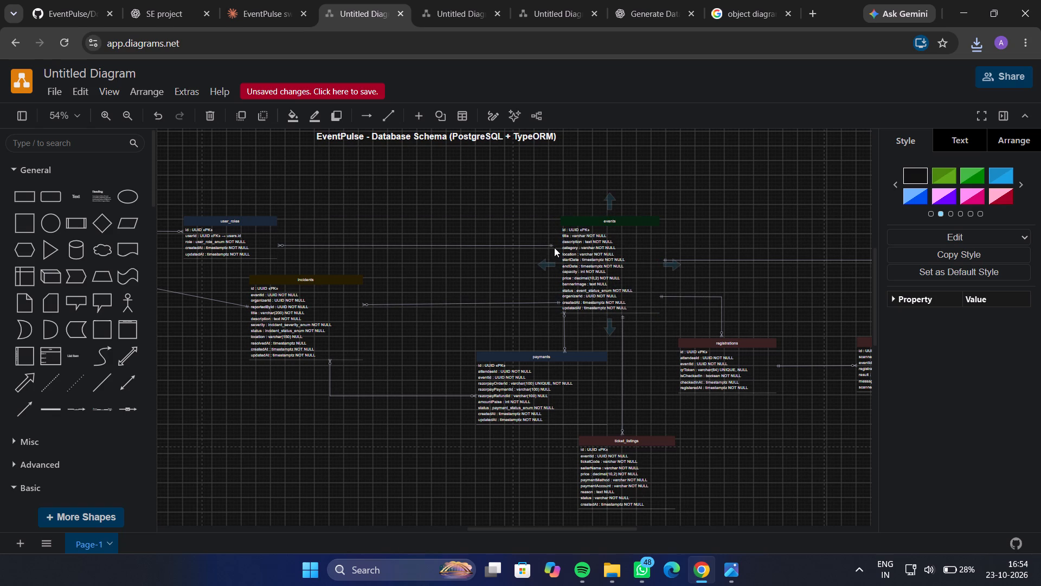
{"action": "left_click_drag", "start_coordinate": [551, 245], "coordinate": [509, 246]}
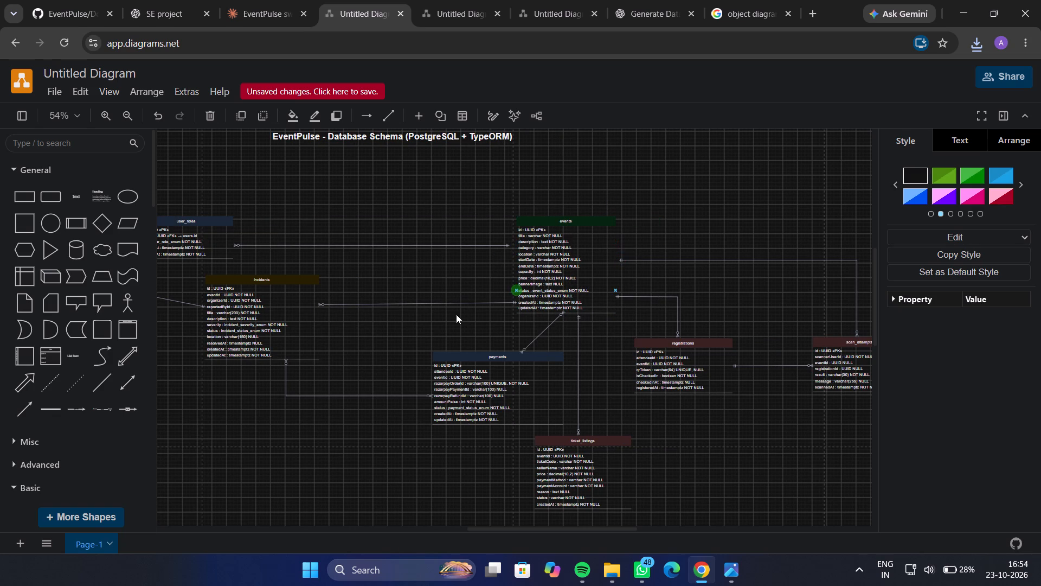
{"action": "left_click", "coordinate": [402, 356]}
{"action": "left_click", "coordinate": [371, 400]}
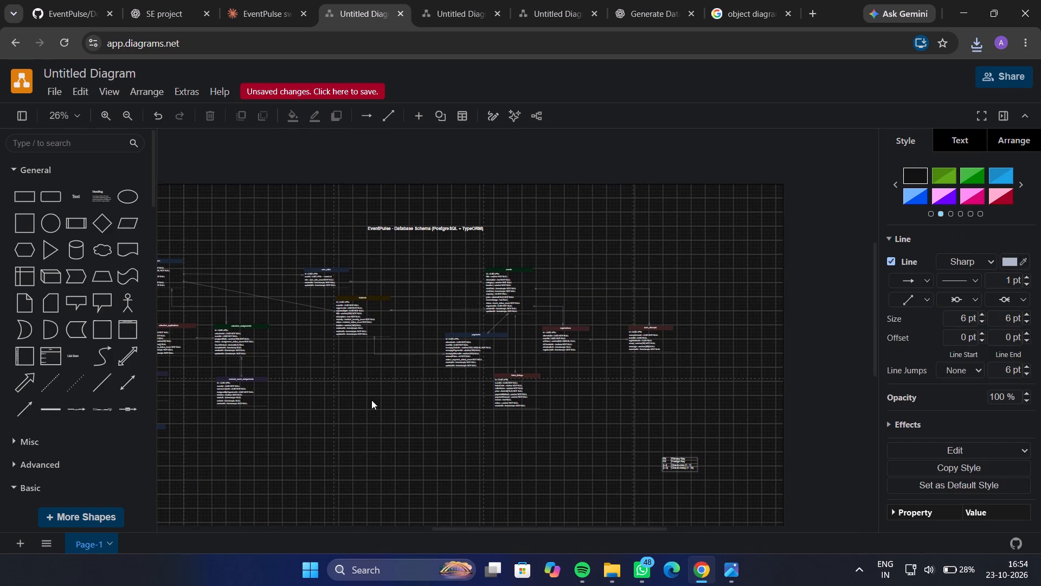
Switch to the Downloads folder in File Explorer and delete the reference schema image "WhatsApp Image 2026-10-23 at 3.58.50 PM".
{"action": "left_click", "coordinate": [732, 585]}
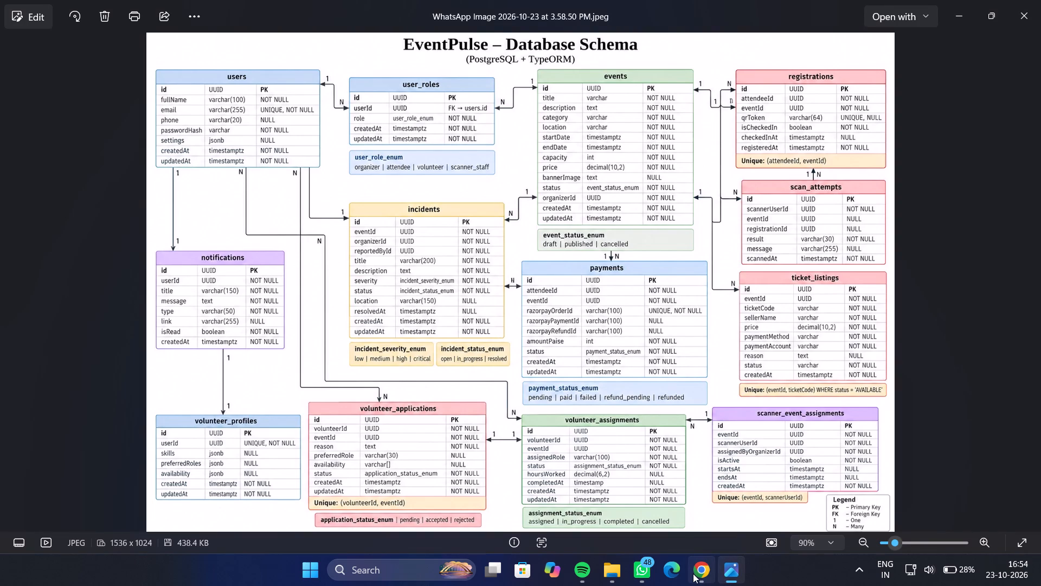
{"action": "left_click", "coordinate": [610, 569]}
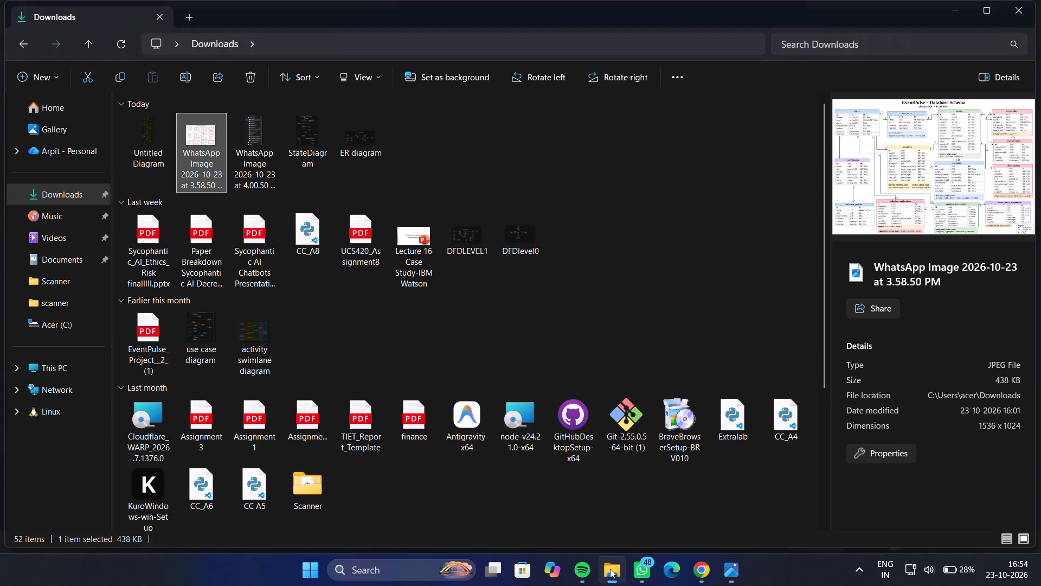
{"action": "left_click", "coordinate": [236, 199]}
{"action": "left_click_drag", "start_coordinate": [274, 171], "coordinate": [218, 162]}
{"action": "left_click", "coordinate": [215, 161]}
{"action": "key", "text": "Delete"}
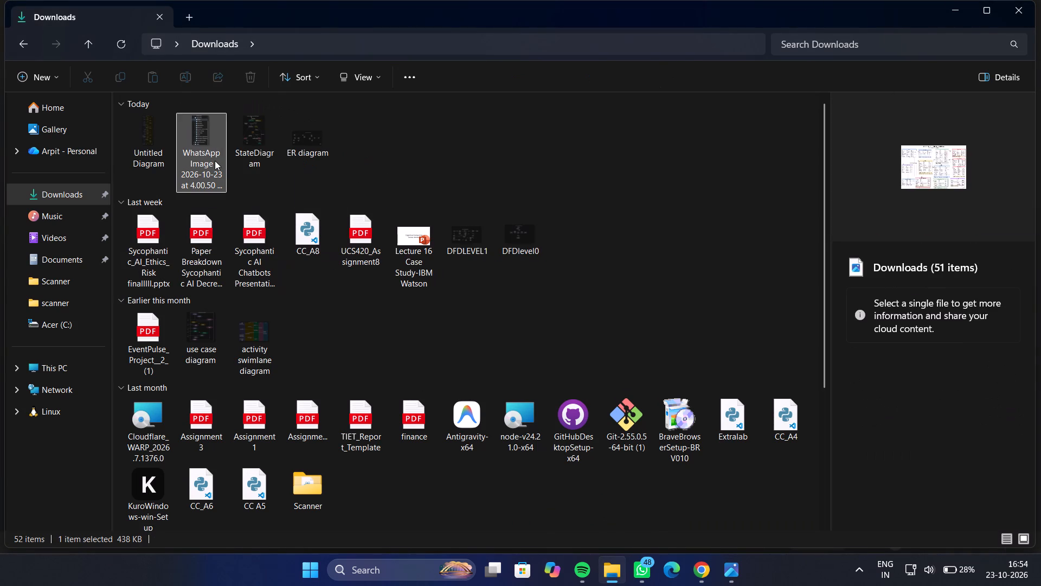
Preview the "Untitled Diagram" and "WhatsApp Image 2026-10-23 at 4.00.50 PM" images in Downloads, and delete the WhatsApp one.
{"action": "double_click", "coordinate": [153, 122]}
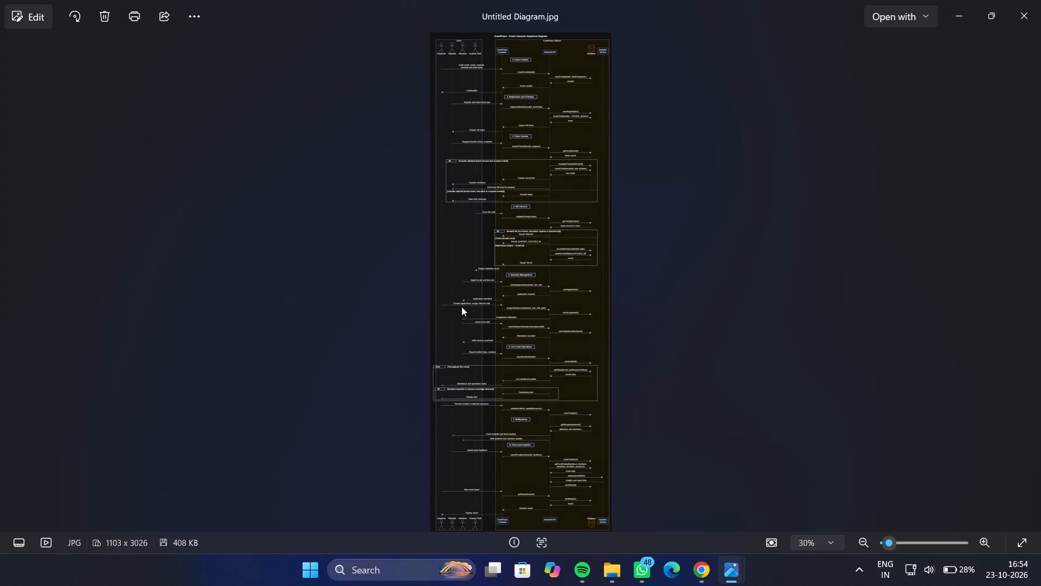
{"action": "left_click", "coordinate": [960, 22]}
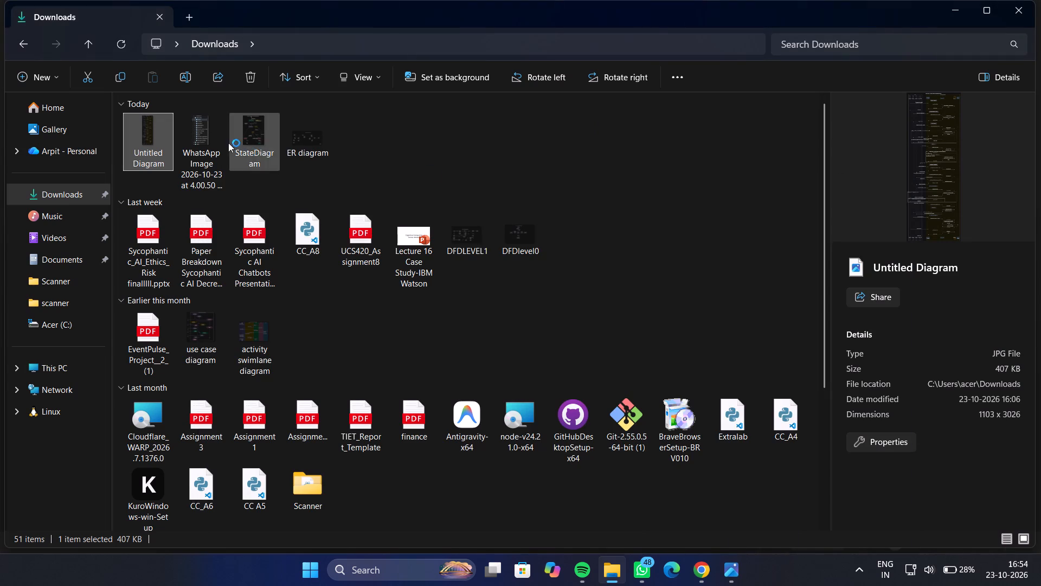
{"action": "left_click", "coordinate": [205, 133]}
{"action": "double_click", "coordinate": [205, 133]}
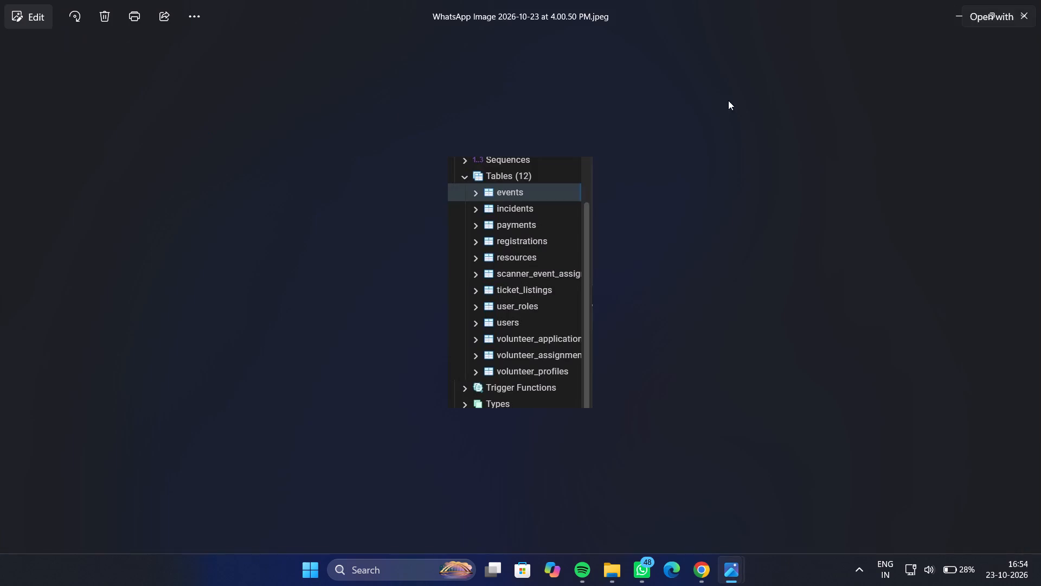
{"action": "left_click", "coordinate": [1034, 11]}
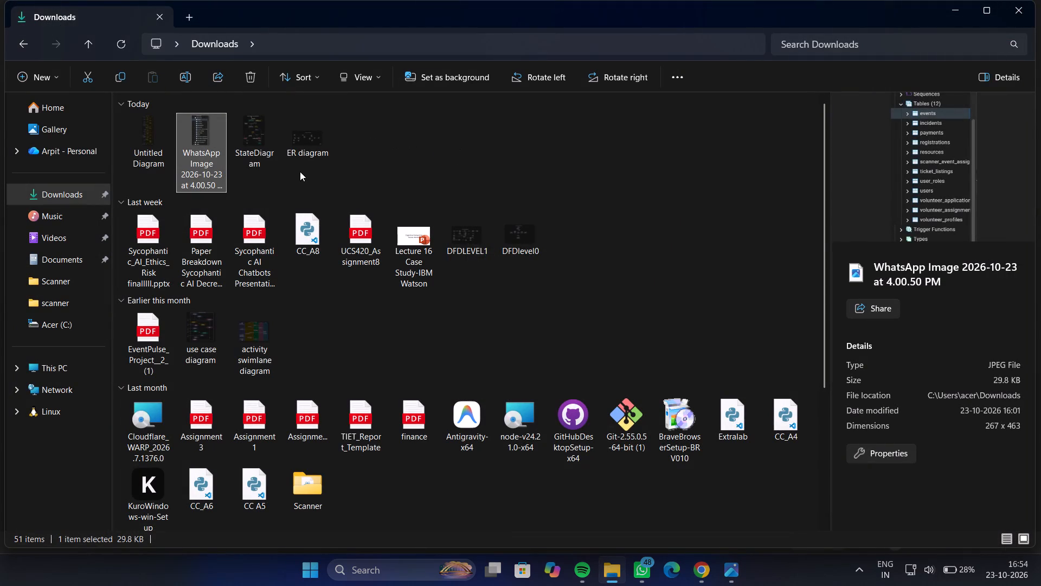
{"action": "key", "text": "Delete"}
Open the StateDiagram and ER diagram images from Downloads in turn to check the exported diagrams.
{"action": "double_click", "coordinate": [214, 141]}
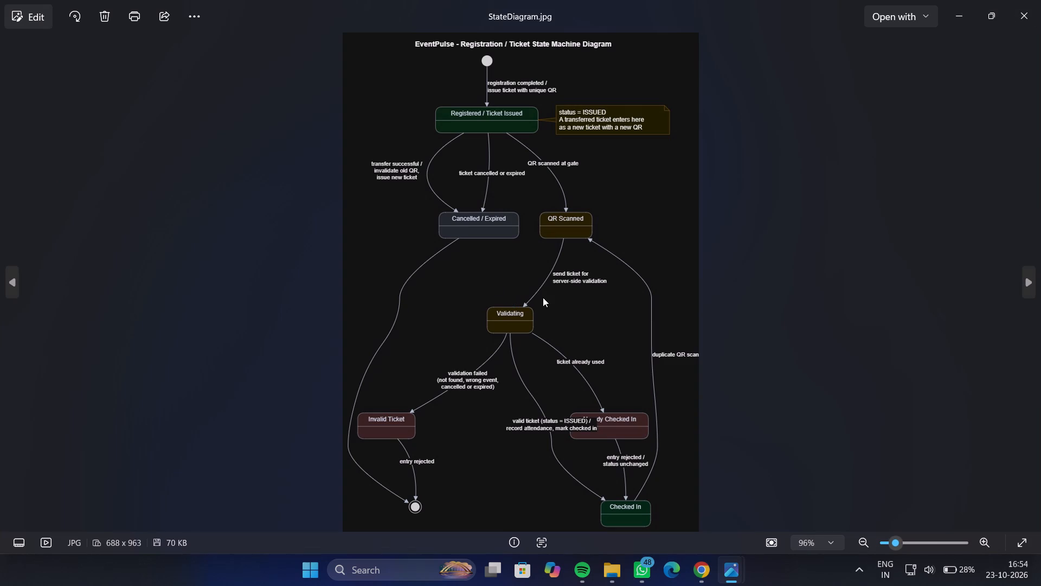
{"action": "scroll", "coordinate": [543, 297], "scroll_direction": "left", "scroll_amount": 6}
{"action": "double_click", "coordinate": [543, 297]}
{"action": "left_click", "coordinate": [1040, 1]}
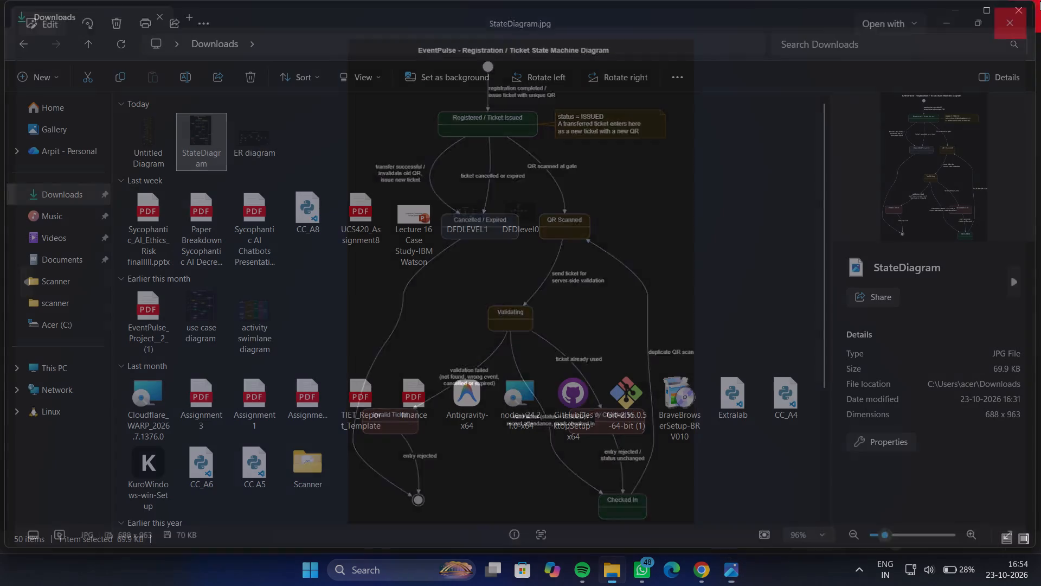
{"action": "double_click", "coordinate": [270, 146]}
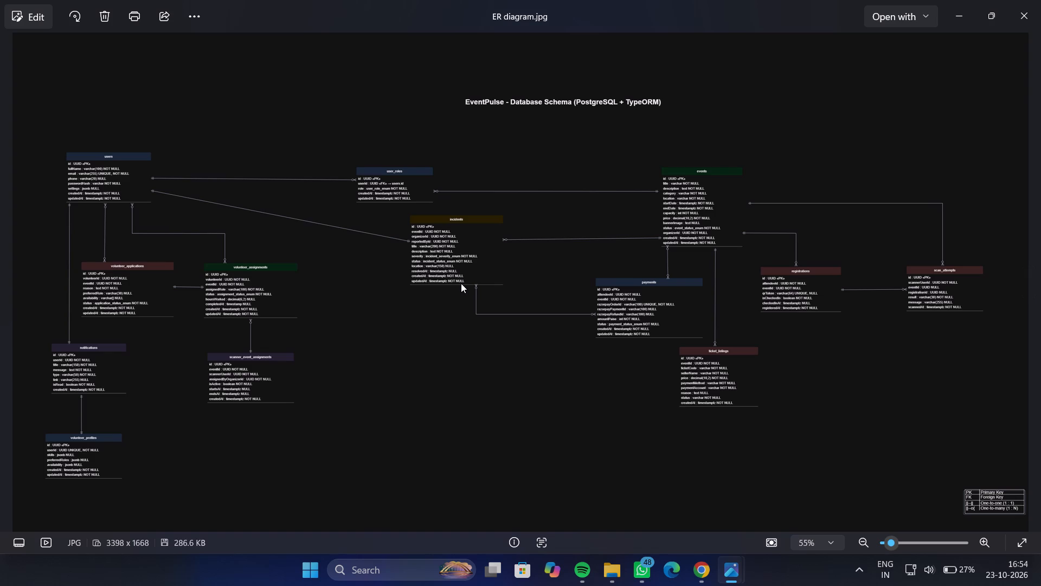
{"action": "left_click", "coordinate": [1031, 9]}
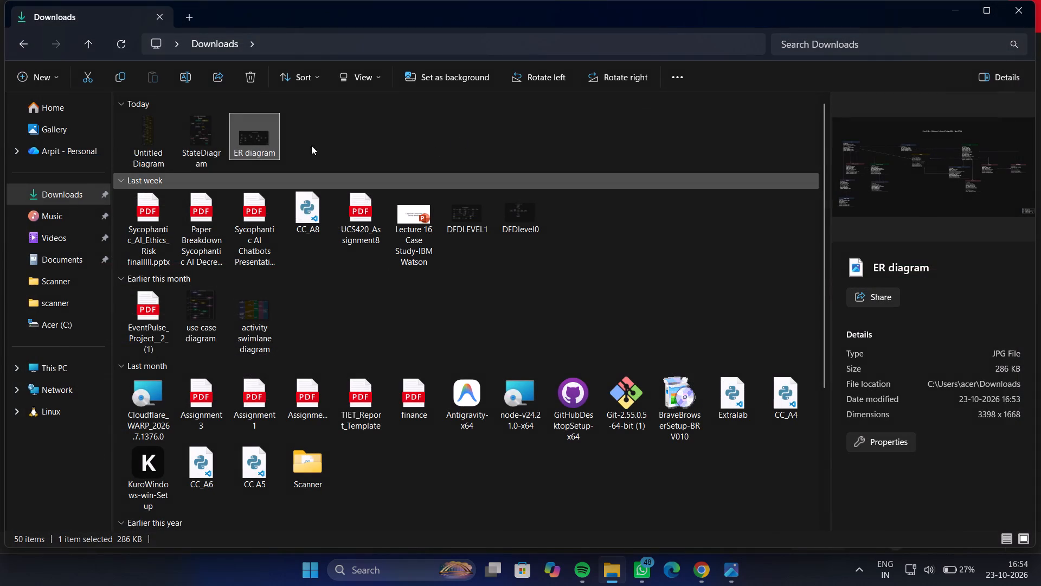
Open the Untitled Diagram image from the Downloads folder and examine its sequence diagram, closing the viewer when done.
{"action": "double_click", "coordinate": [139, 149]}
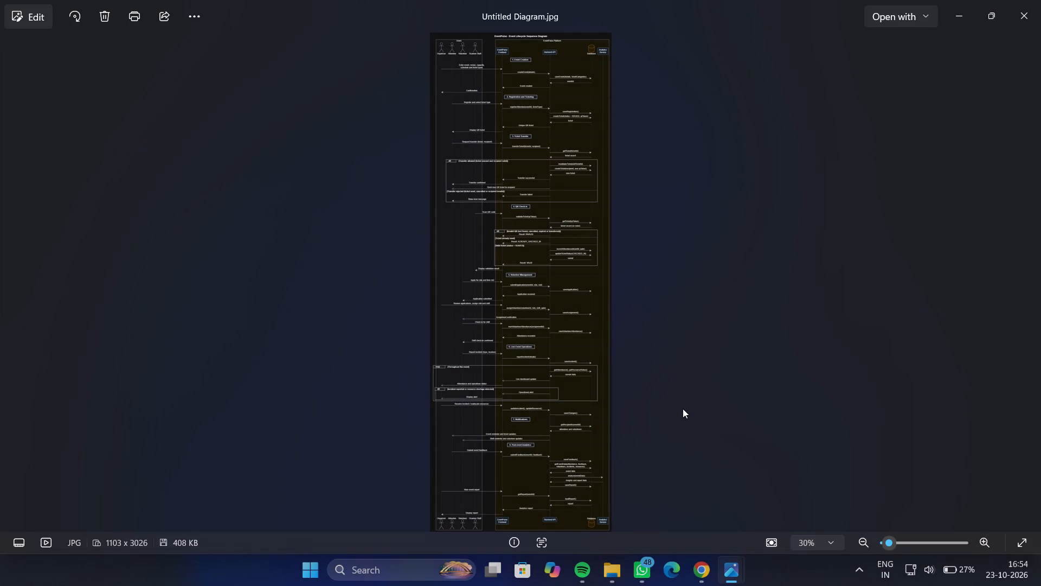
{"action": "scroll", "coordinate": [551, 280], "scroll_direction": "up", "scroll_amount": 9, "text": "ctrl"}
{"action": "scroll", "coordinate": [551, 280], "scroll_direction": "up", "scroll_amount": 5}
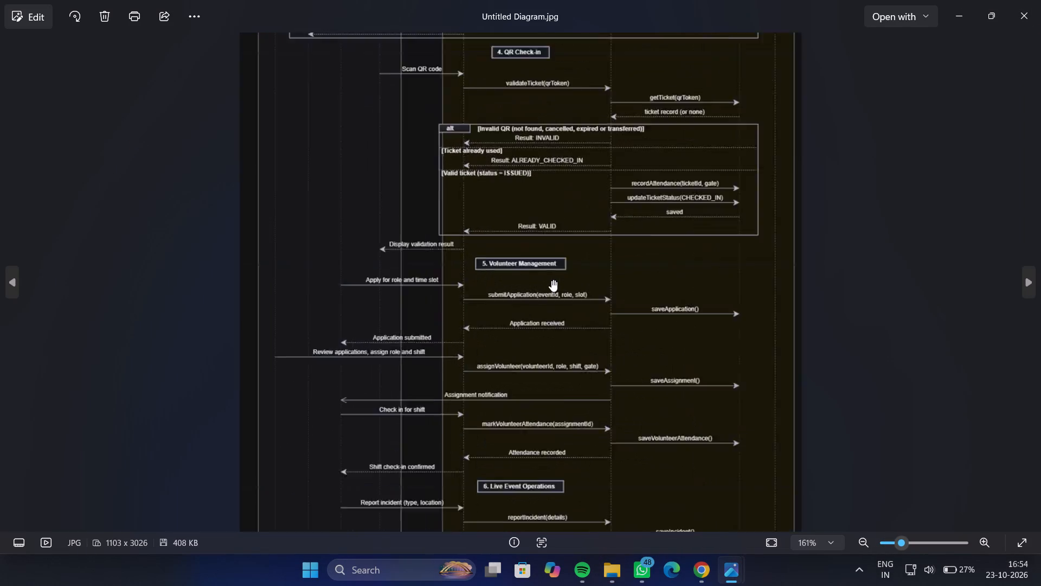
{"action": "scroll", "coordinate": [551, 280], "scroll_direction": "up", "scroll_amount": 3}
{"action": "scroll", "coordinate": [551, 280], "scroll_direction": "down", "scroll_amount": 15, "text": "ctrl"}
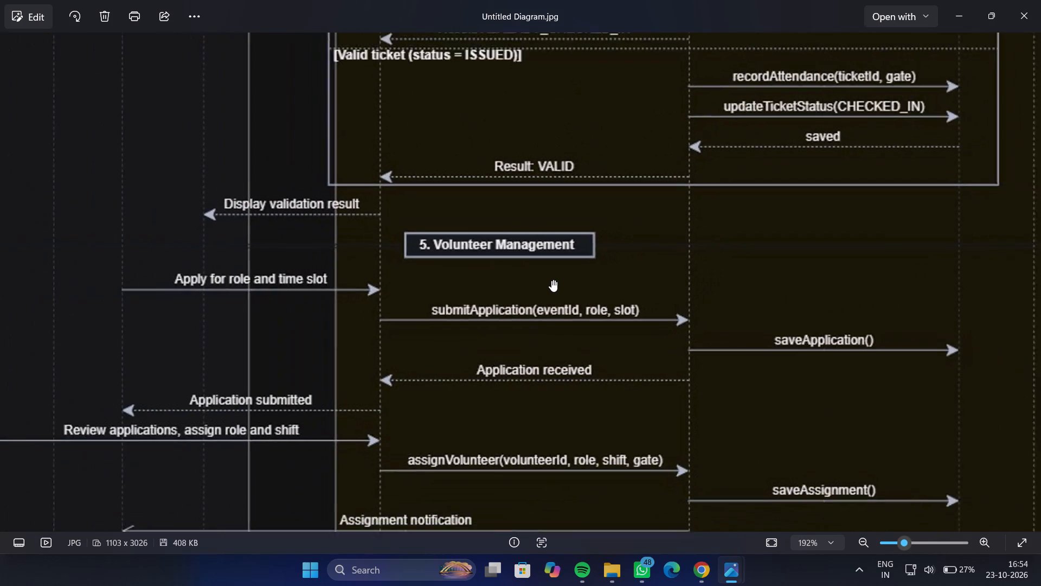
{"action": "scroll", "coordinate": [551, 280], "scroll_direction": "down", "scroll_amount": 16, "text": "ctrl"}
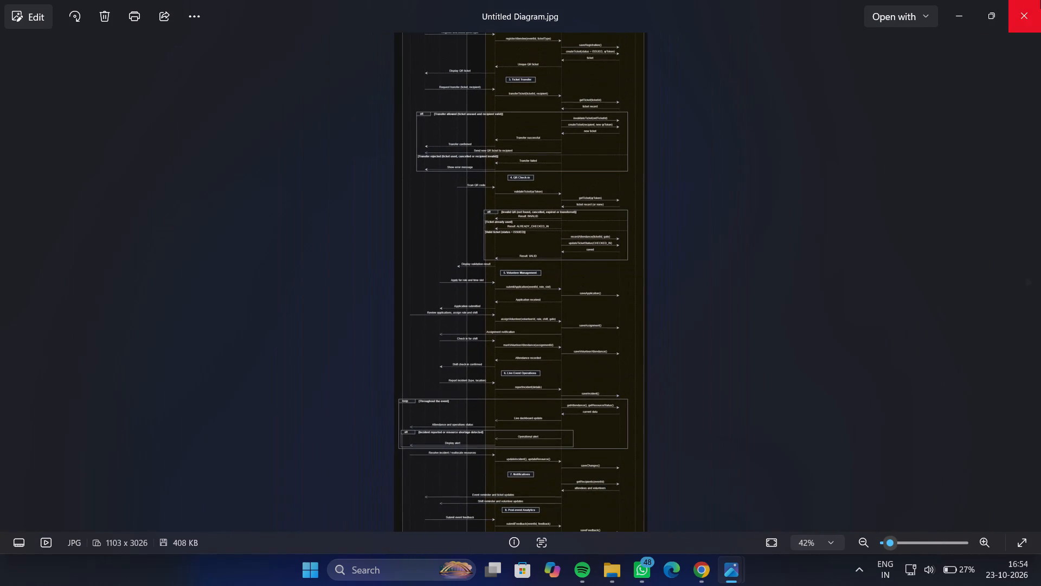
{"action": "left_click", "coordinate": [1037, 23]}
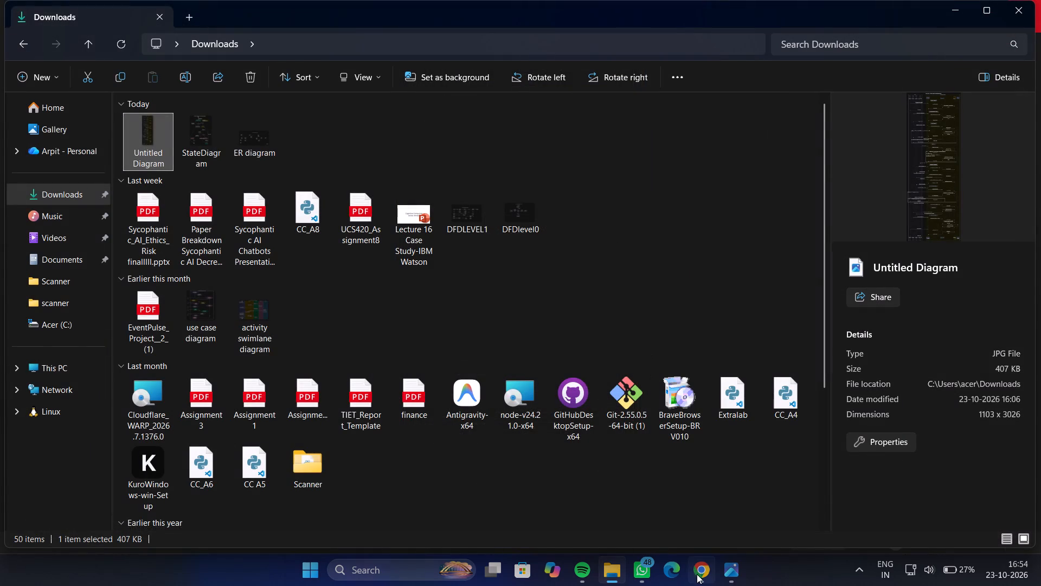
Switch to Chrome and close the database schema and ticket state machine diagram tabs, leaving without saving their changes.
{"action": "left_click", "coordinate": [699, 578]}
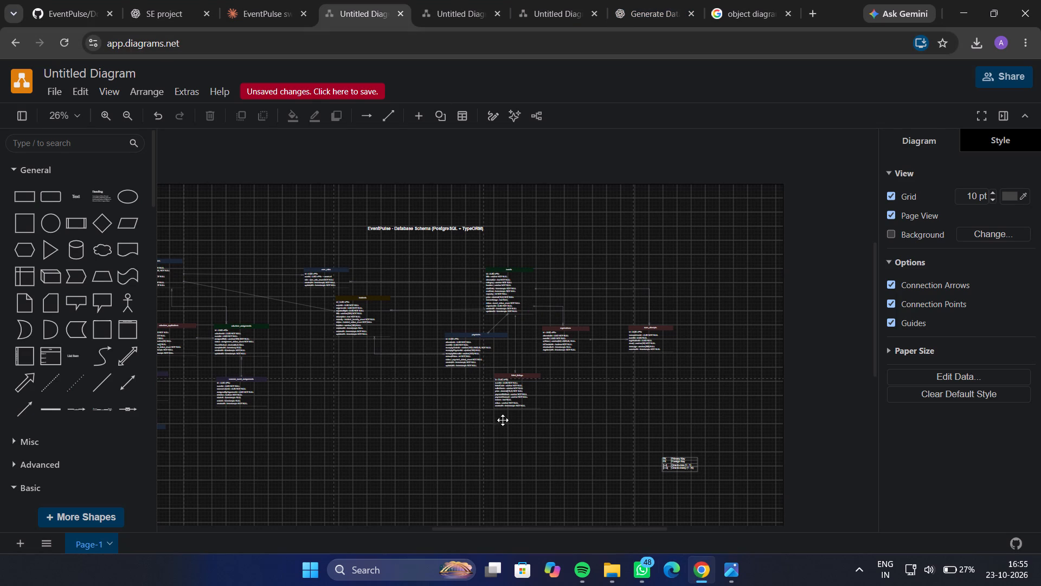
{"action": "left_click", "coordinate": [396, 13]}
{"action": "left_click", "coordinate": [574, 125]}
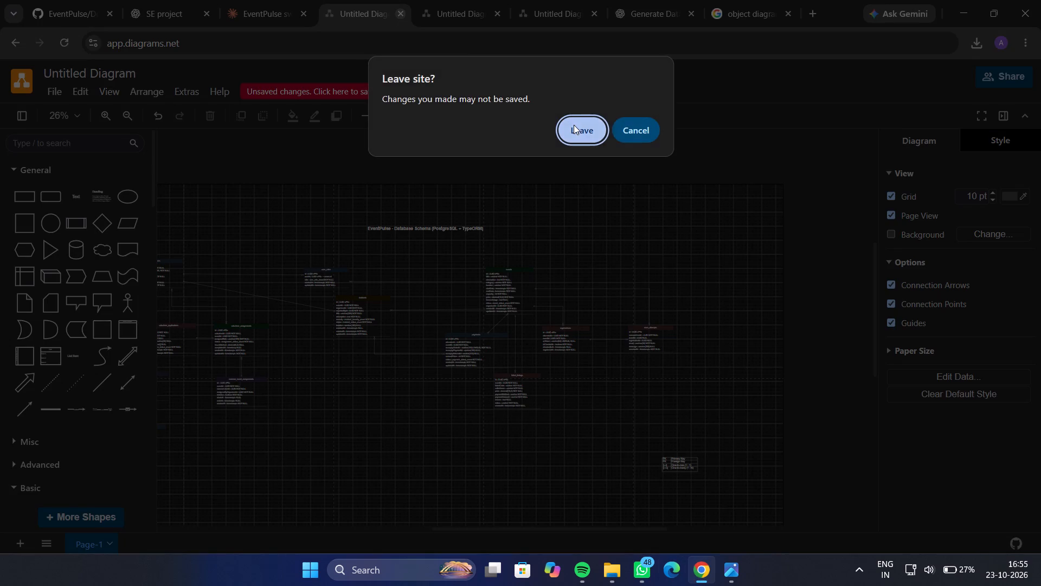
{"action": "left_click", "coordinate": [457, 12]}
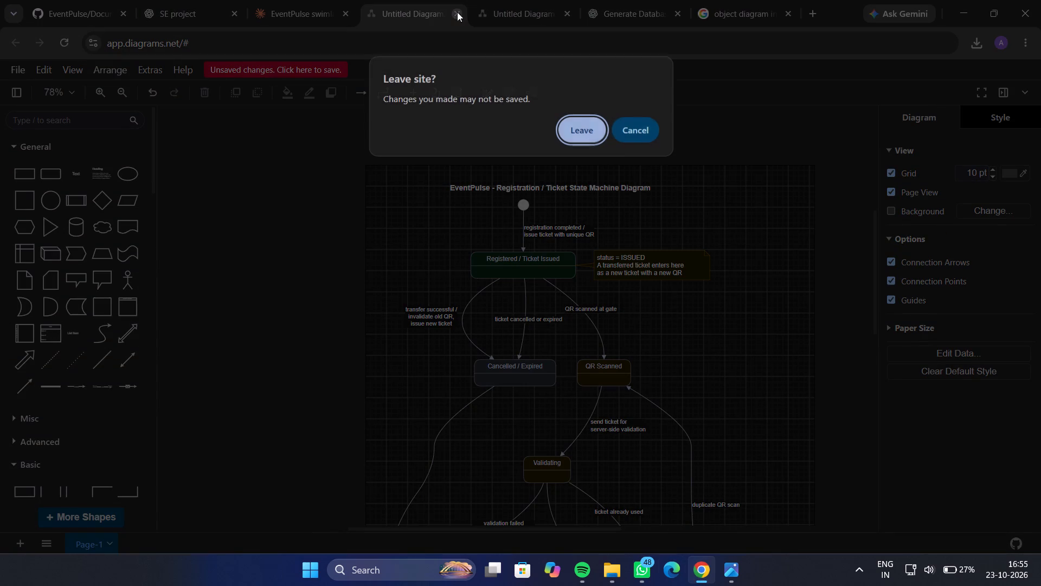
{"action": "left_click", "coordinate": [589, 136]}
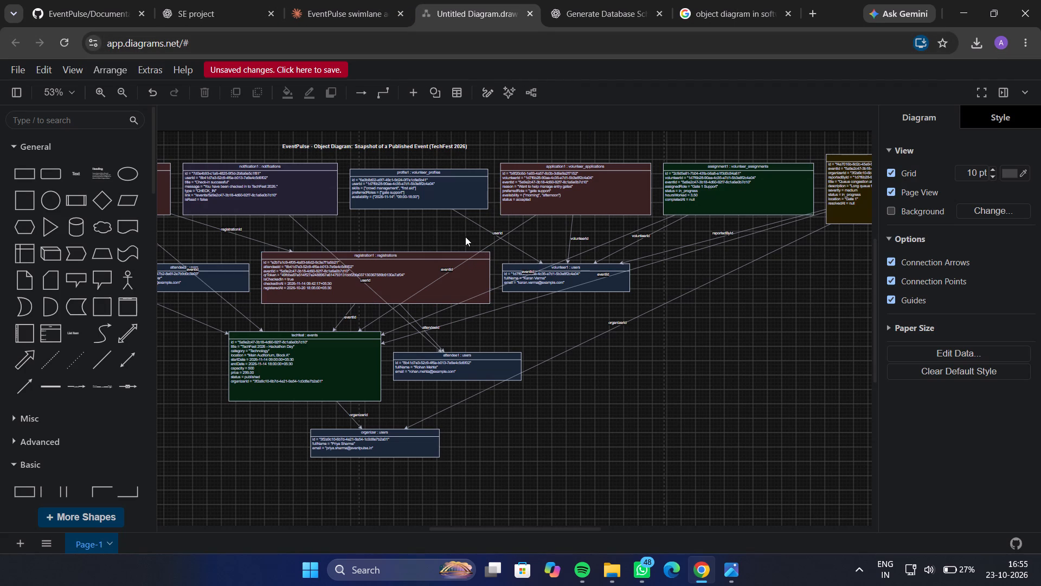